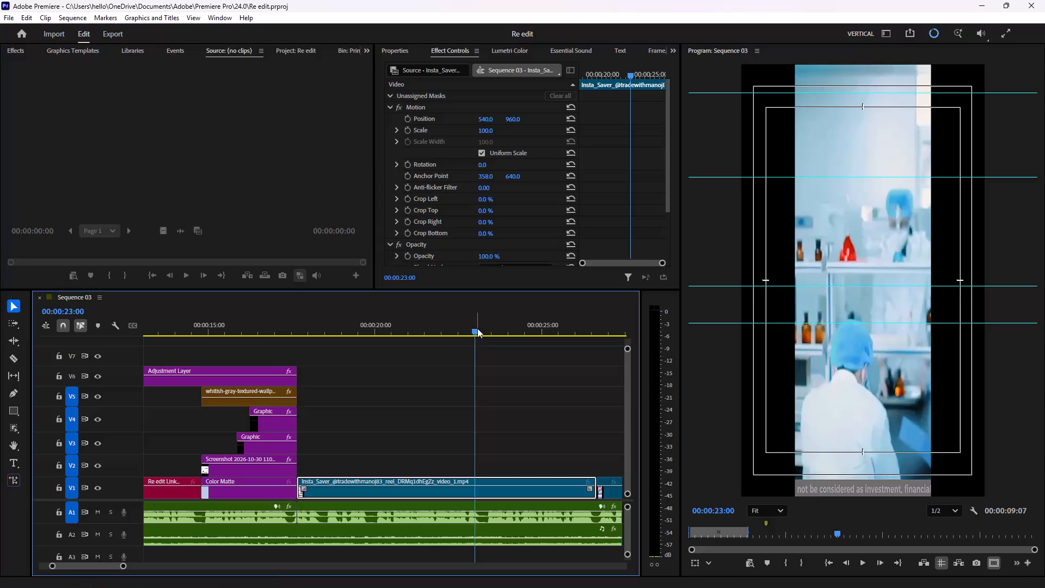
Play Sequence 03 from the start and replay the Re edit Linked Comp 11 section to review the reel's animated backgrounds.
drag(477, 328, 455, 330)
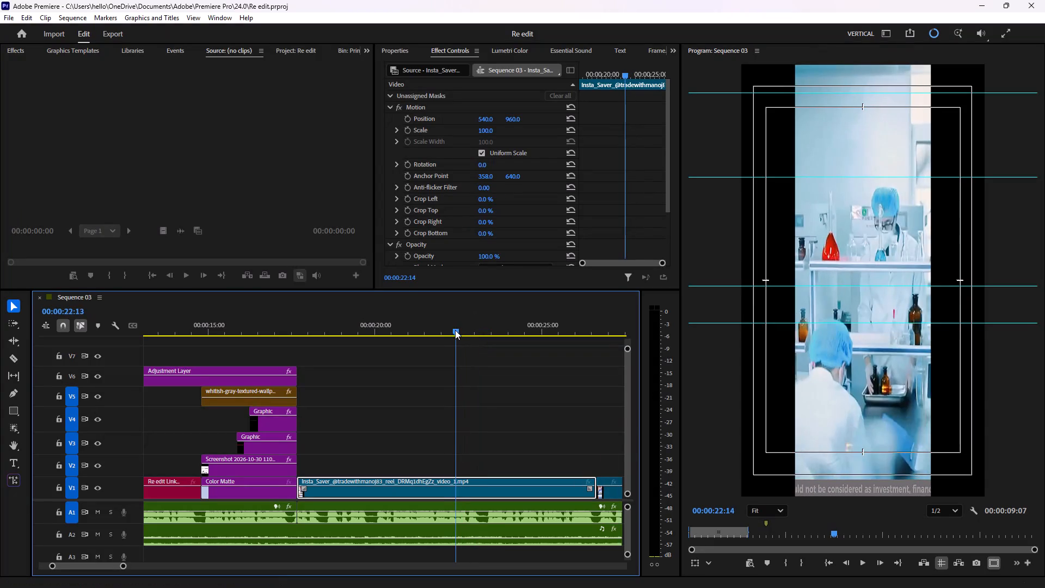
drag(455, 330, 167, 313)
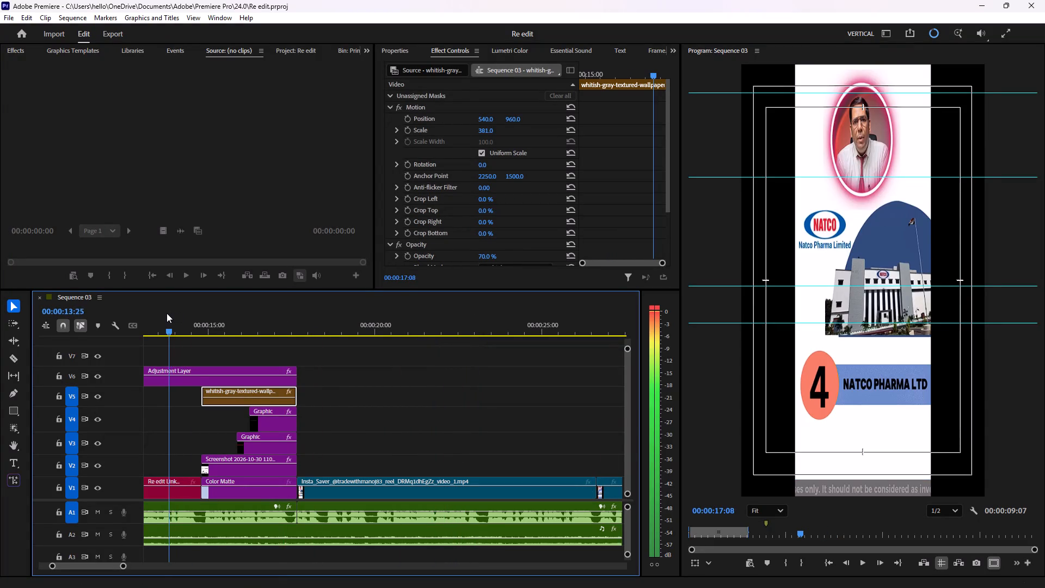
drag(167, 313, 146, 311)
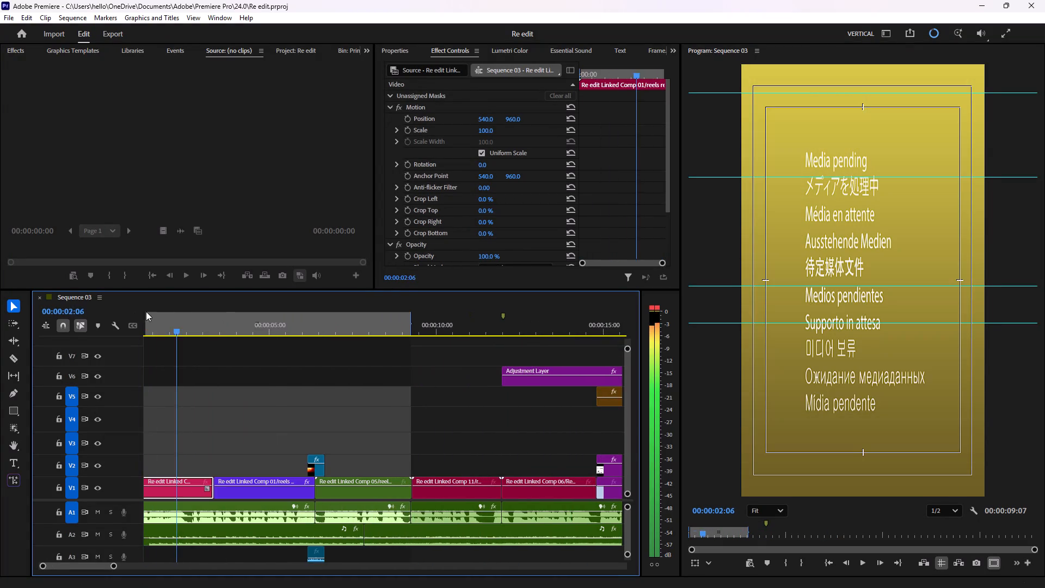
drag(146, 311, 118, 308)
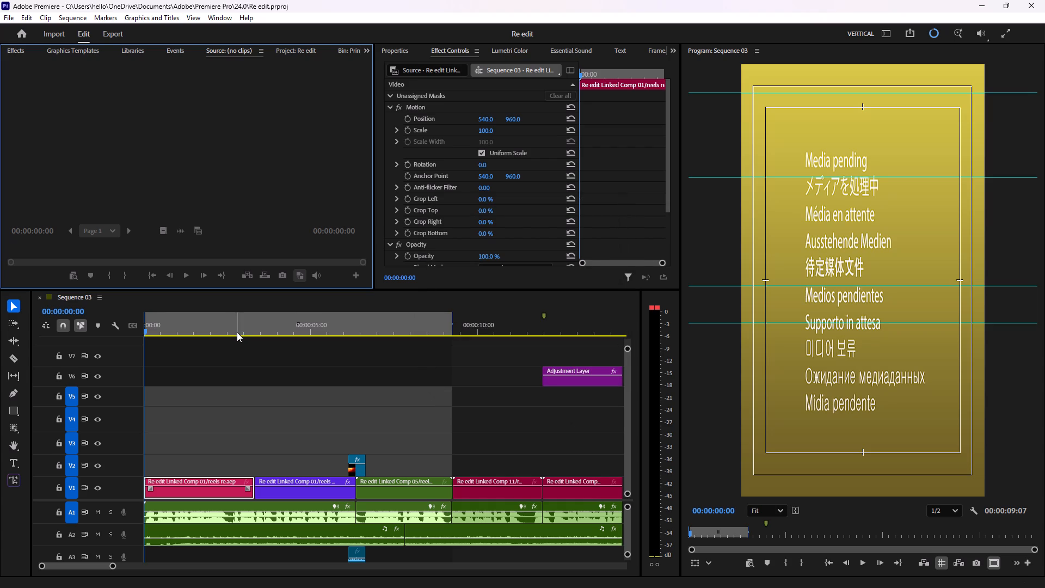
key(space)
key(space)
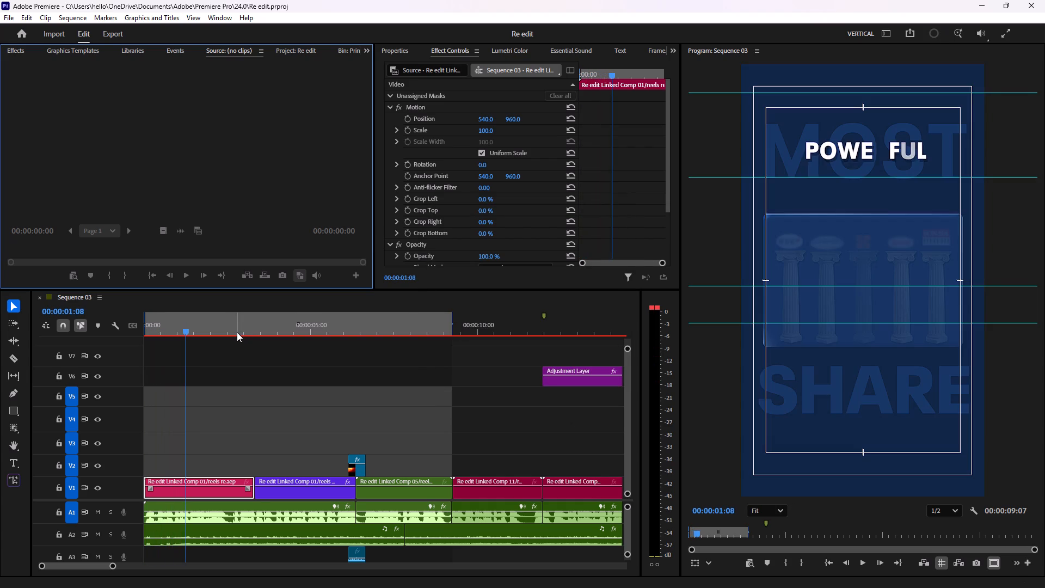
key(space)
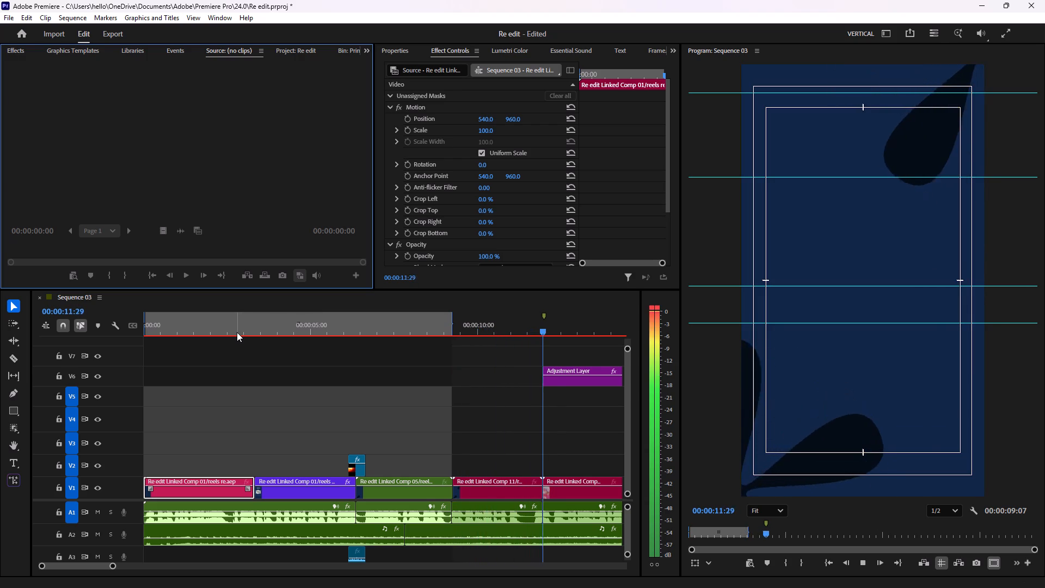
key(space)
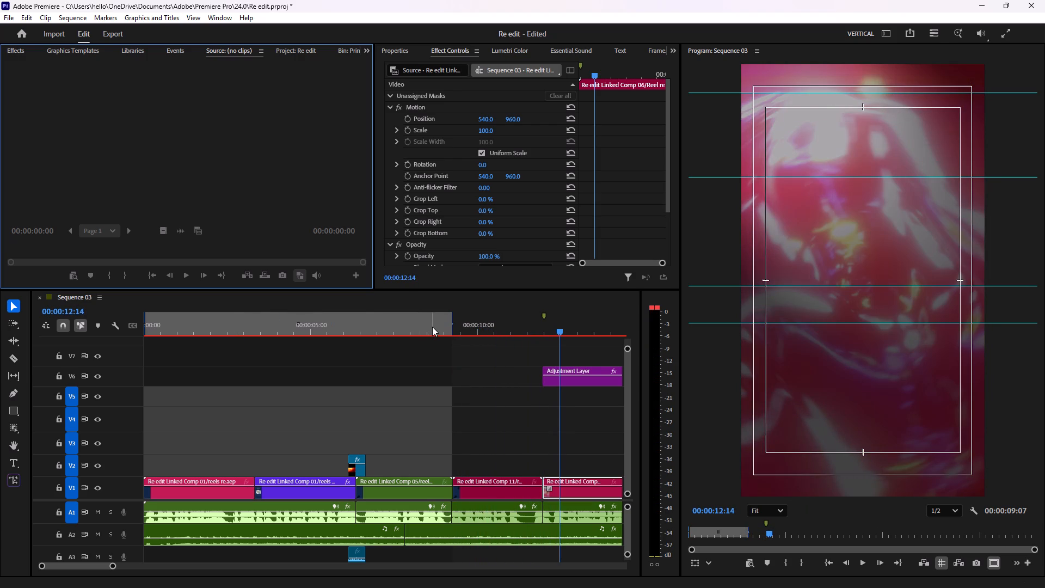
click(433, 327)
key(space)
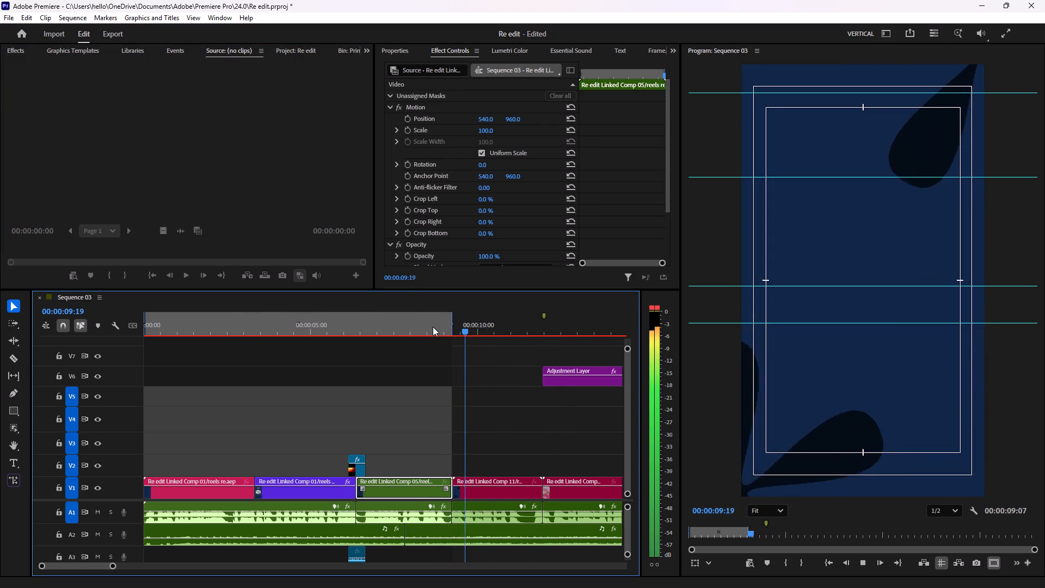
key(space)
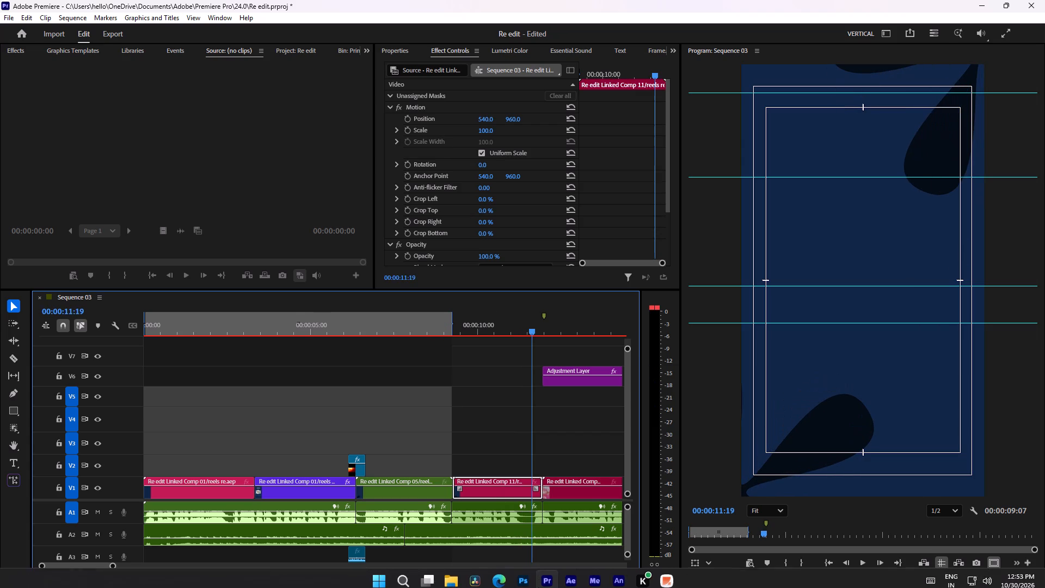
Launch After Effects and open the recent project reels re, dismissing any plugin dialogs.
click(511, 483)
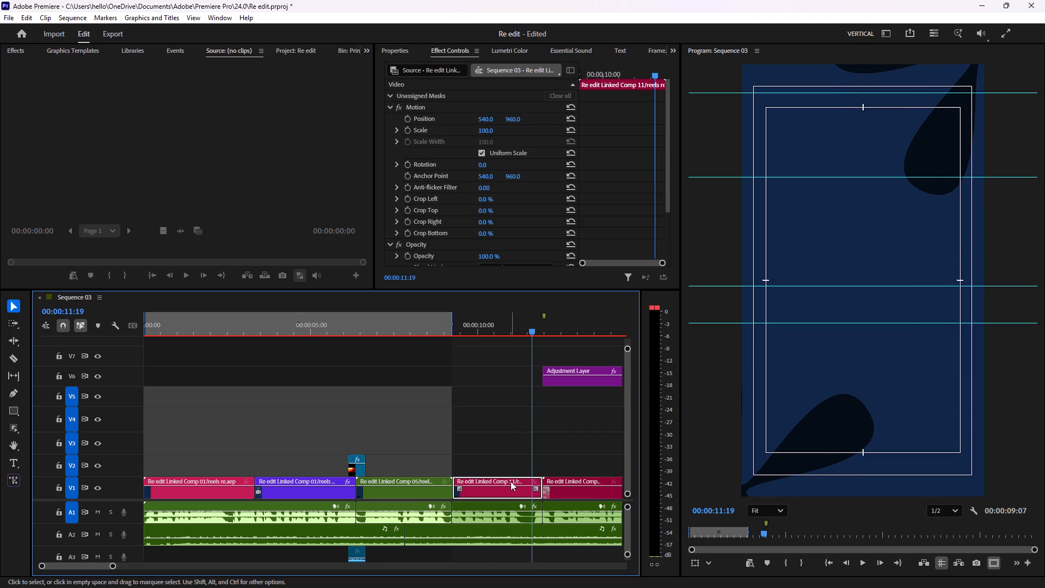
click(569, 579)
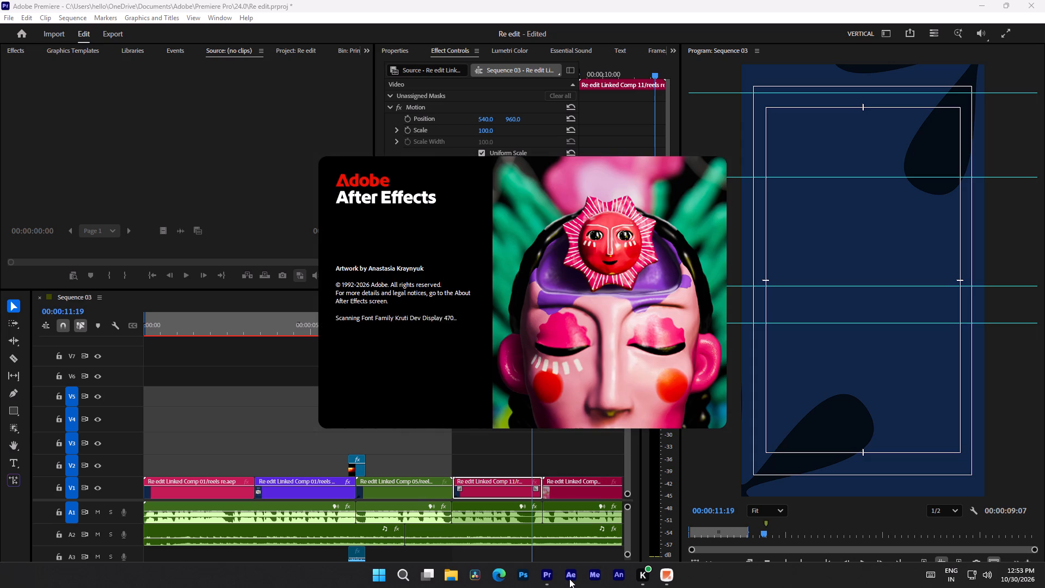
right_click(500, 479)
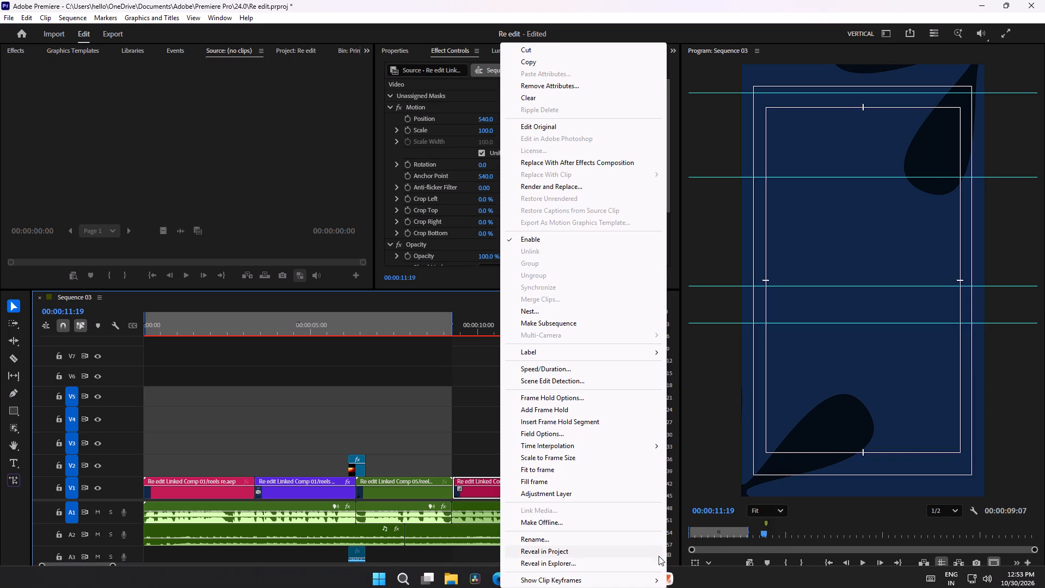
click(731, 586)
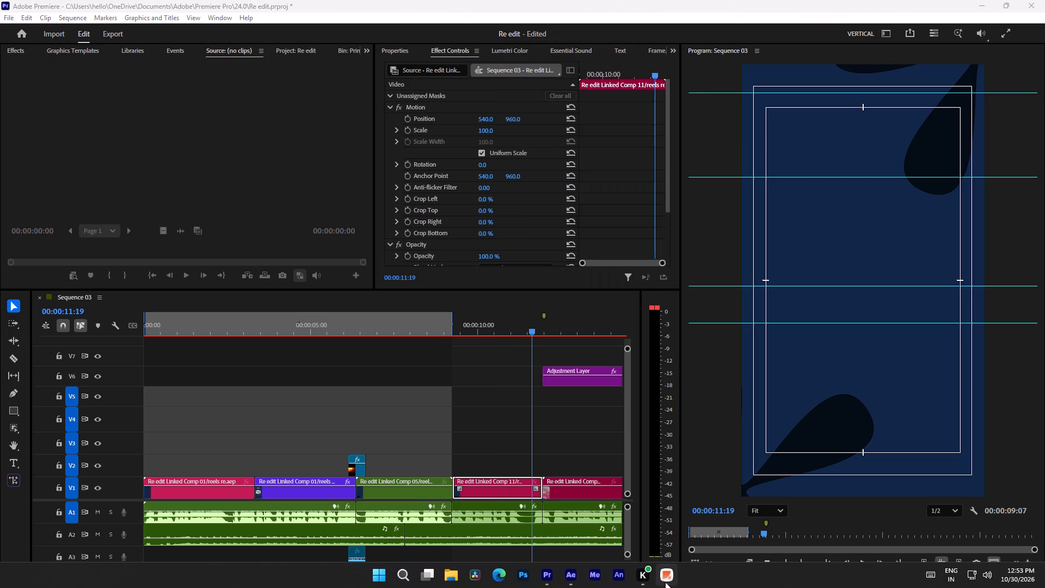
click(691, 477)
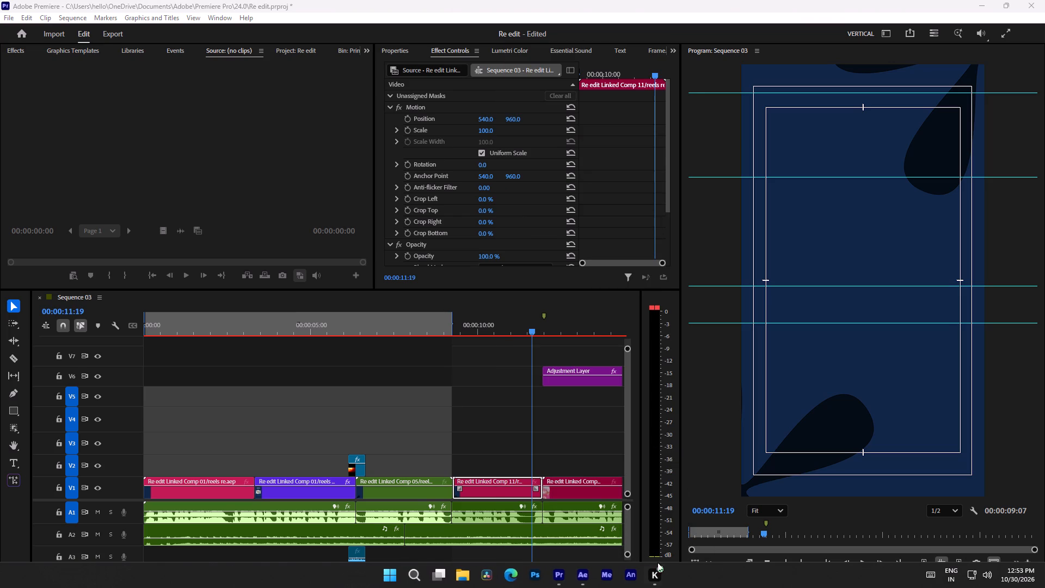
click(576, 573)
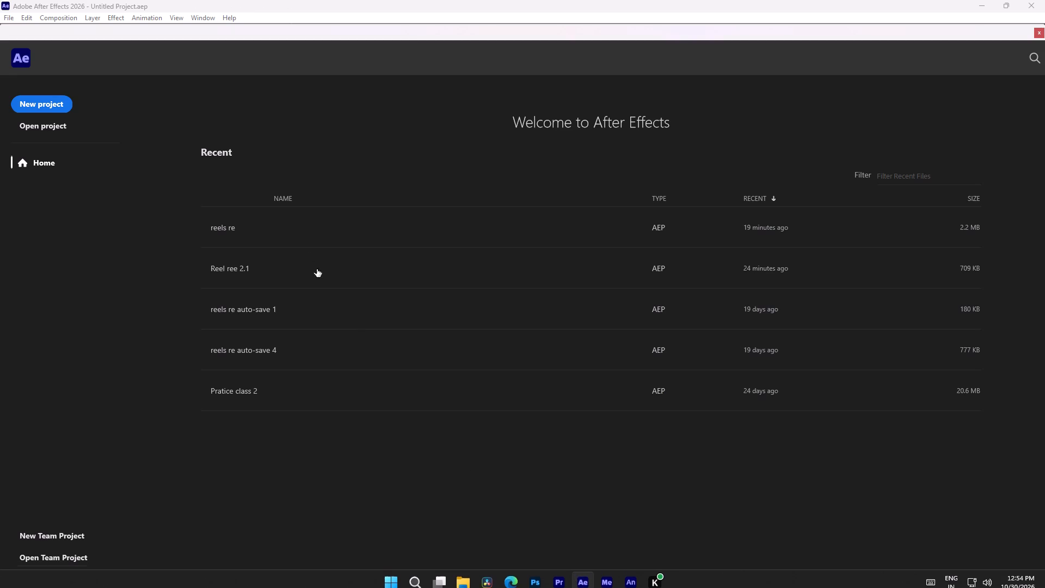
click(320, 223)
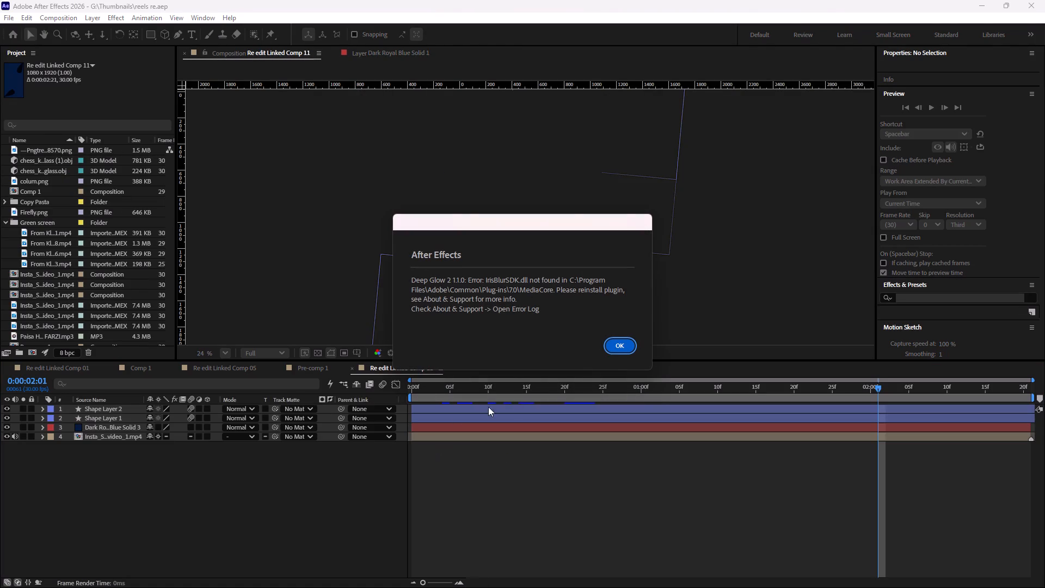
click(612, 344)
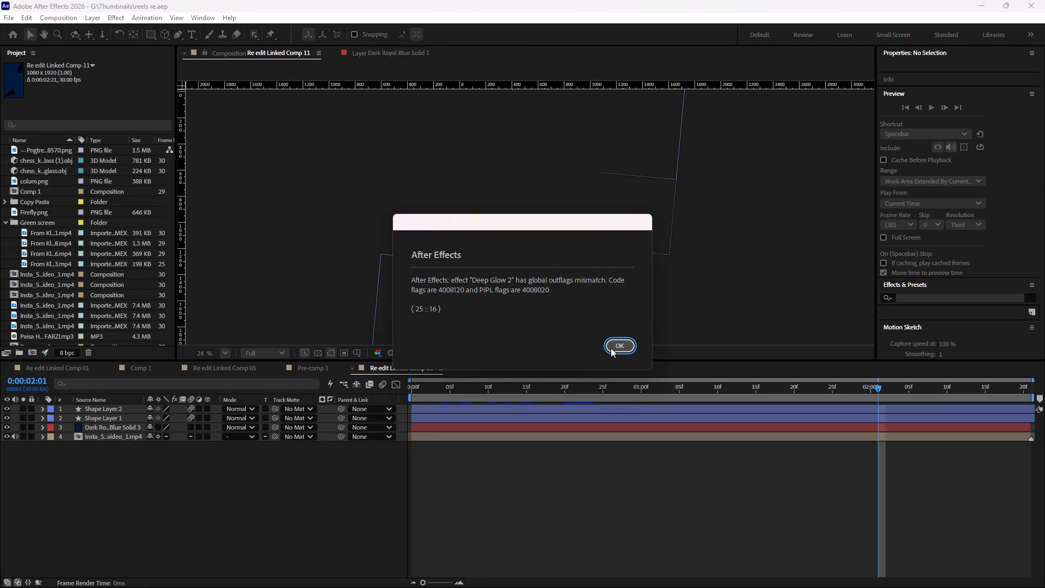
click(613, 344)
click(607, 357)
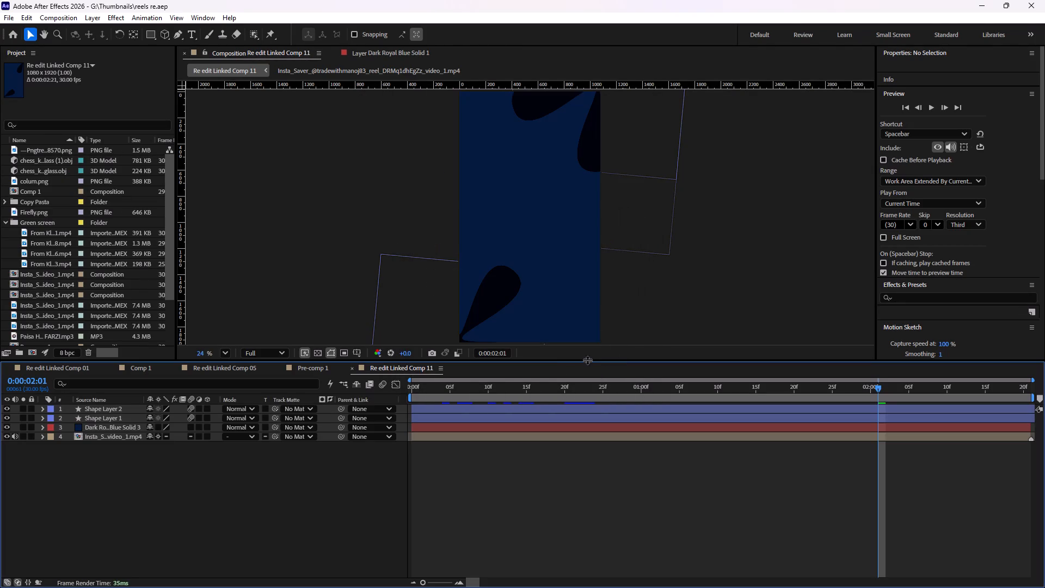
Scrub Re edit Linked Comp 11 back to 0:00:00:11 and examine the dark petal shapes in the lower corner up close.
drag(879, 385, 876, 385)
drag(876, 385, 500, 383)
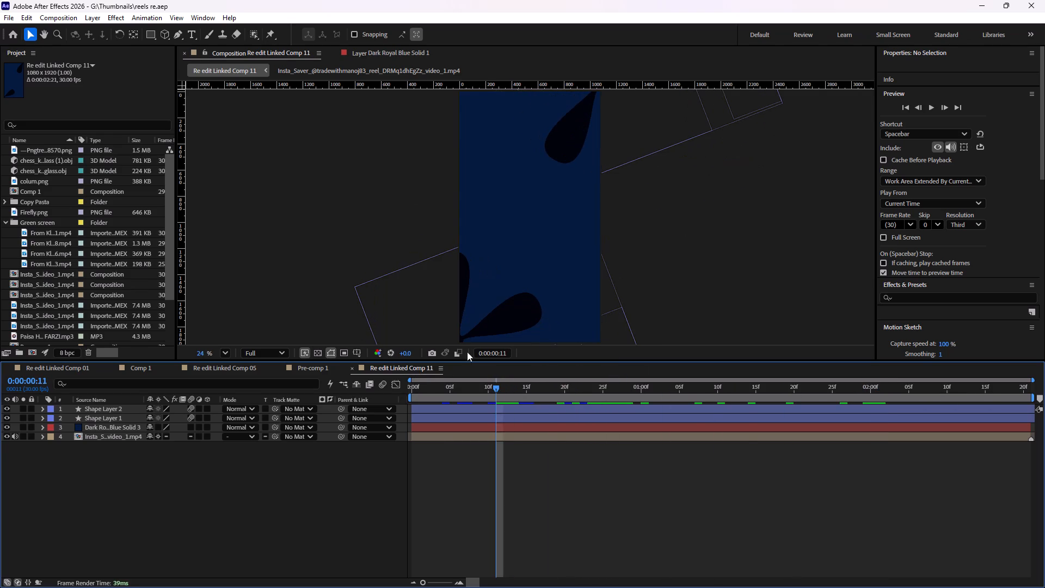
scroll(460, 334, up, 8)
scroll(464, 342, down, 1)
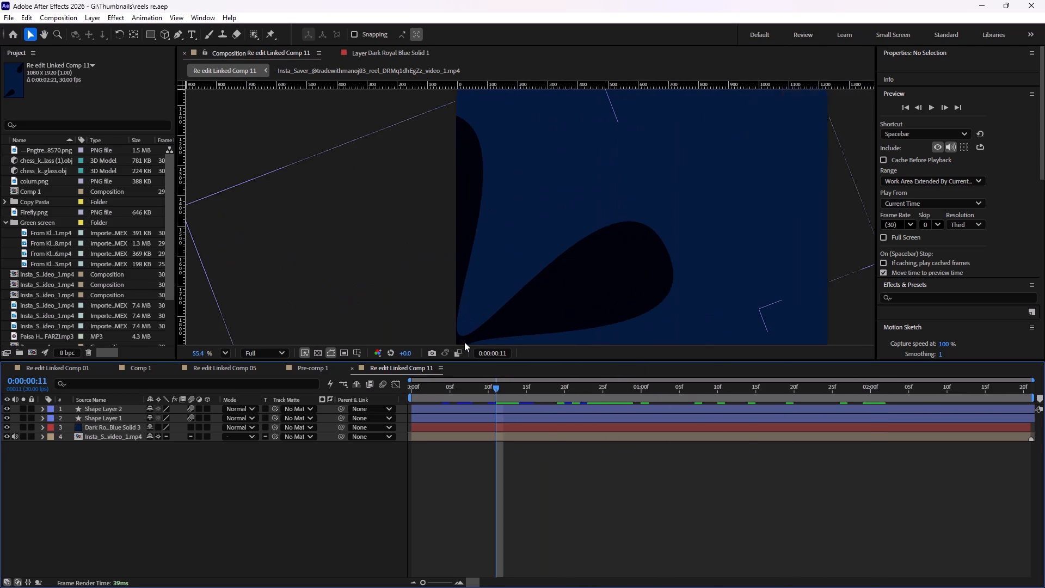
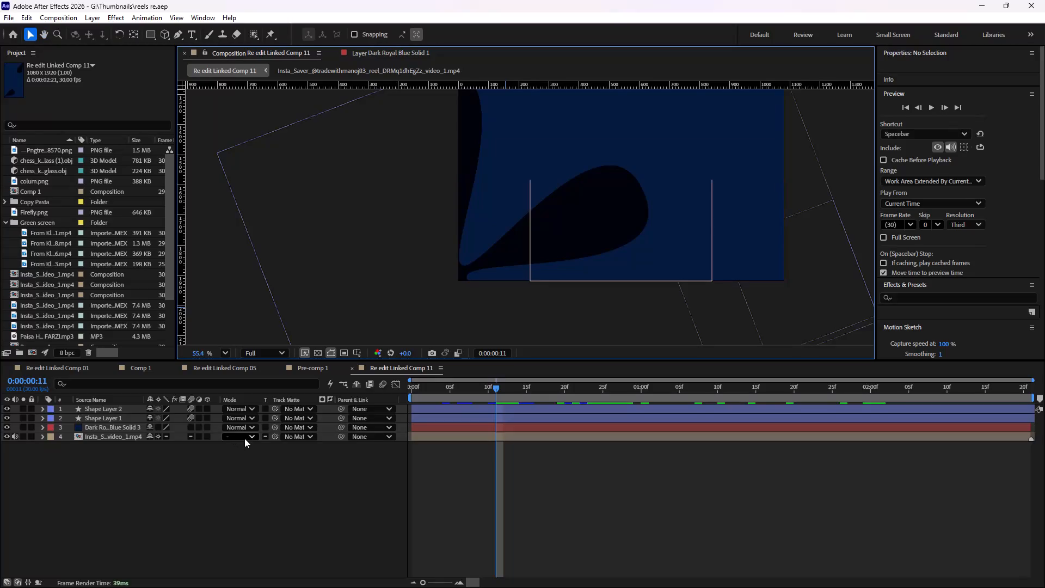
Move Shape Layer 1 so its petal centre sits at the composition's bottom-left corner, about -5, 1913, and scrub to check its rotation.
click(126, 419)
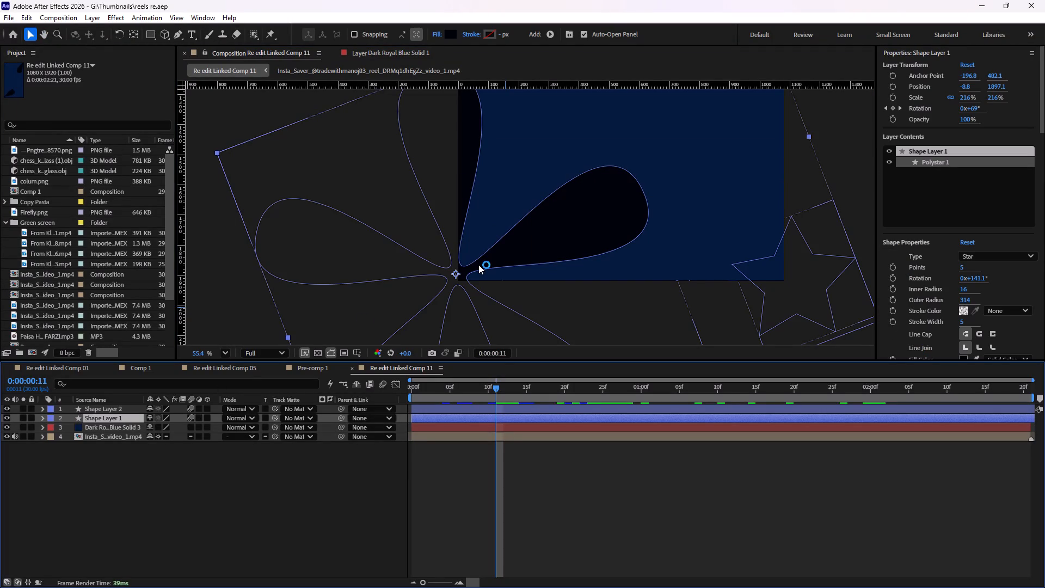
drag(478, 265, 487, 267)
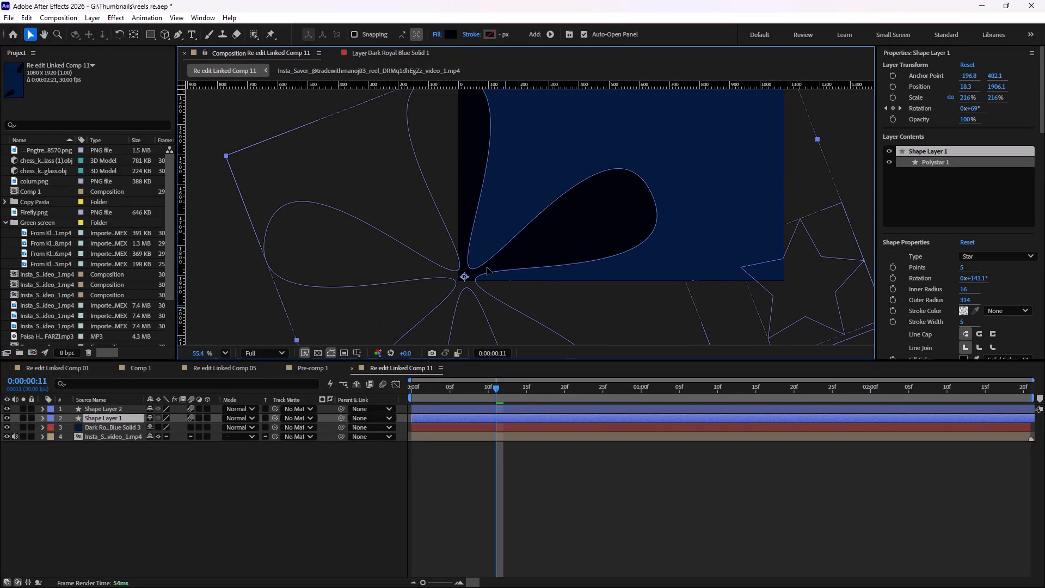
drag(487, 267, 480, 272)
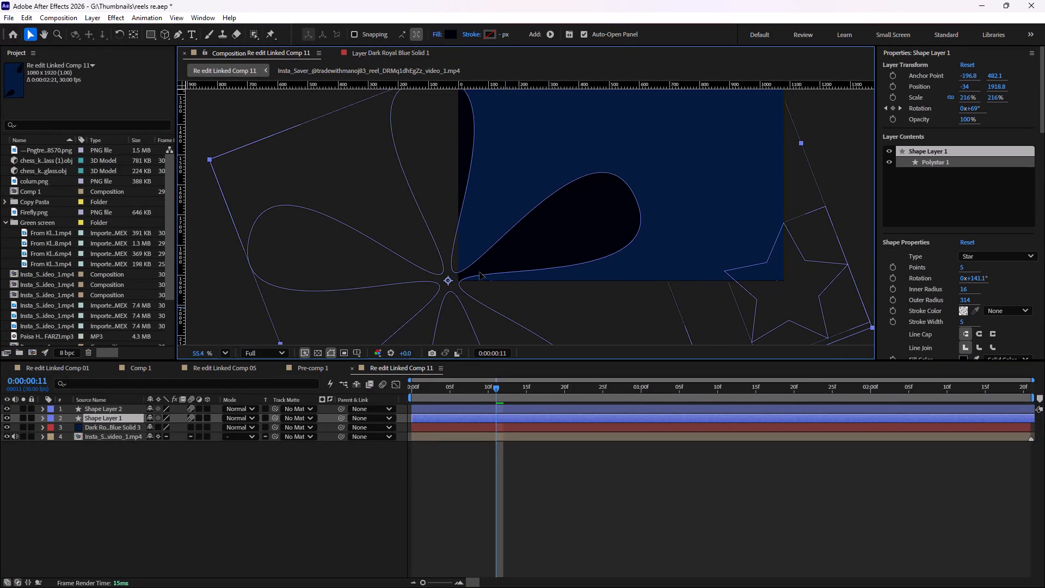
drag(480, 272, 480, 269)
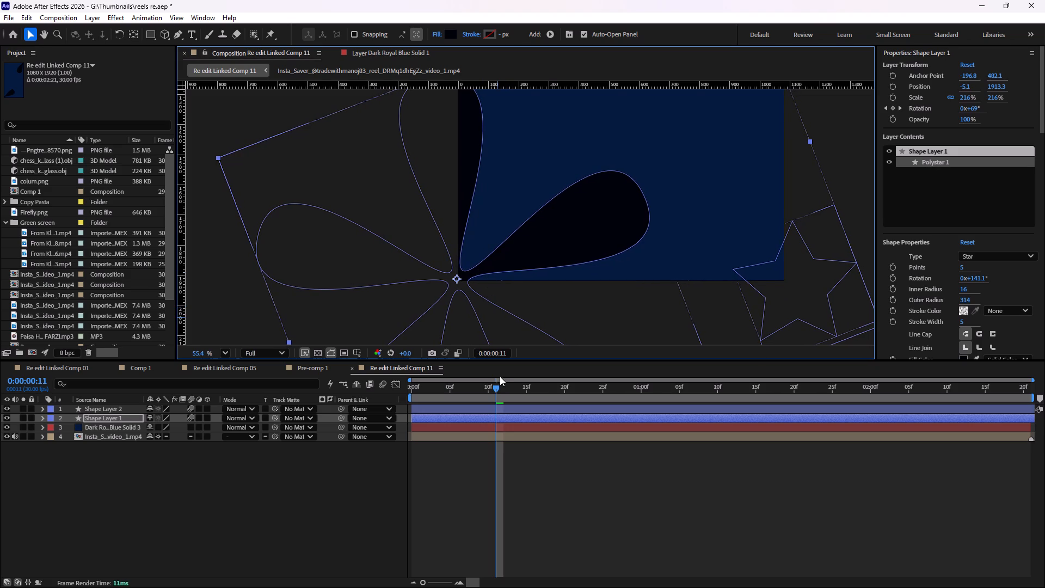
drag(497, 383, 676, 406)
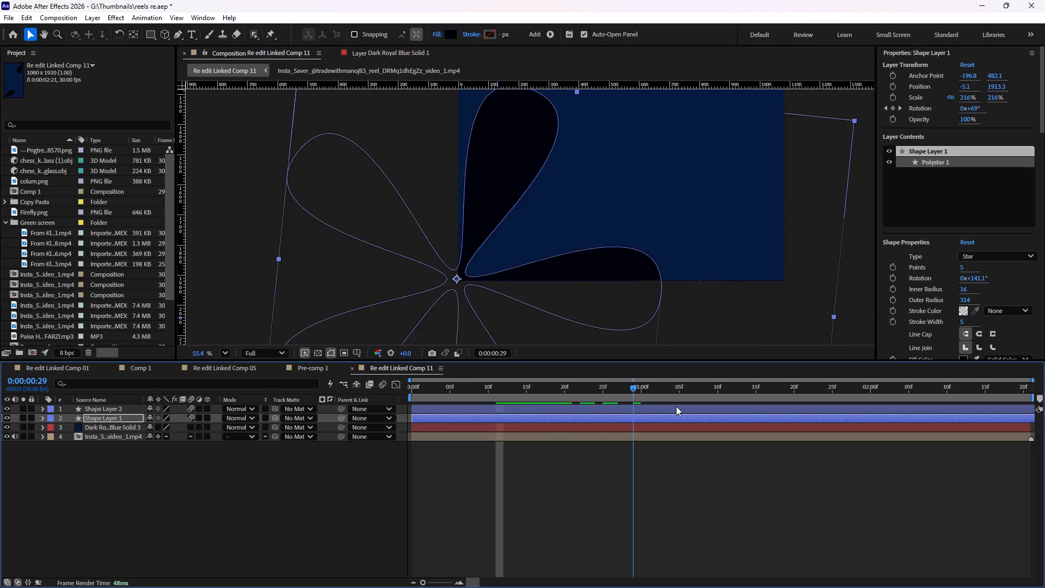
drag(676, 406, 359, 397)
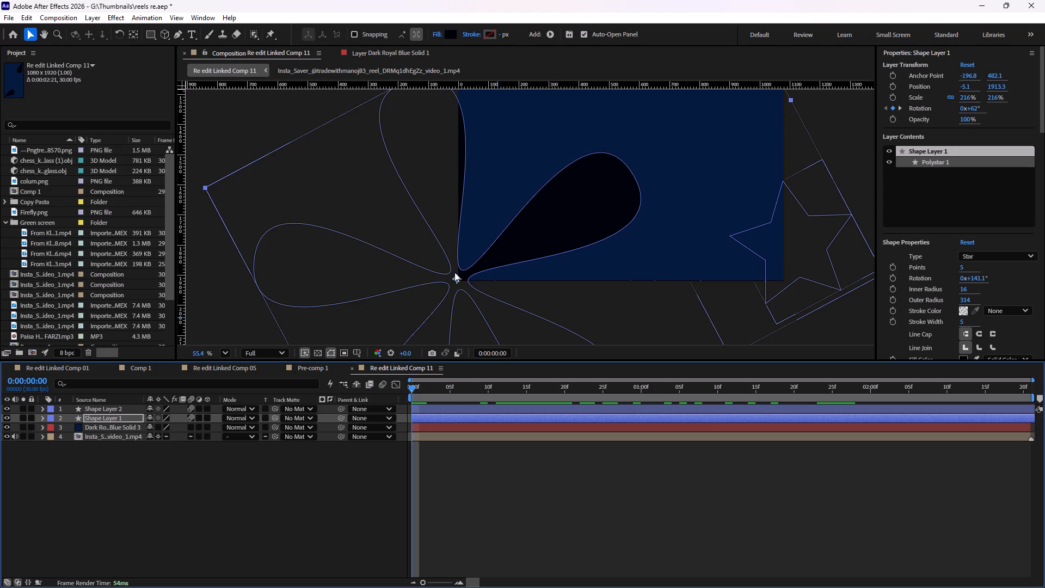
Move Shape Layer 2 so its petal centre sits at the composition's top-right corner, about 1074.5, 0.4.
scroll(499, 238, down, 8)
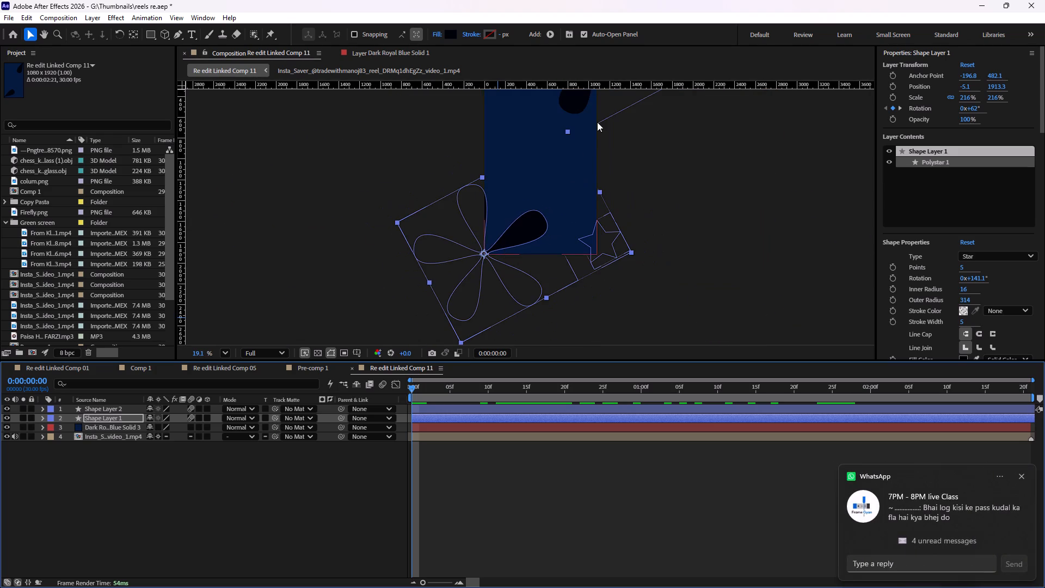
scroll(597, 122, up, 2)
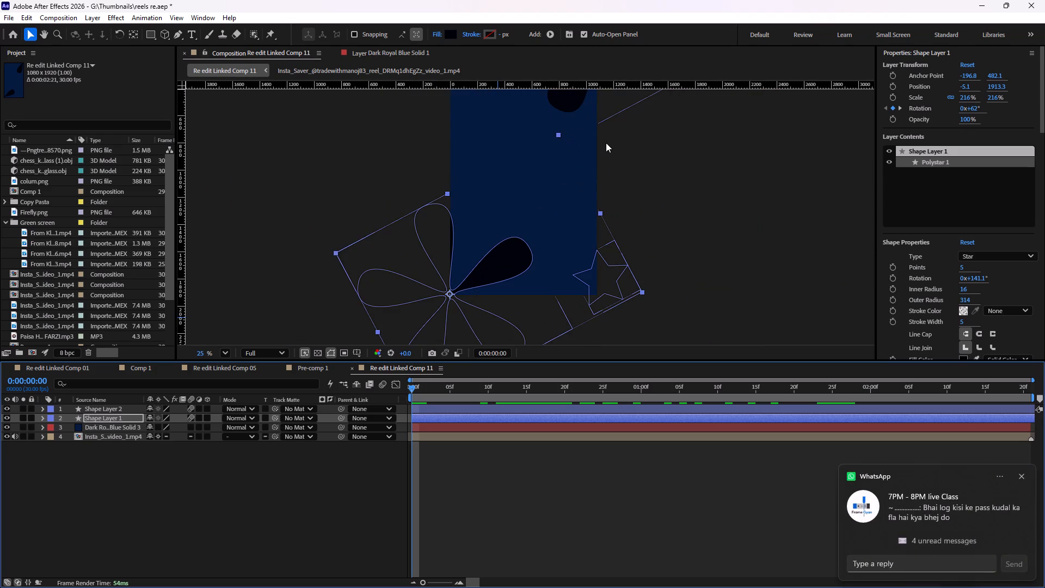
key(space)
key(space)
key(space)
key(space)
key(space)
key(space)
key(space)
key(space)
key(space)
key(space)
key(space)
key(space)
key(space)
key(space)
key(space)
key(space)
key(space)
key(space)
key(space)
key(space)
drag(607, 142, 611, 206)
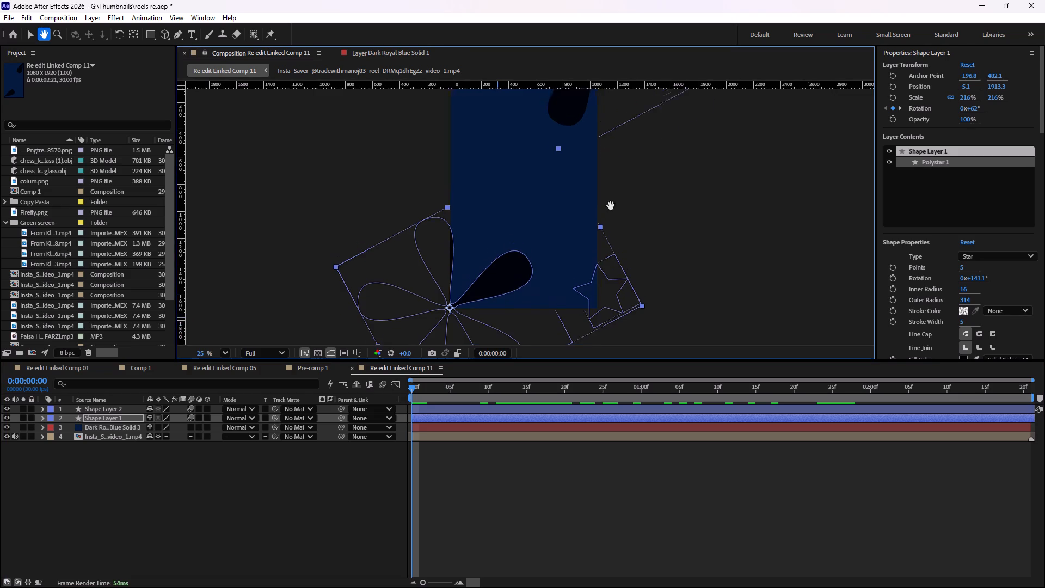
drag(611, 206, 616, 285)
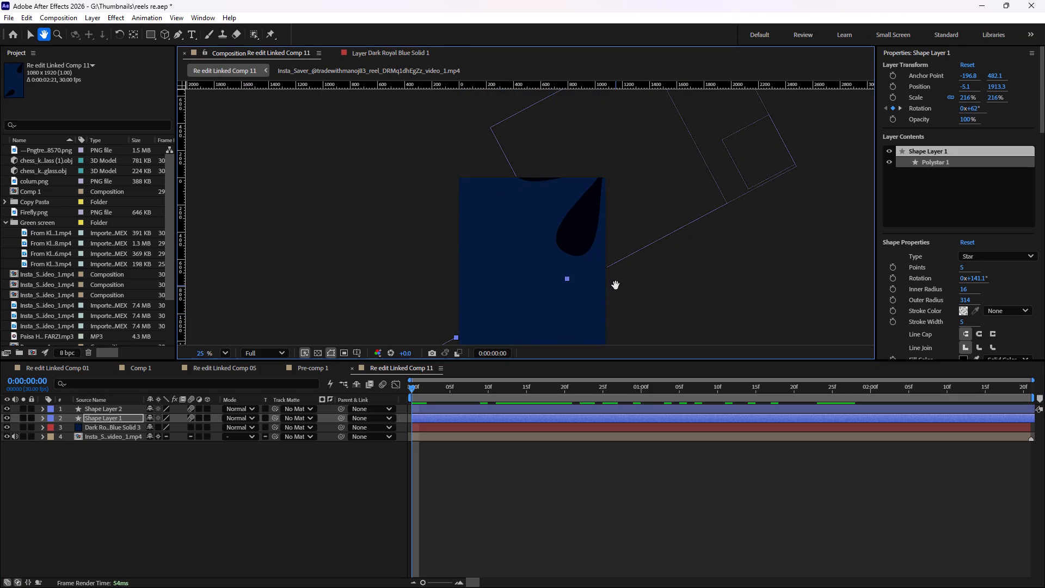
click(118, 413)
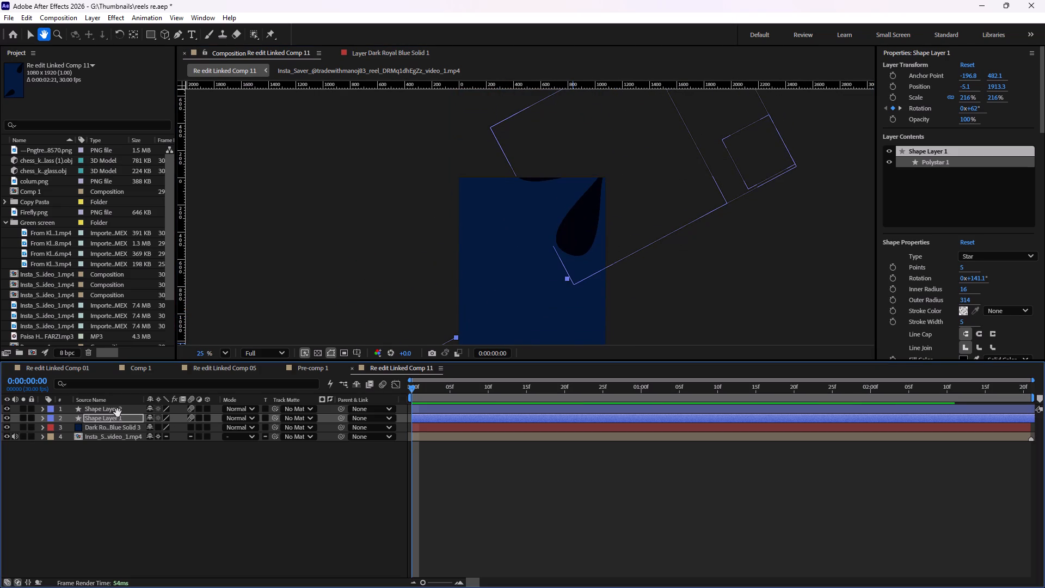
key(v)
click(119, 411)
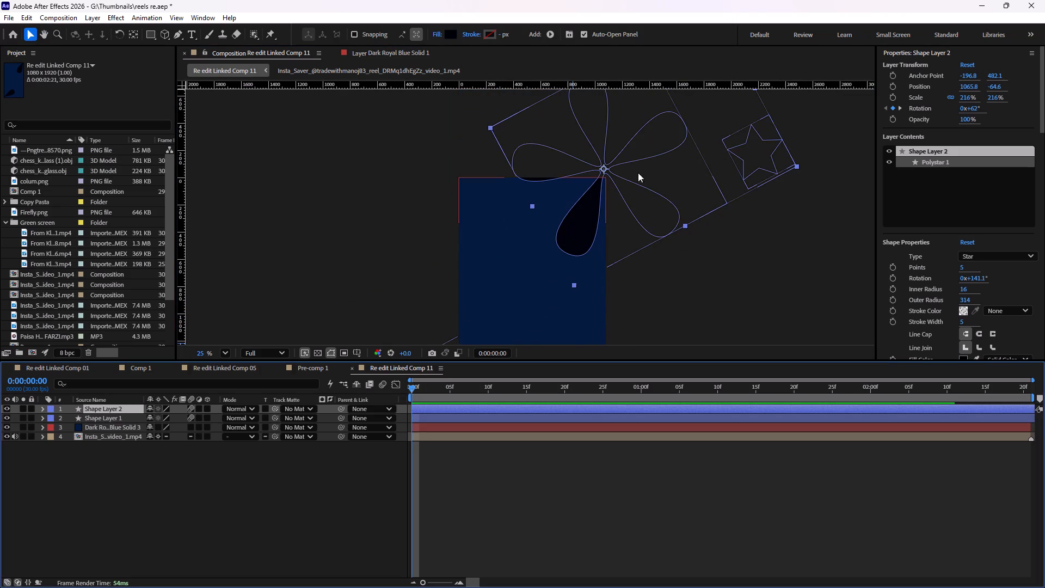
scroll(585, 175, up, 9)
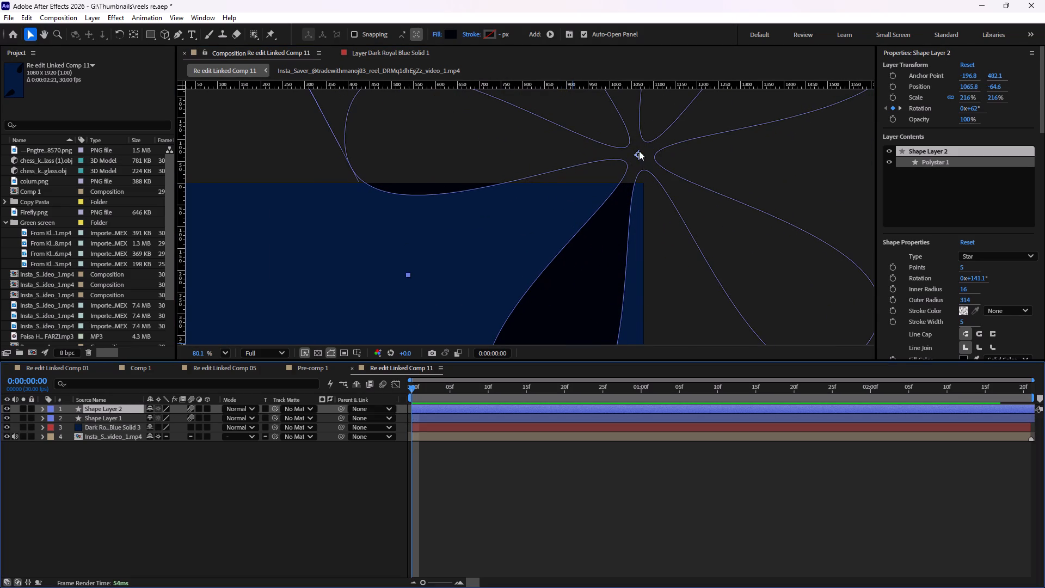
drag(641, 149, 641, 176)
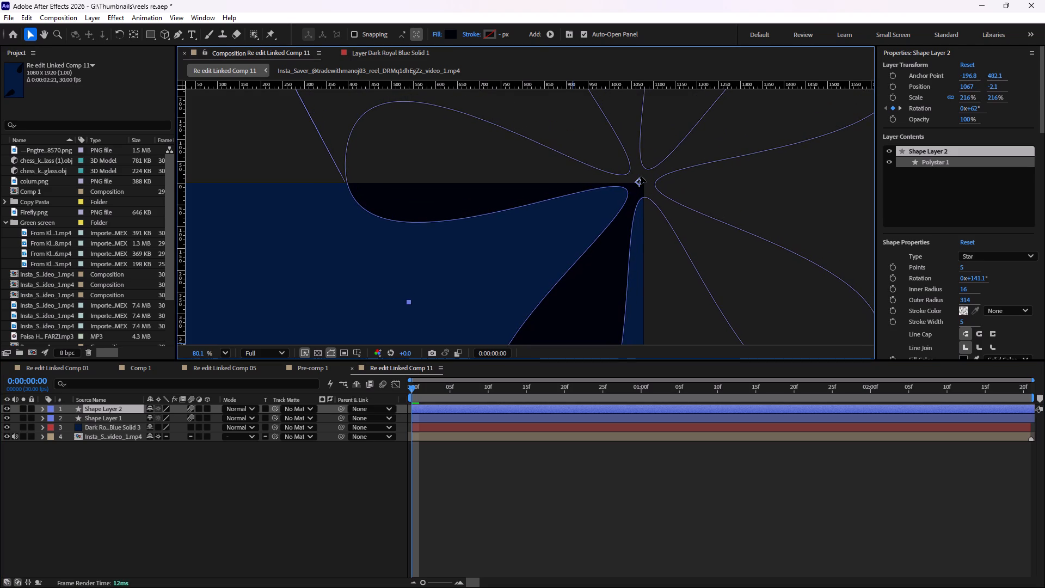
drag(641, 176, 644, 177)
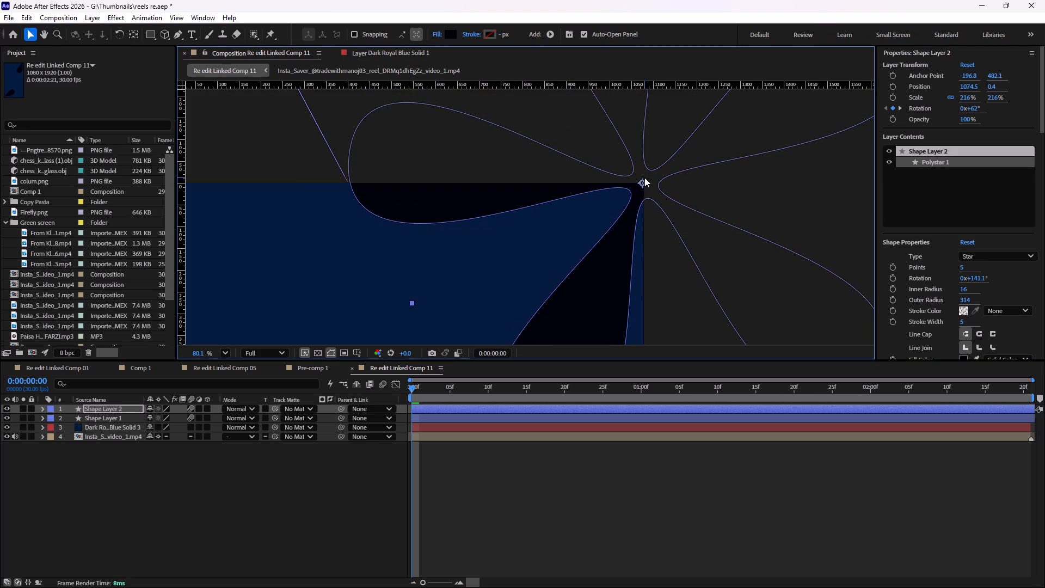
Fit the whole composition in view with nothing selected and preview the rotating petals in both corners.
scroll(652, 198, down, 10)
scroll(637, 283, down, 3)
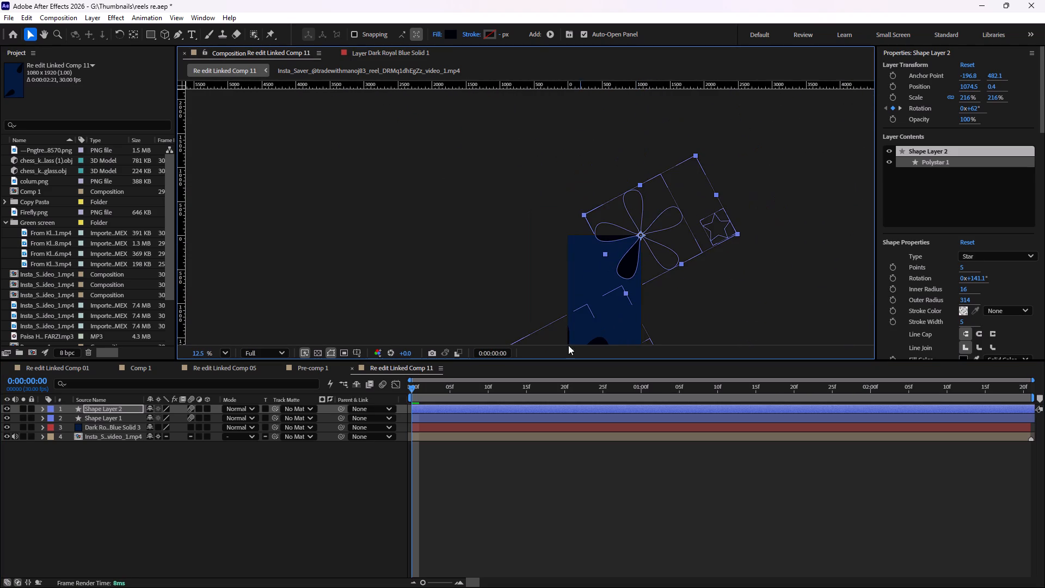
click(223, 353)
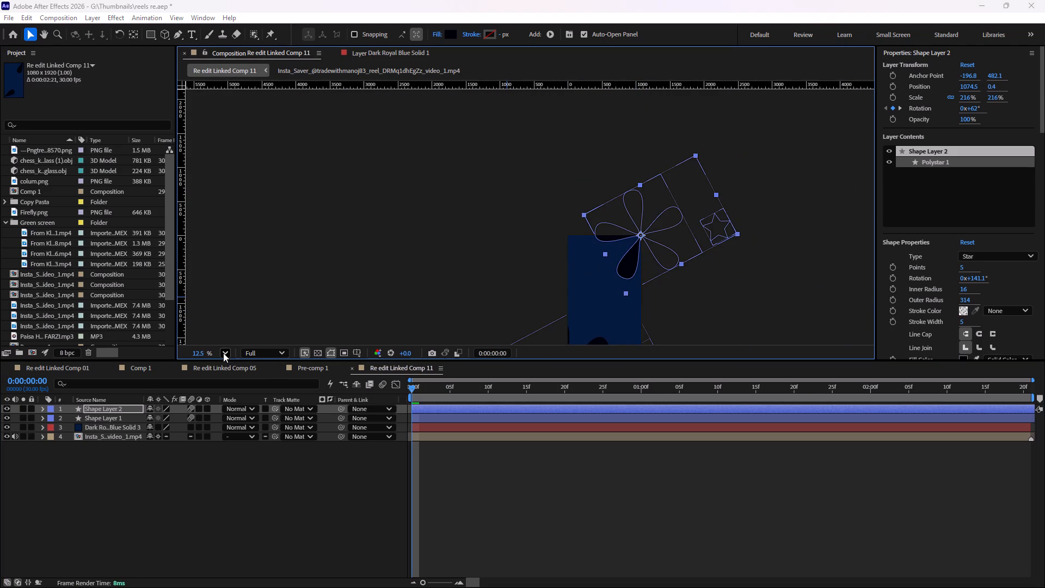
click(240, 369)
click(638, 492)
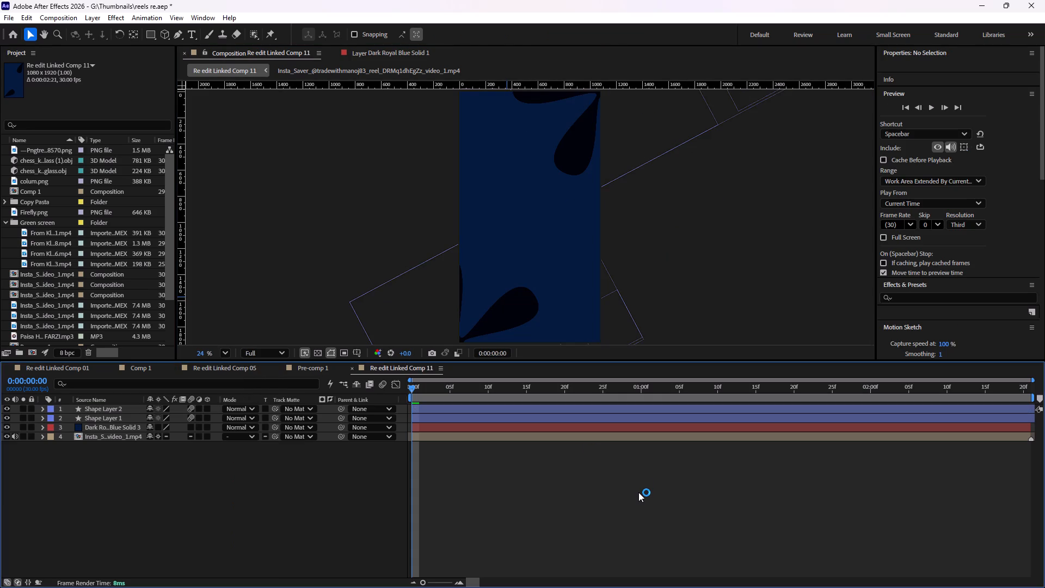
key(space)
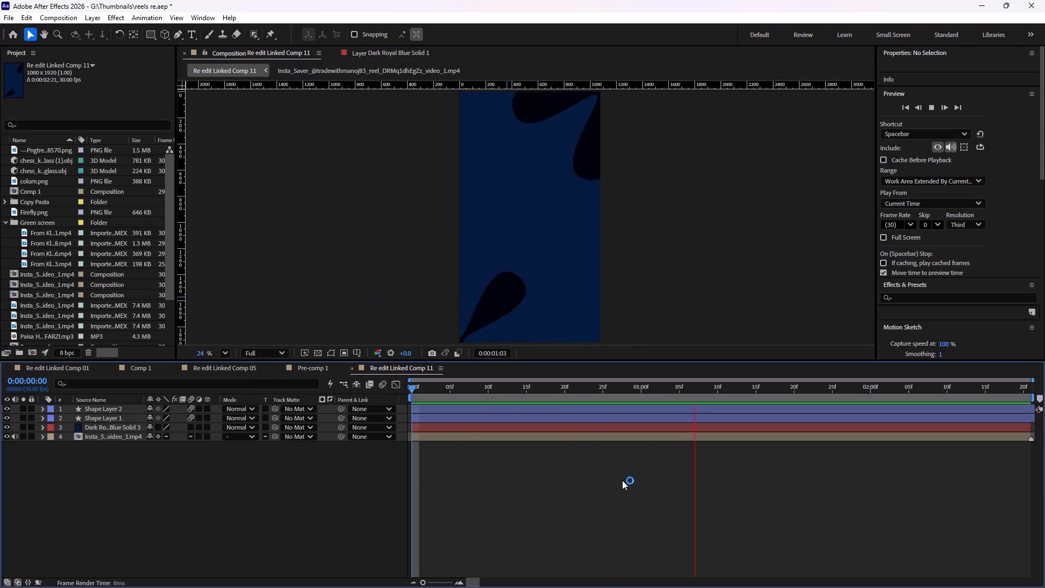
key(space)
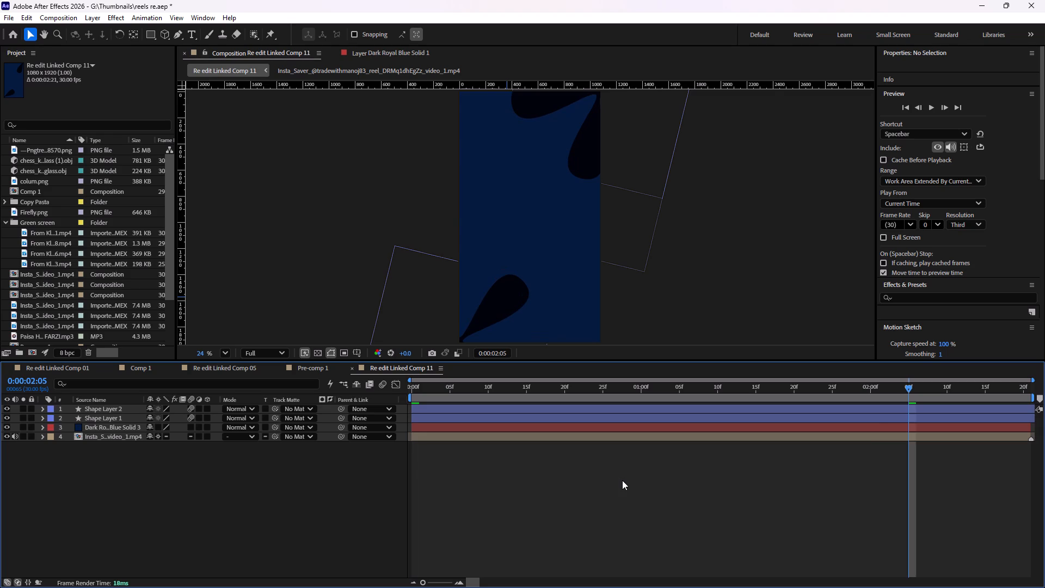
key(space)
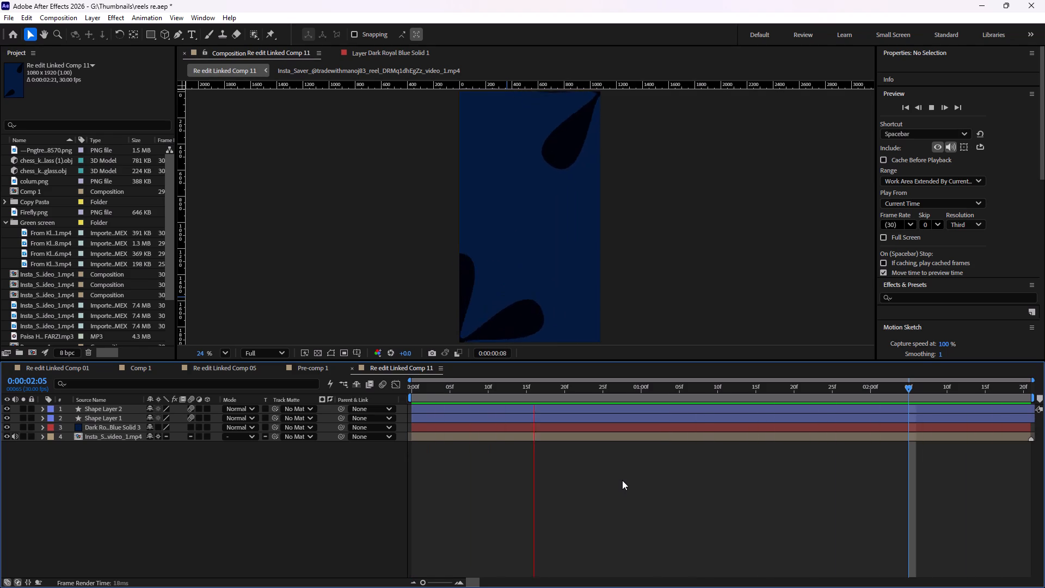
key(space)
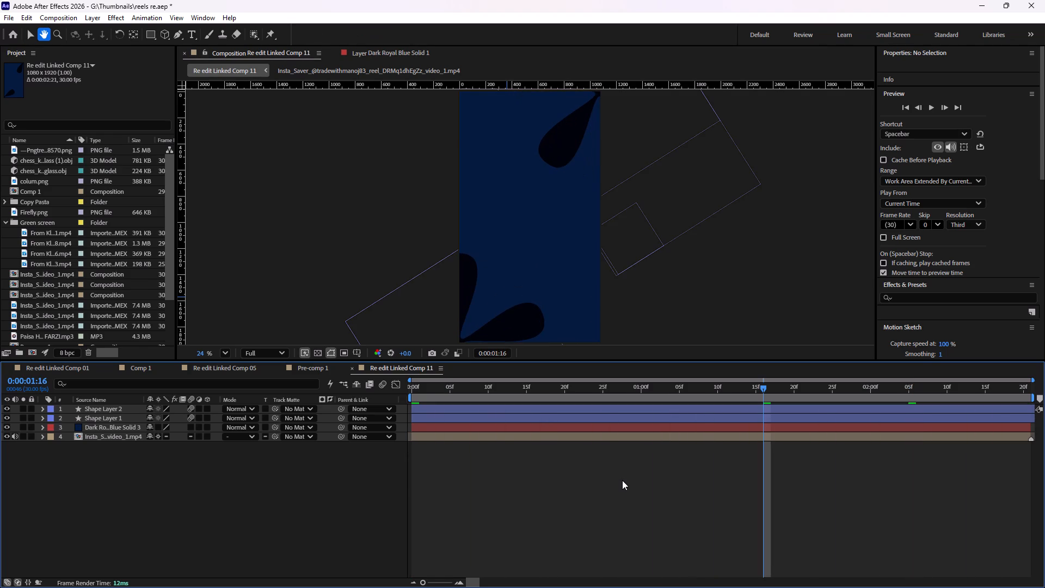
Reveal Rotation on both shape layers and keyframe Shape Layer 2's rotation to 273.8° at 0:00:02:20.
click(132, 418)
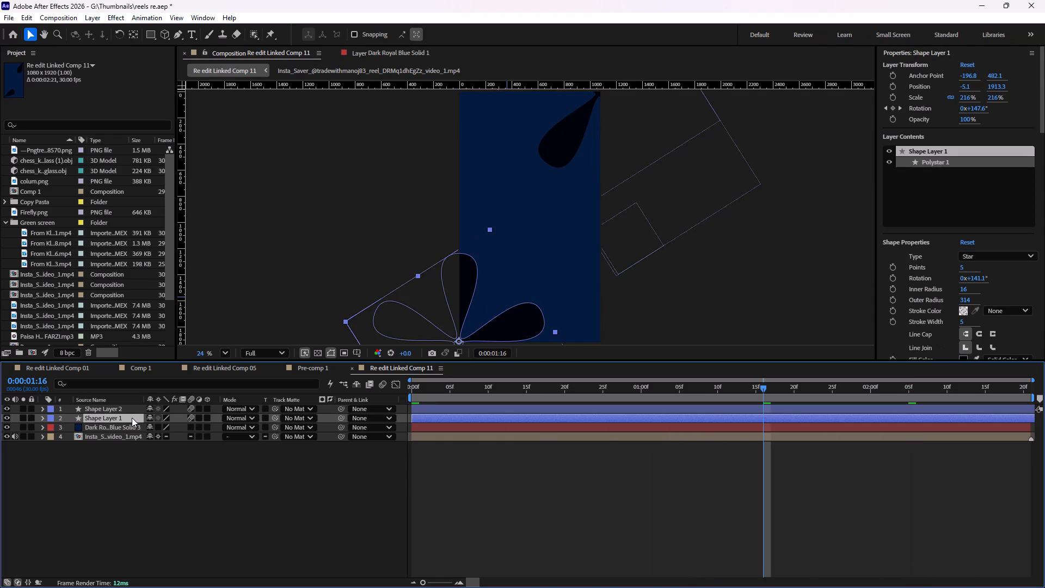
key(r)
click(133, 411)
key(r)
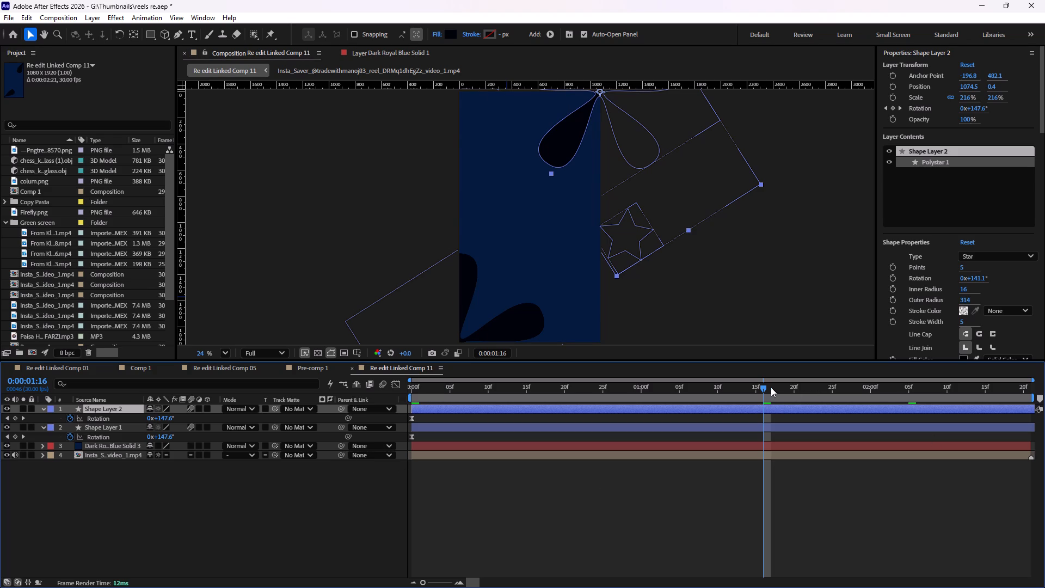
drag(766, 387, 1044, 423)
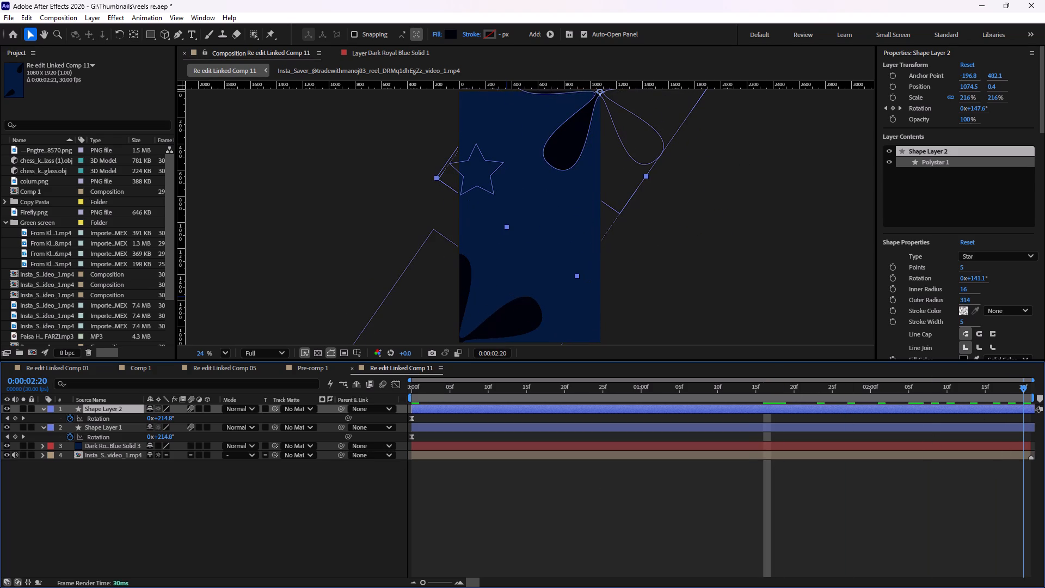
drag(1044, 423, 1044, 425)
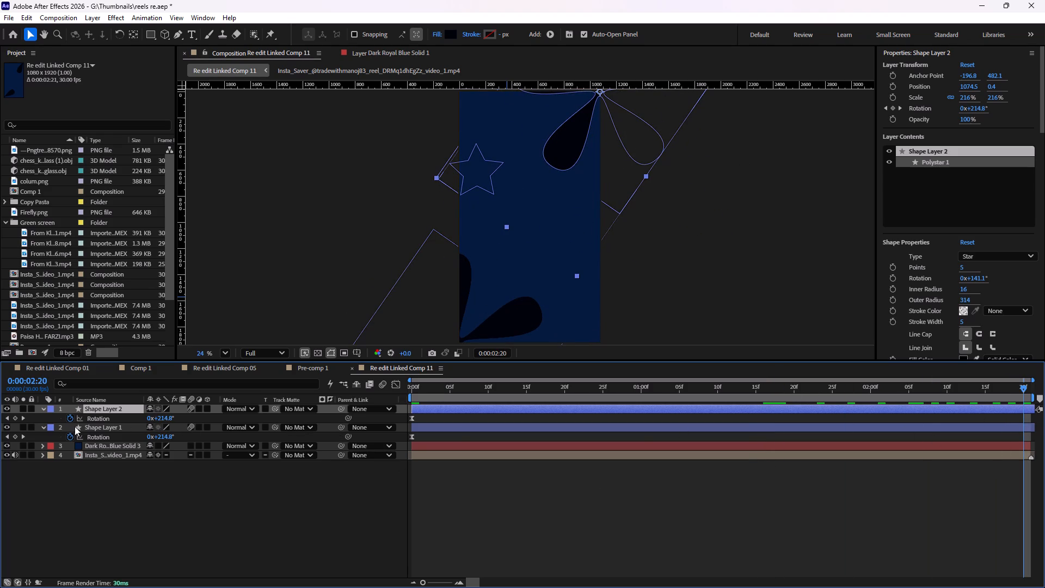
drag(164, 420, 171, 420)
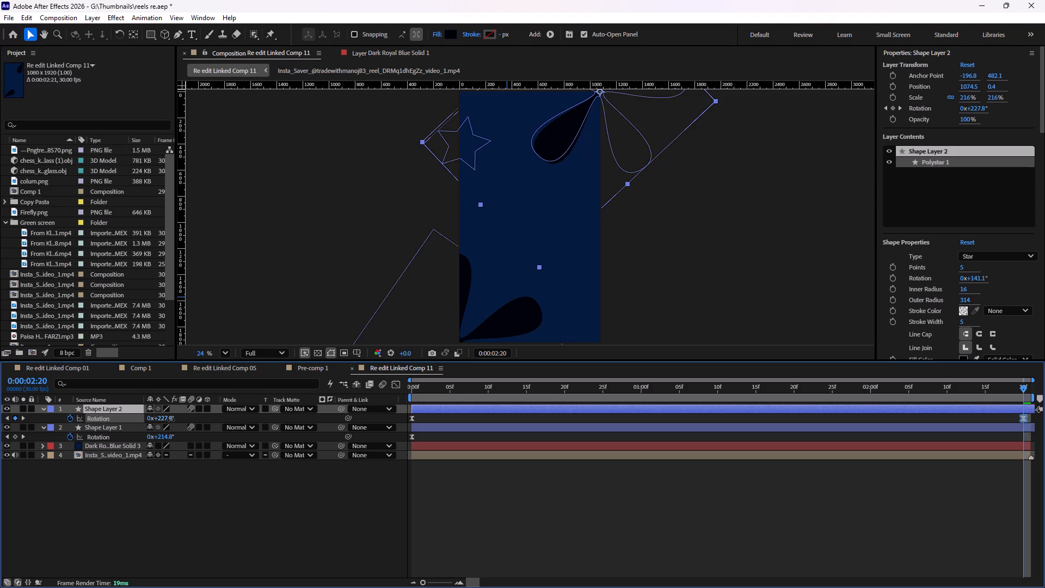
drag(171, 420, 190, 420)
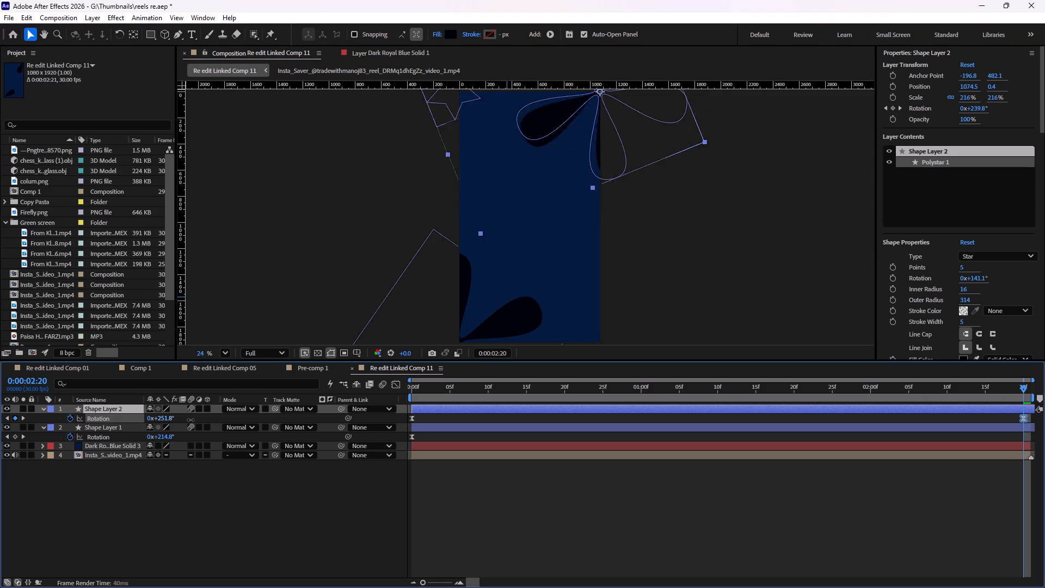
drag(190, 420, 196, 420)
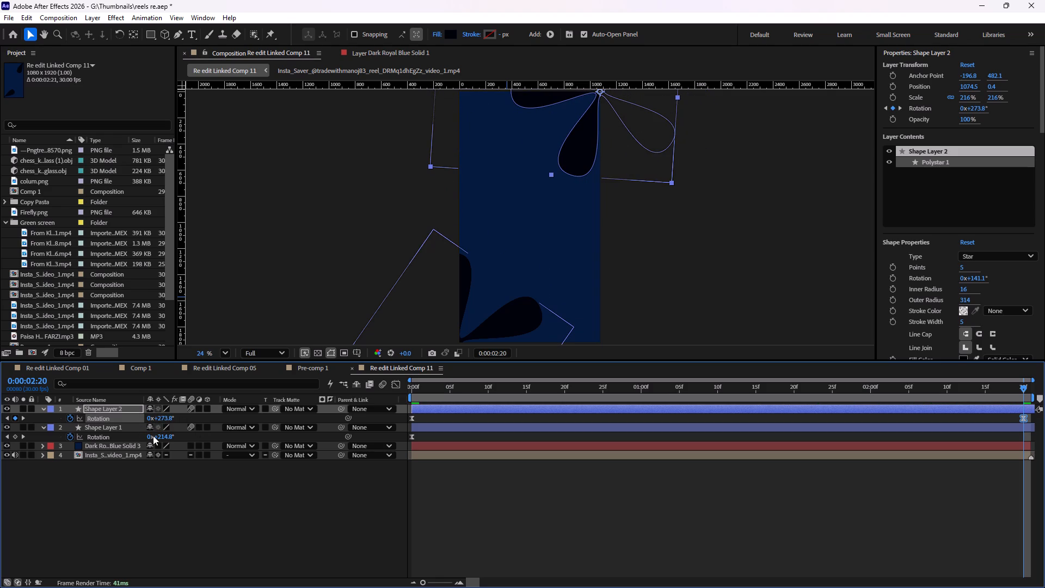
Keyframe Shape Layer 1's rotation to 275.8° at 0:00:02:20 and preview the faster petal spin.
drag(160, 437, 170, 437)
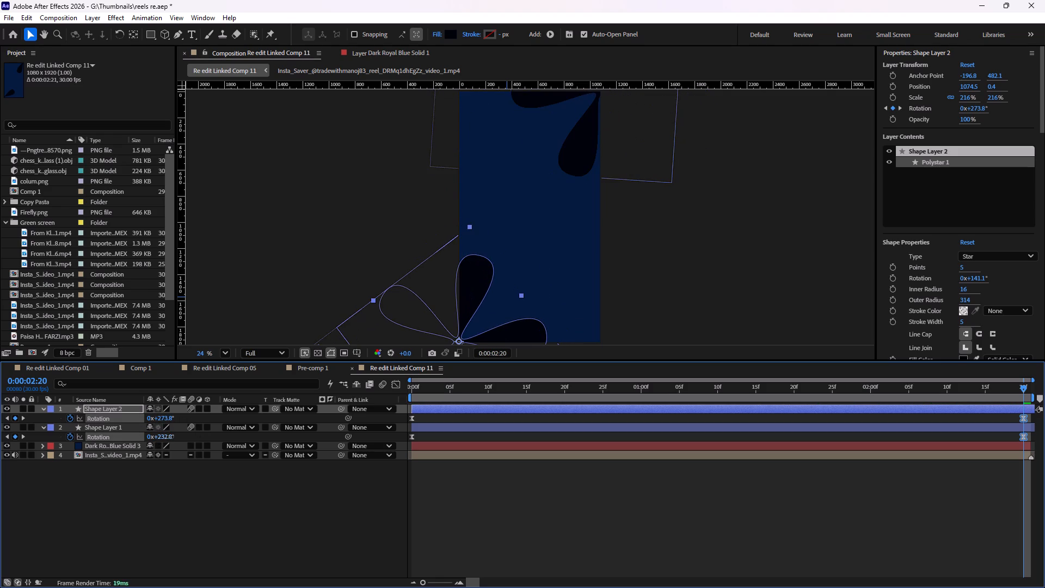
drag(170, 437, 182, 437)
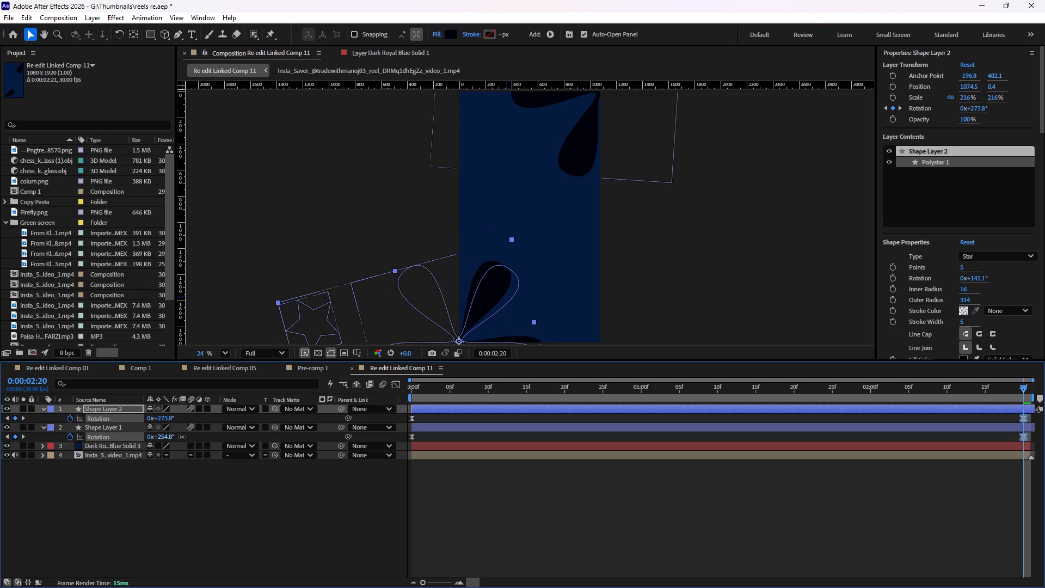
drag(182, 437, 193, 437)
key(space)
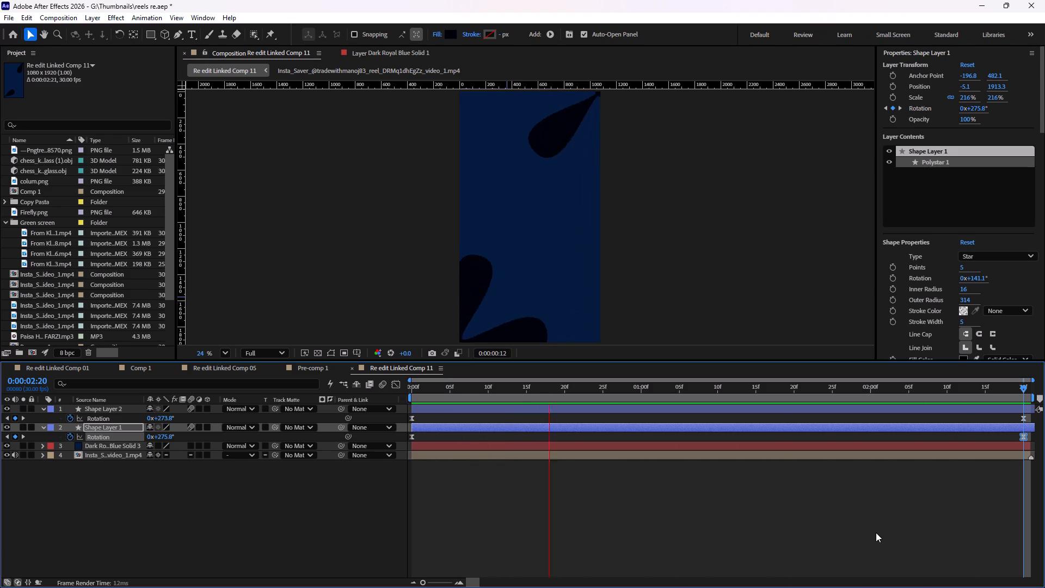
key(space)
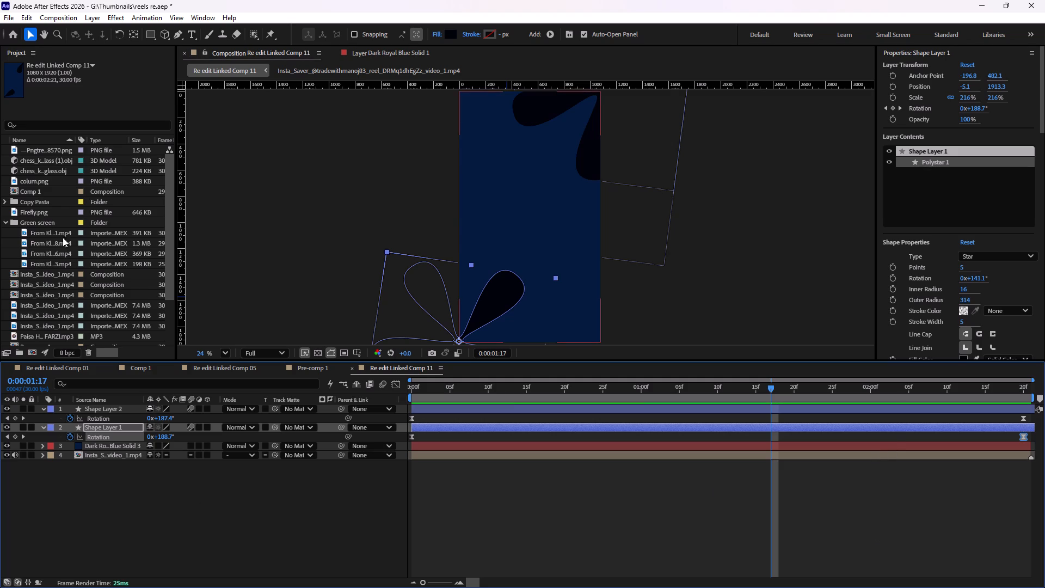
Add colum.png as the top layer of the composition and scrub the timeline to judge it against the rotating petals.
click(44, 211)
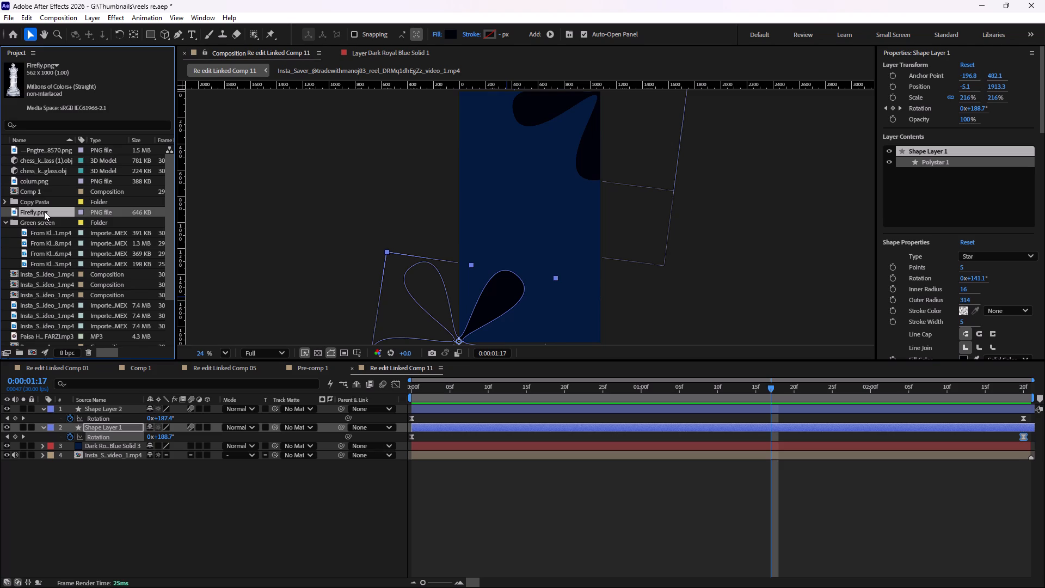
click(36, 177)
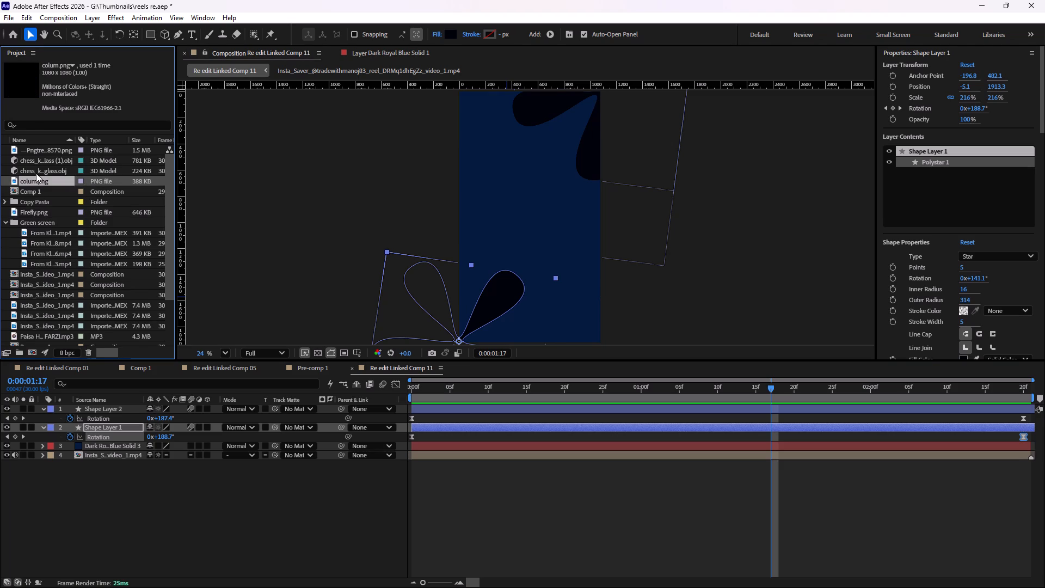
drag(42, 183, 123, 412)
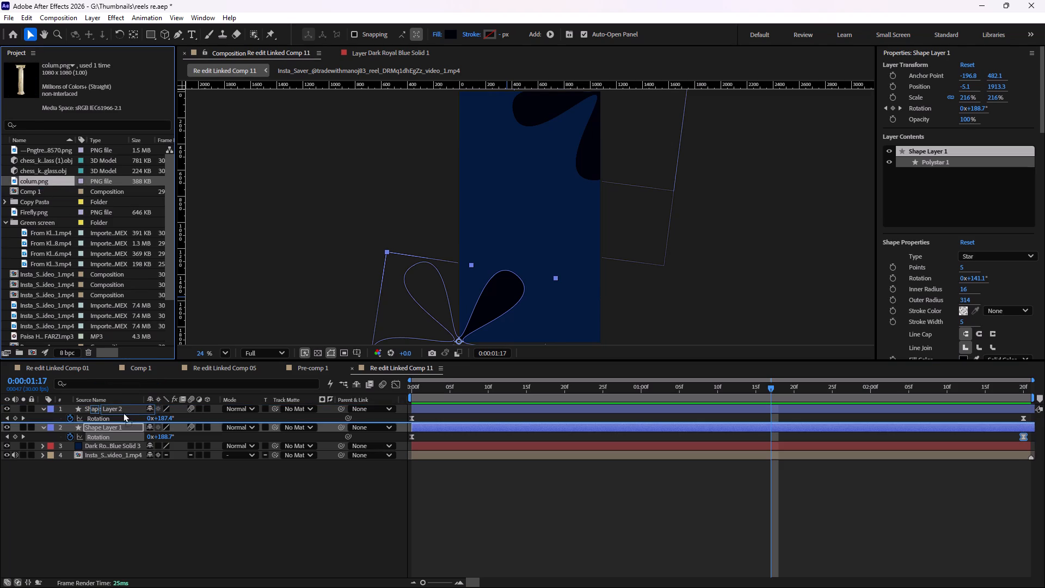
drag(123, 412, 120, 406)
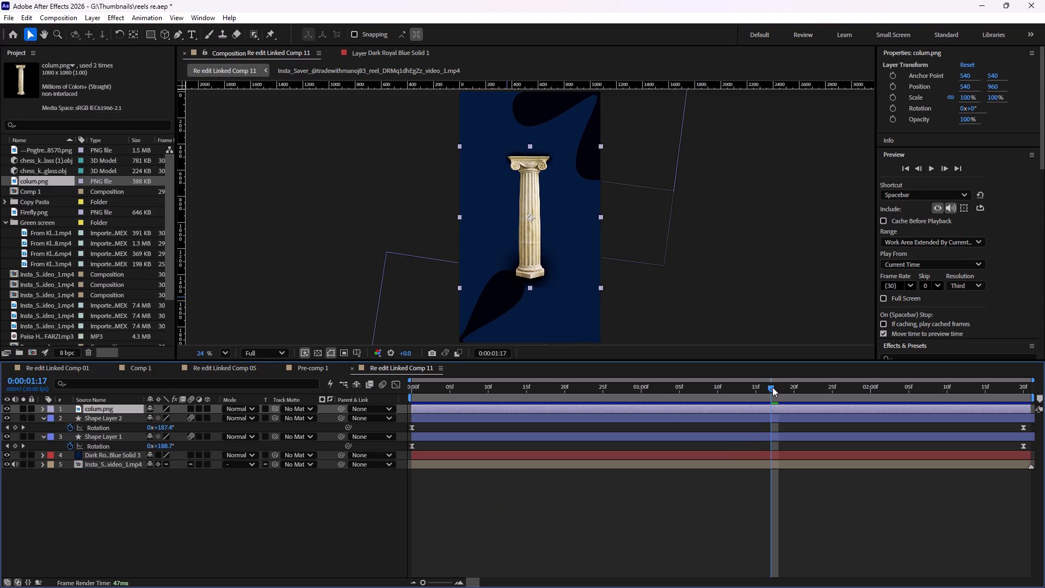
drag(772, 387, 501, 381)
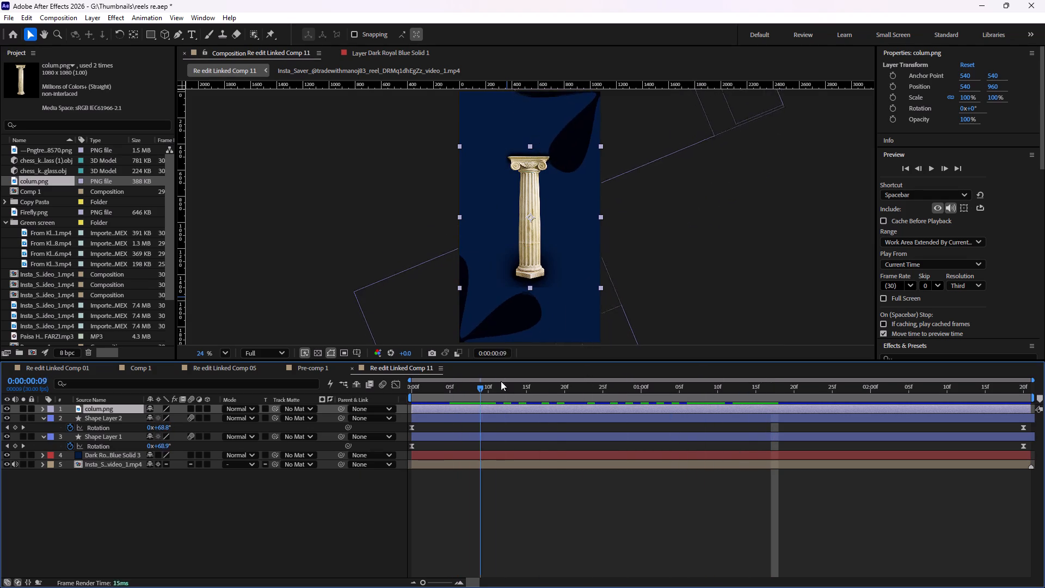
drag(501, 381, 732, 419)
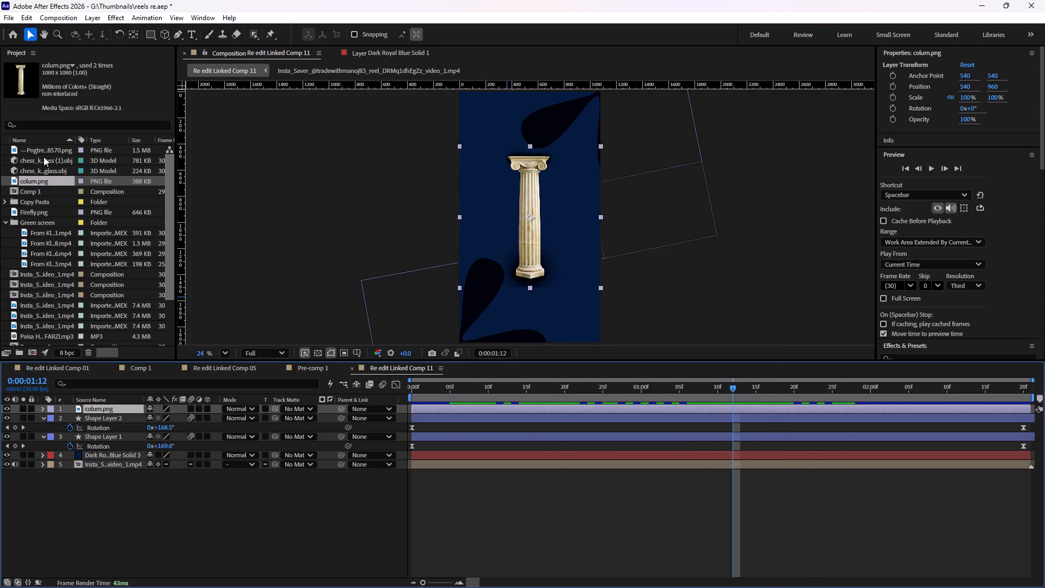
Add the Pngtree Greek ionic column PNG as the top layer and move it to the composition's right edge, about 1189.7, -50.5.
click(49, 154)
drag(49, 154, 420, 226)
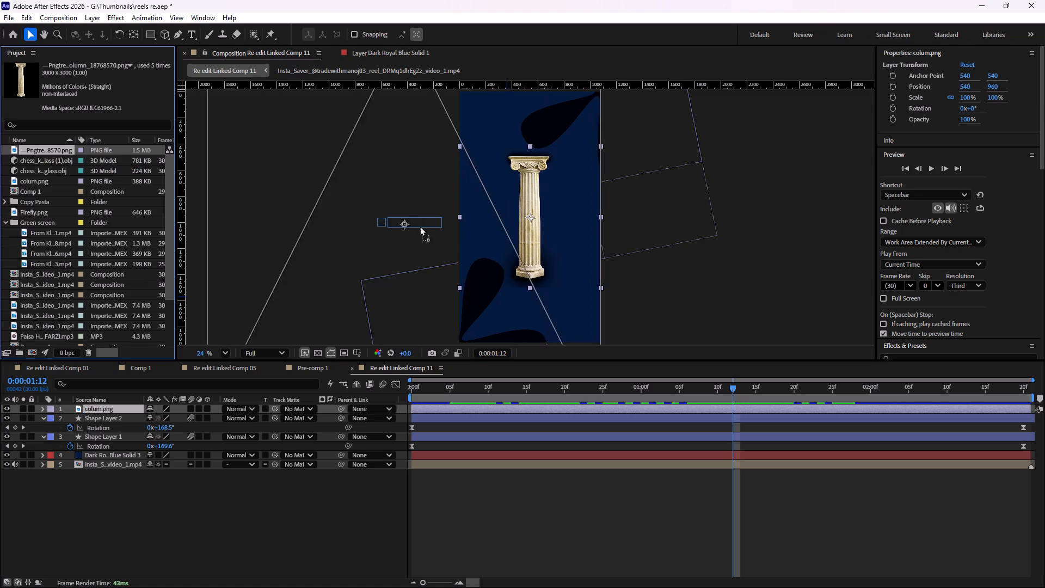
drag(420, 226, 528, 246)
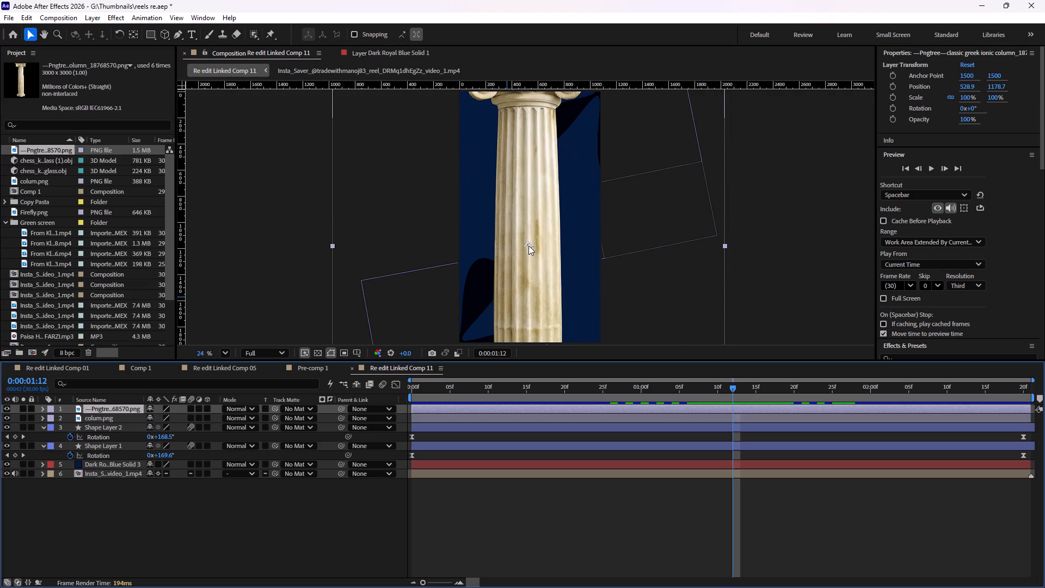
scroll(528, 246, down, 4)
drag(526, 260, 569, 161)
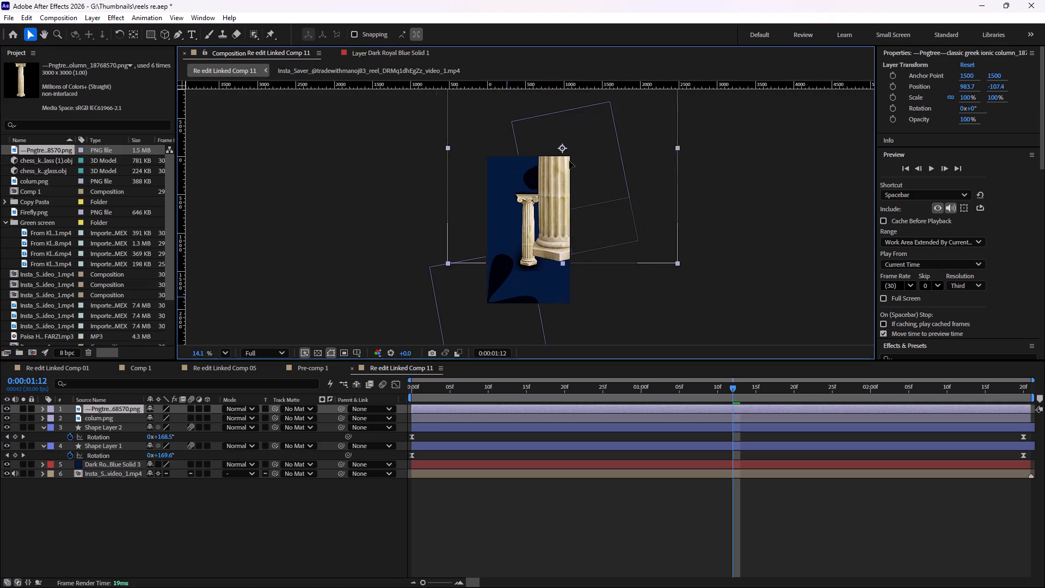
drag(569, 161, 577, 166)
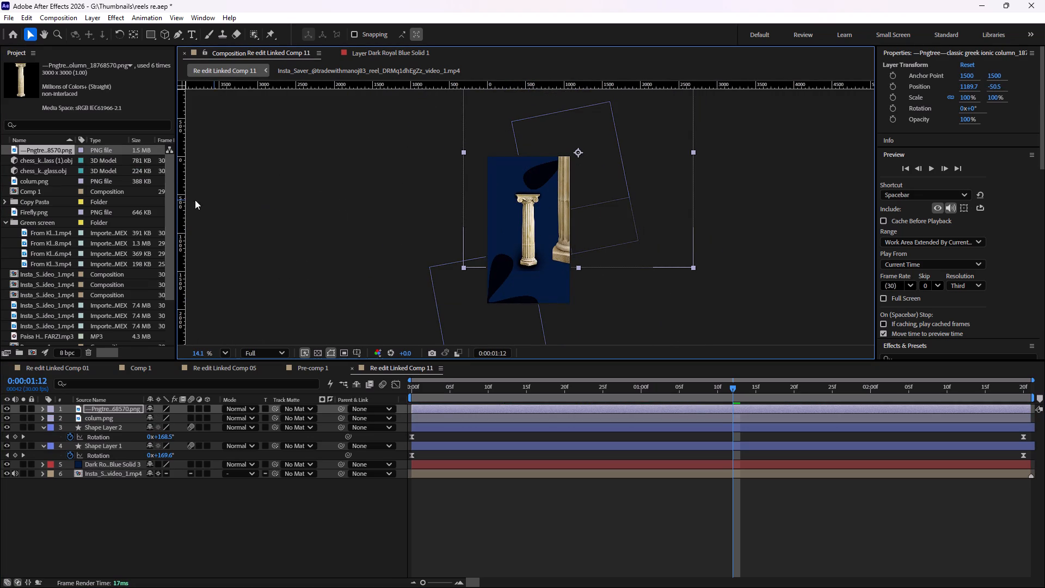
Delete the colum.png layer from the composition.
click(107, 416)
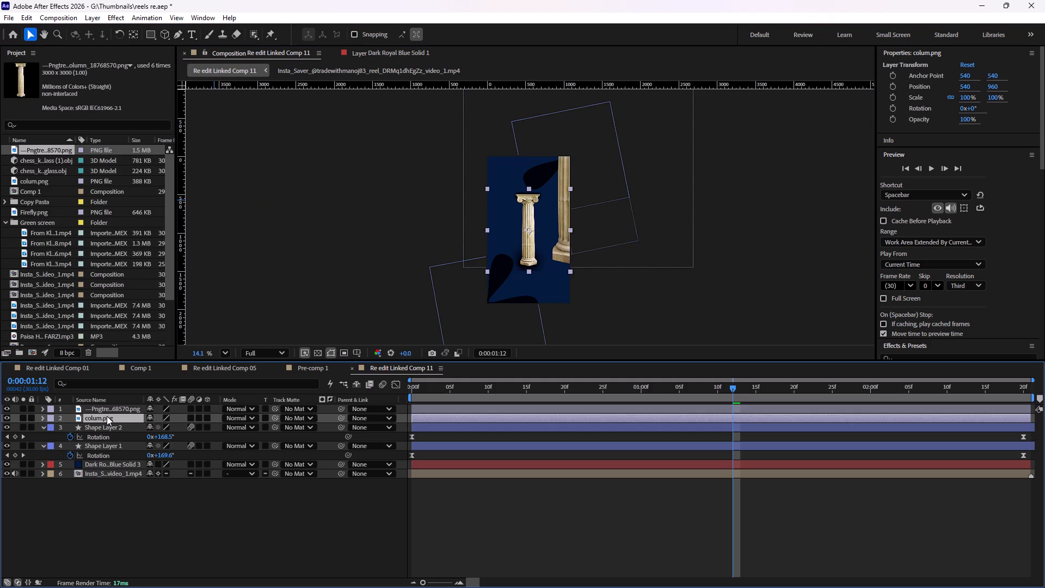
key(BackSpace)
Bring the Pngtree column back to the middle, scale it to 62%, and position it at about 523.7, 606.5.
scroll(548, 238, up, 2)
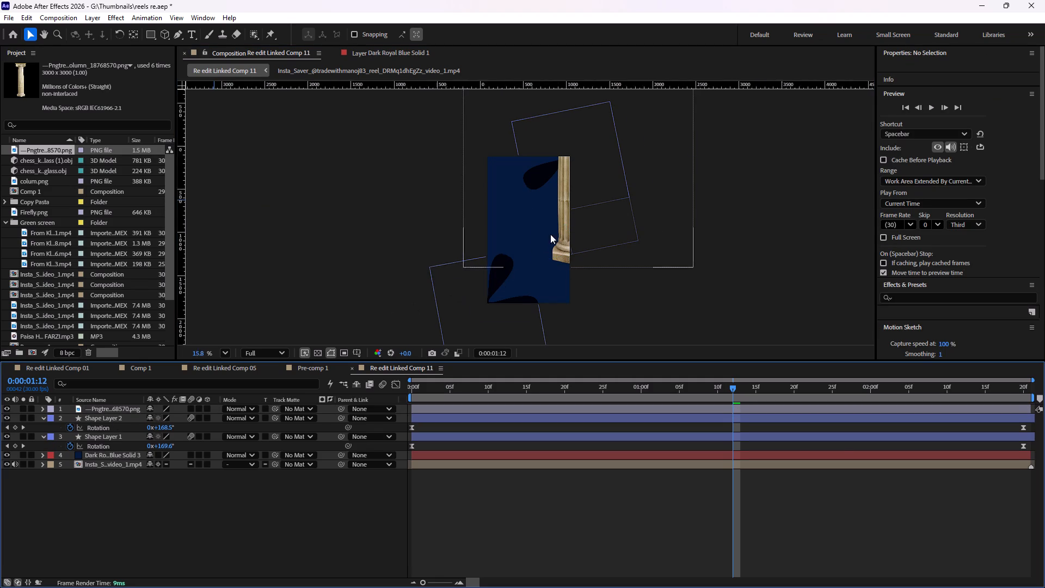
scroll(550, 234, up, 5)
drag(576, 190, 456, 200)
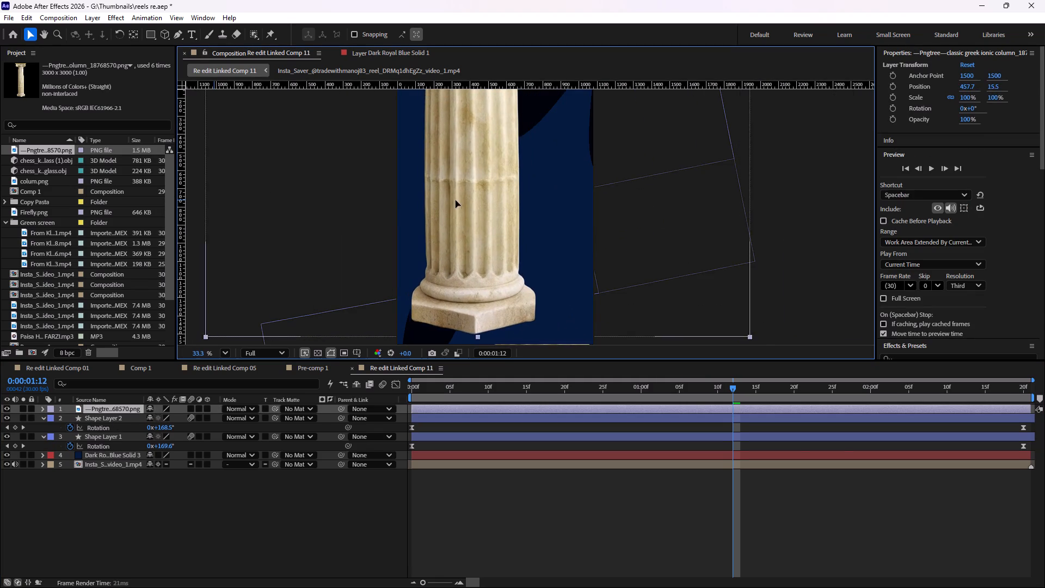
drag(456, 200, 463, 200)
key(s)
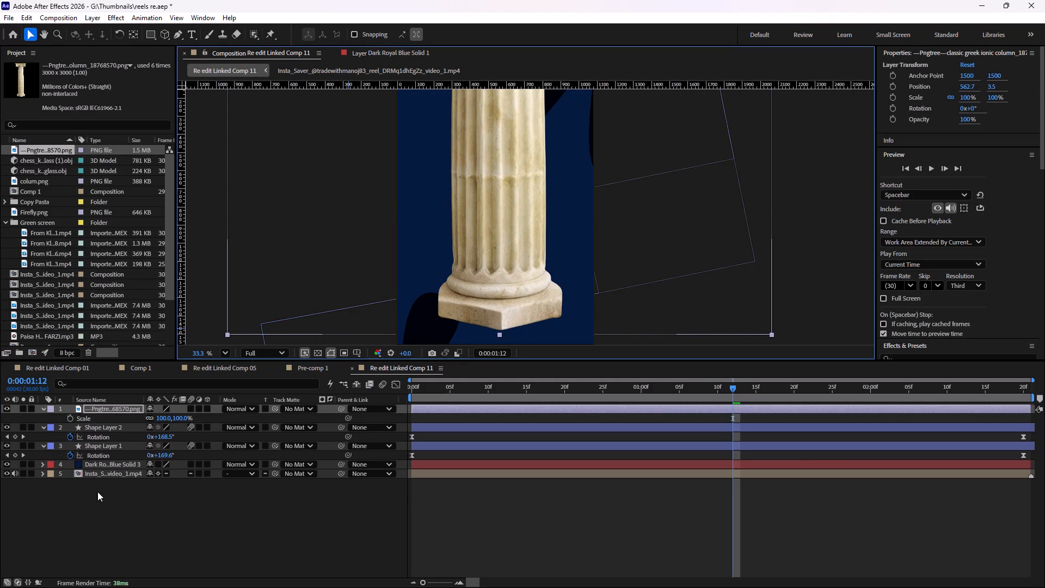
drag(164, 421, 147, 422)
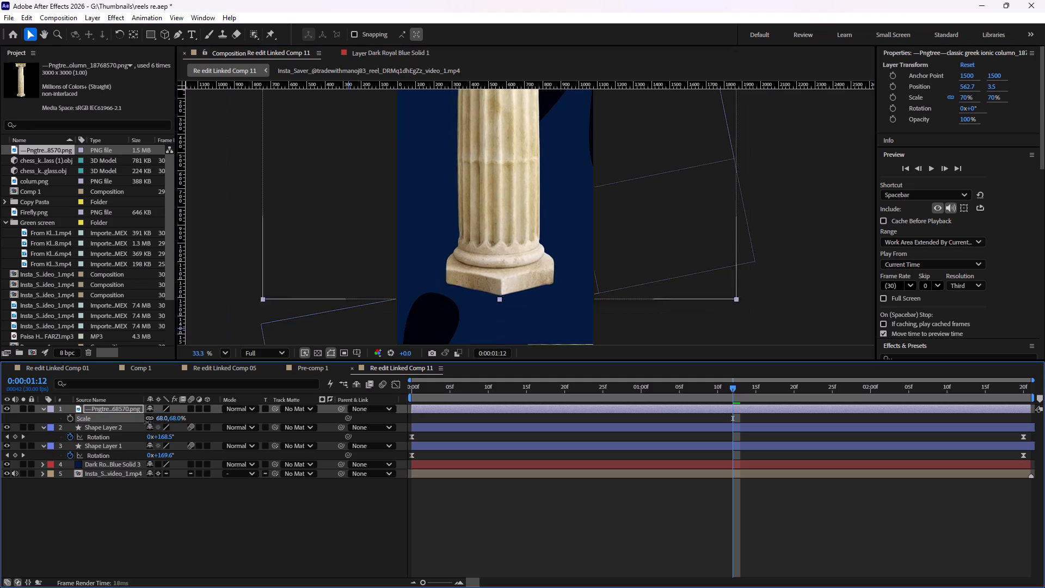
drag(147, 422, 145, 422)
drag(499, 177, 489, 303)
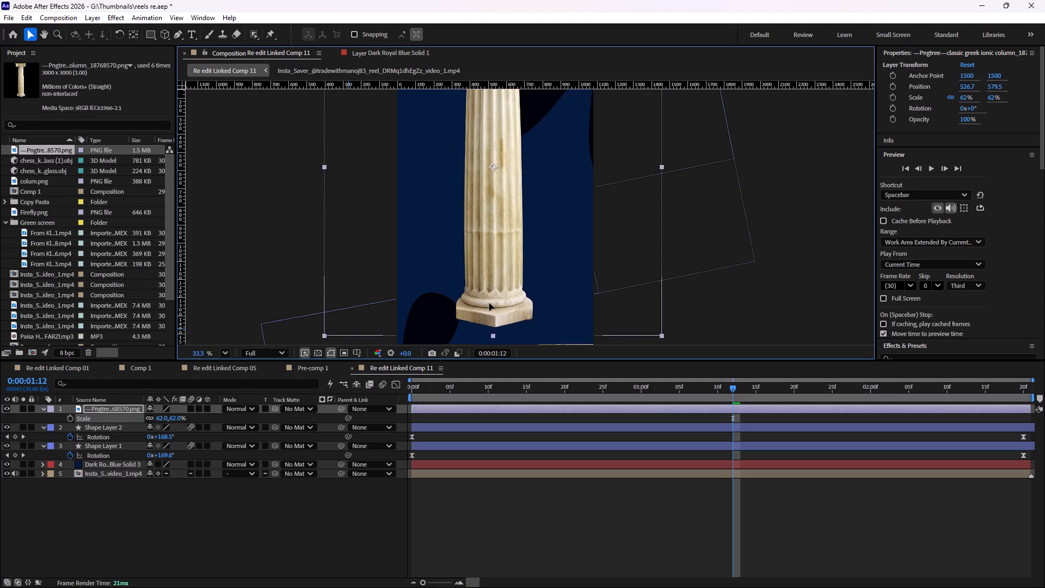
drag(489, 303, 493, 284)
Lower the column to about 530.8, 862.3 and scale it to 42% so the whole pillar fits in the frame.
click(254, 350)
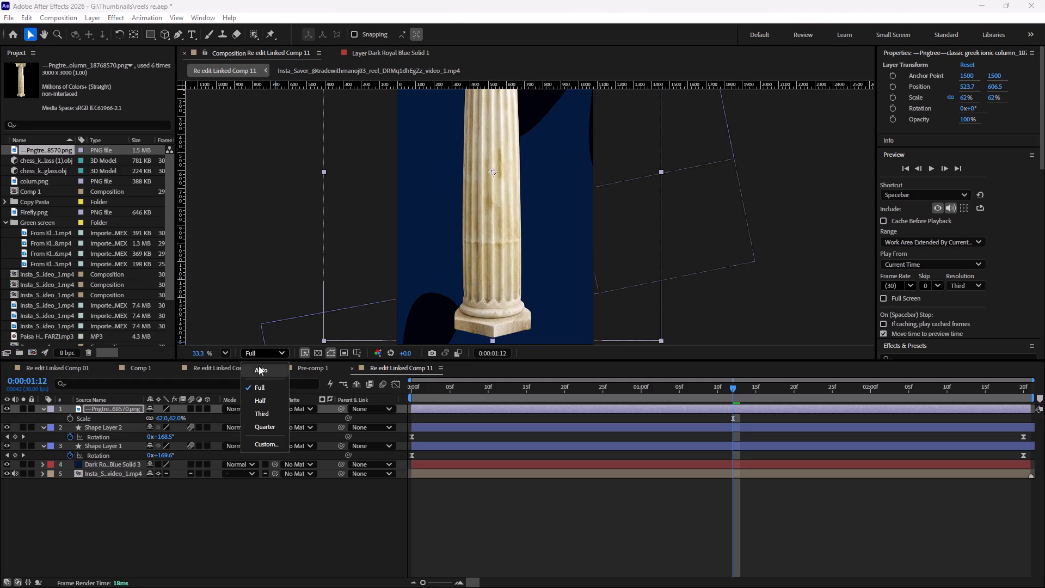
click(222, 349)
click(237, 377)
click(226, 351)
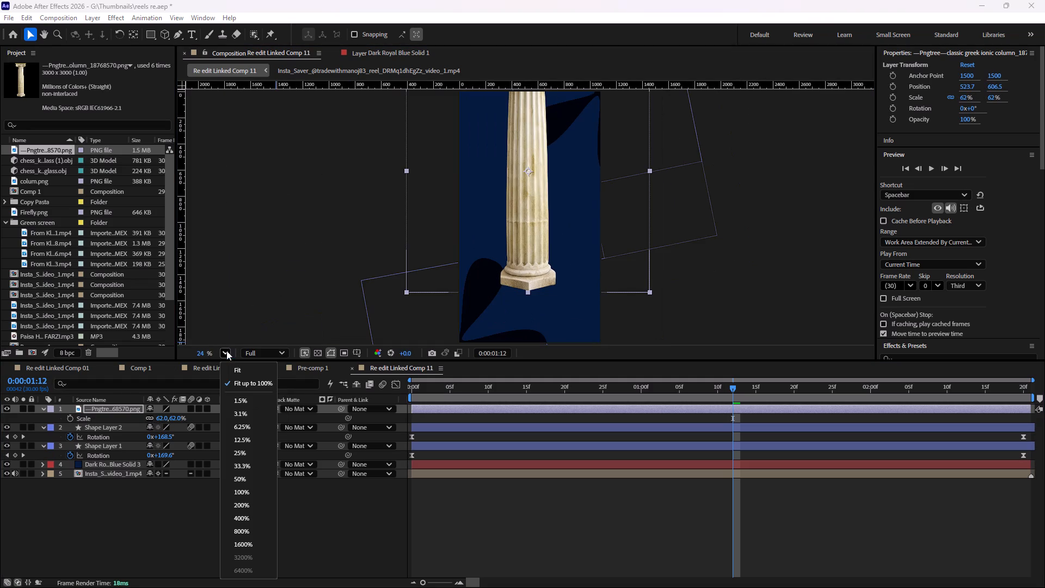
click(235, 369)
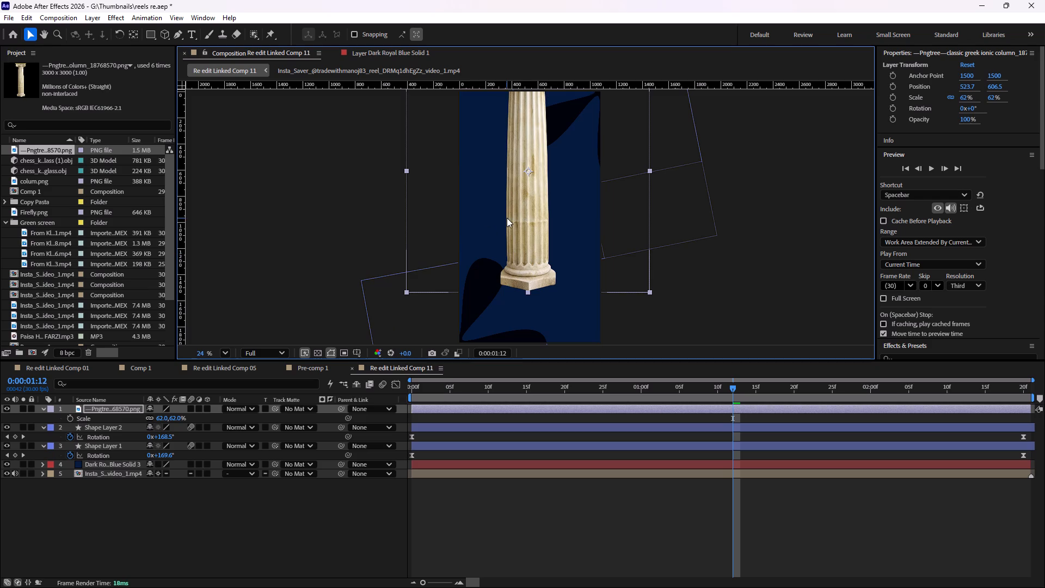
scroll(507, 218, down, 4)
drag(514, 221, 515, 241)
drag(162, 419, 155, 419)
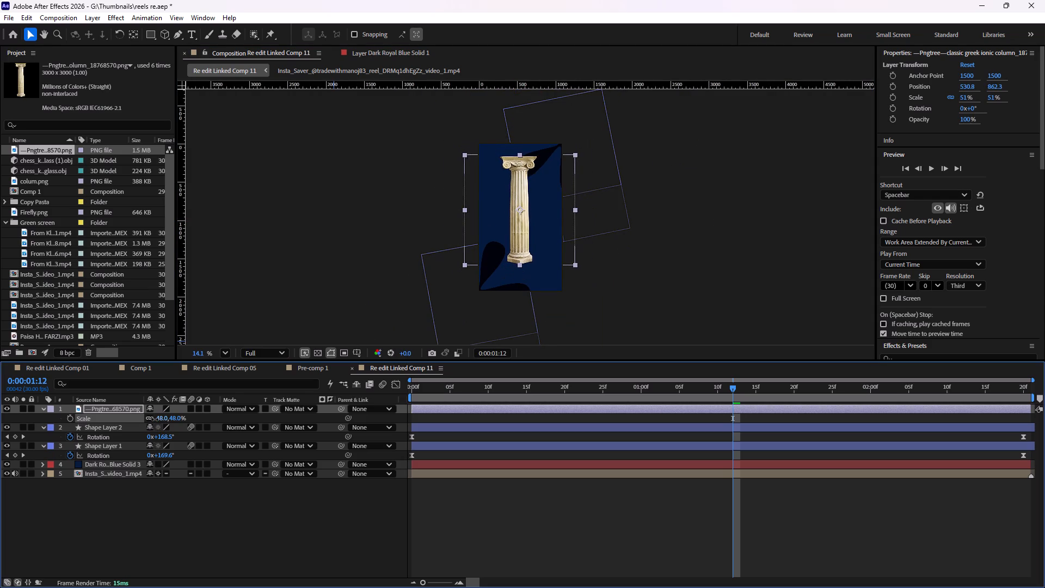
drag(155, 419, 151, 419)
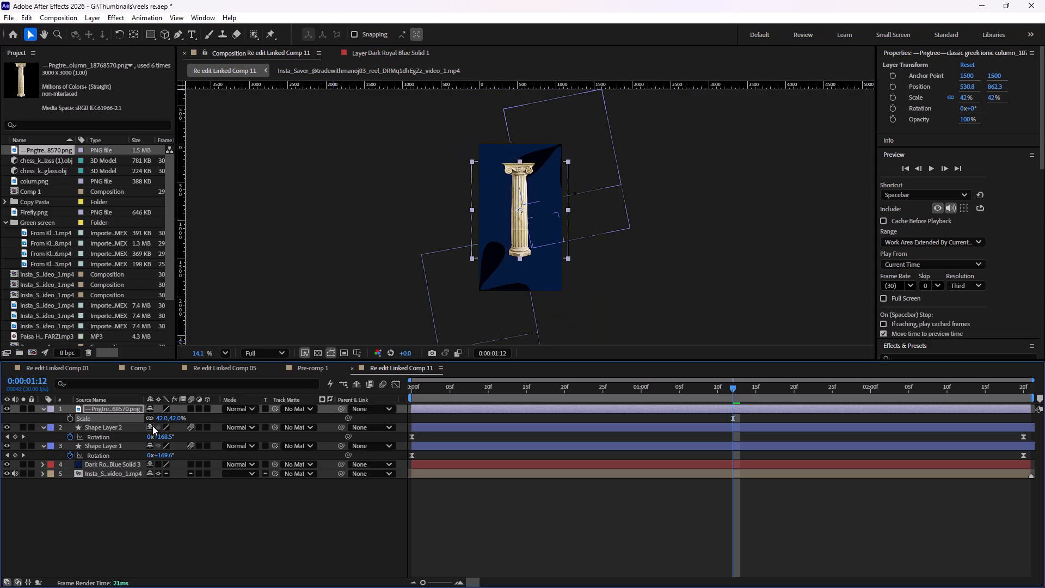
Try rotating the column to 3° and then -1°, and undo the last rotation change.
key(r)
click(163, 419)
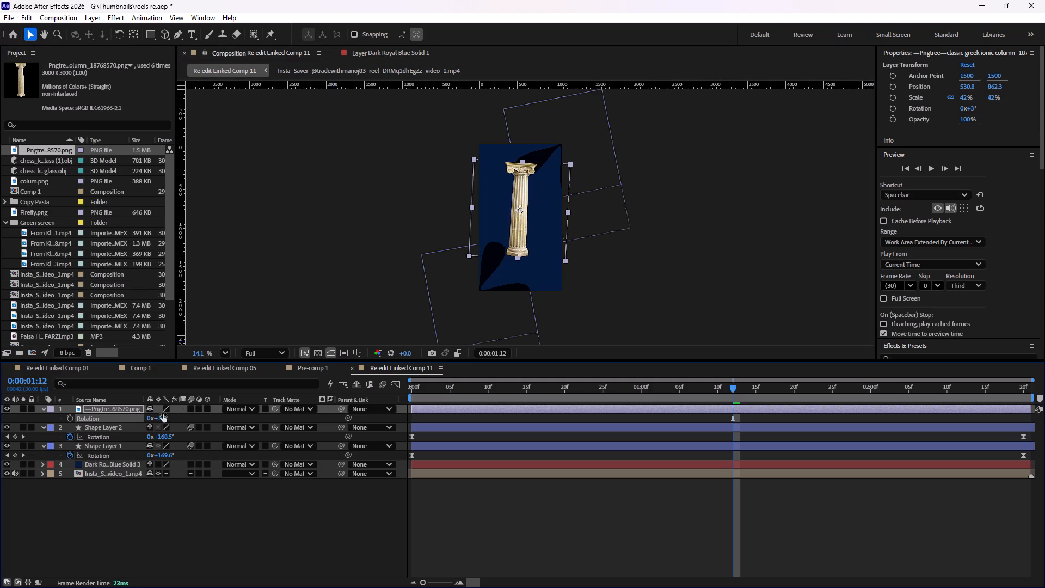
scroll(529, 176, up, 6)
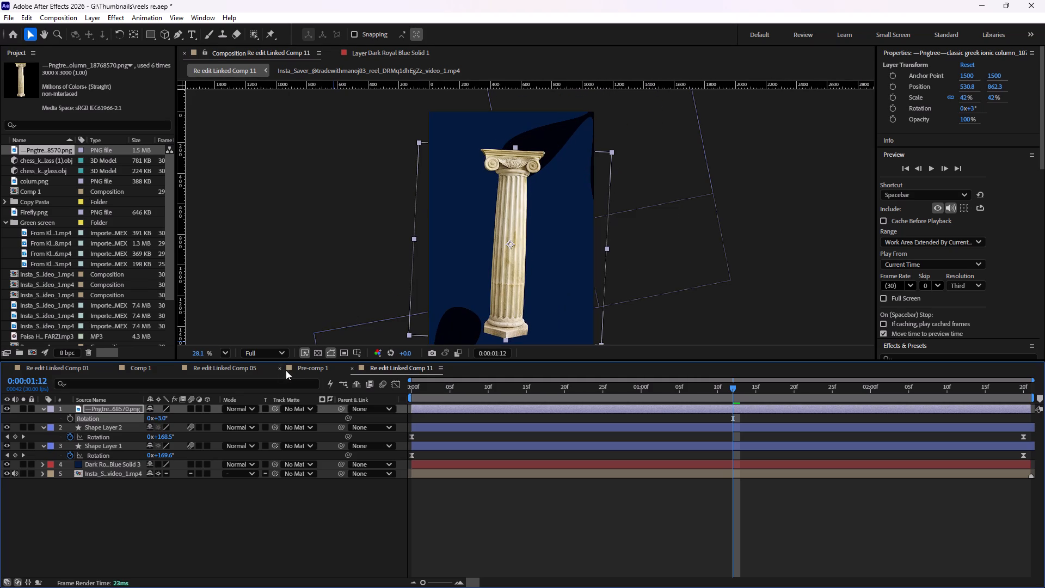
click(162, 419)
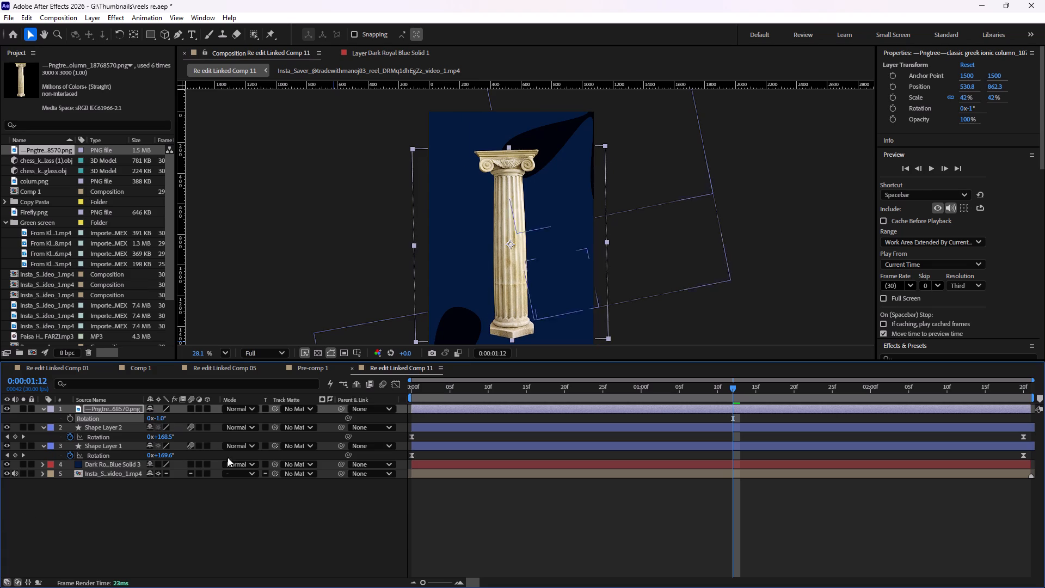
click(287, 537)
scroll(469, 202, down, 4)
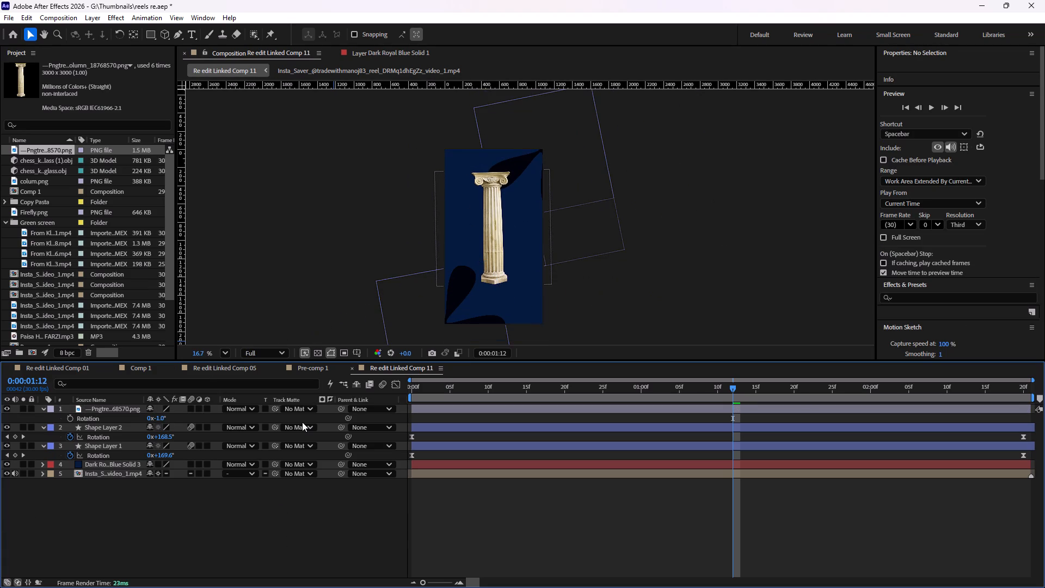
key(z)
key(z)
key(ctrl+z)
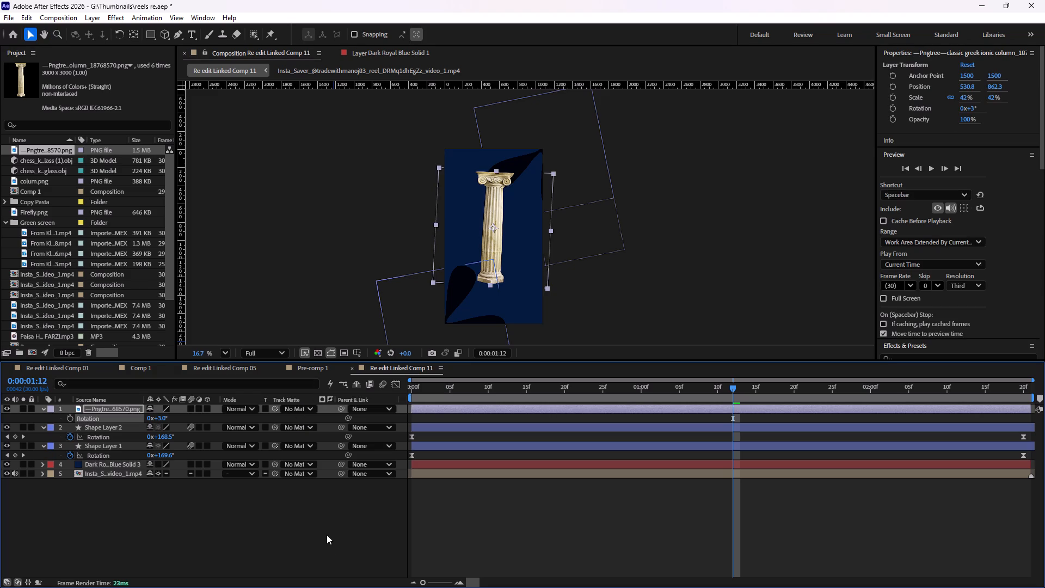
Try the column's rotation at -1° again, replace it with 2°, and clear the selection.
click(163, 419)
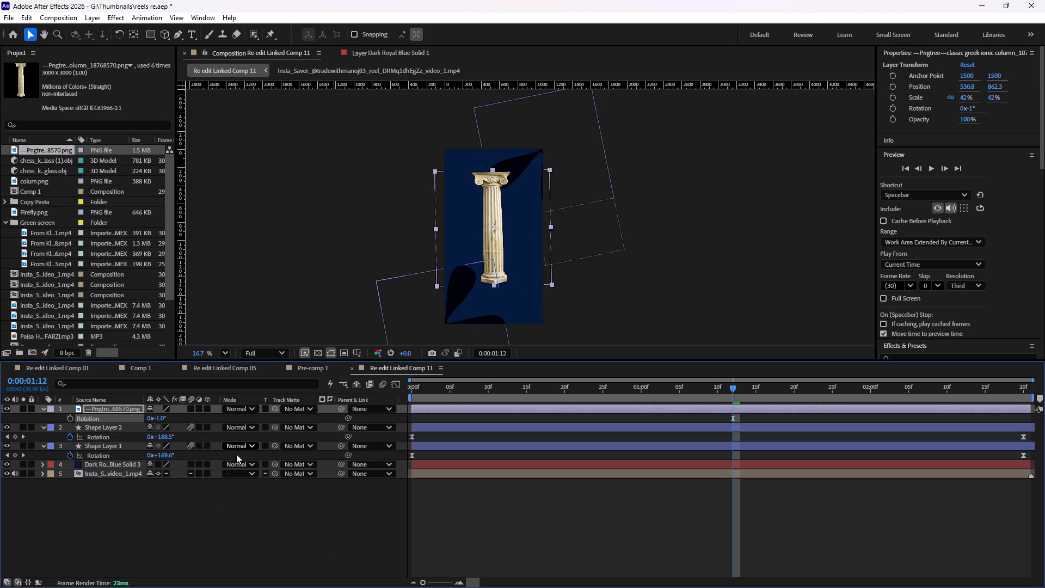
click(160, 418)
key(BackSpace)
key(2)
key(Return)
click(492, 512)
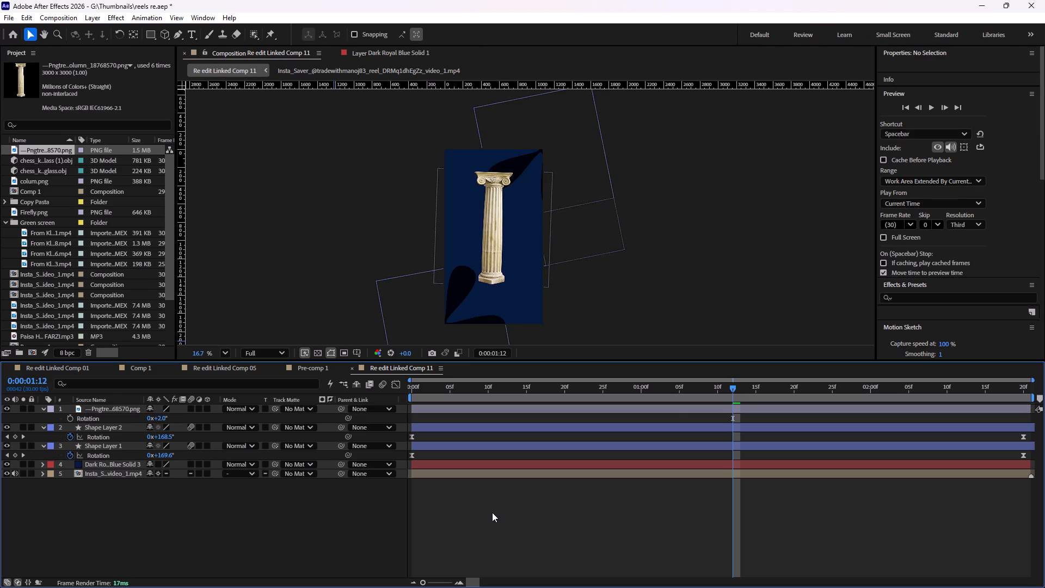
Scrub the timeline and preview from 0:00:00:00 to check the tilted column against the spinning petals.
drag(730, 389, 723, 389)
drag(723, 389, 454, 388)
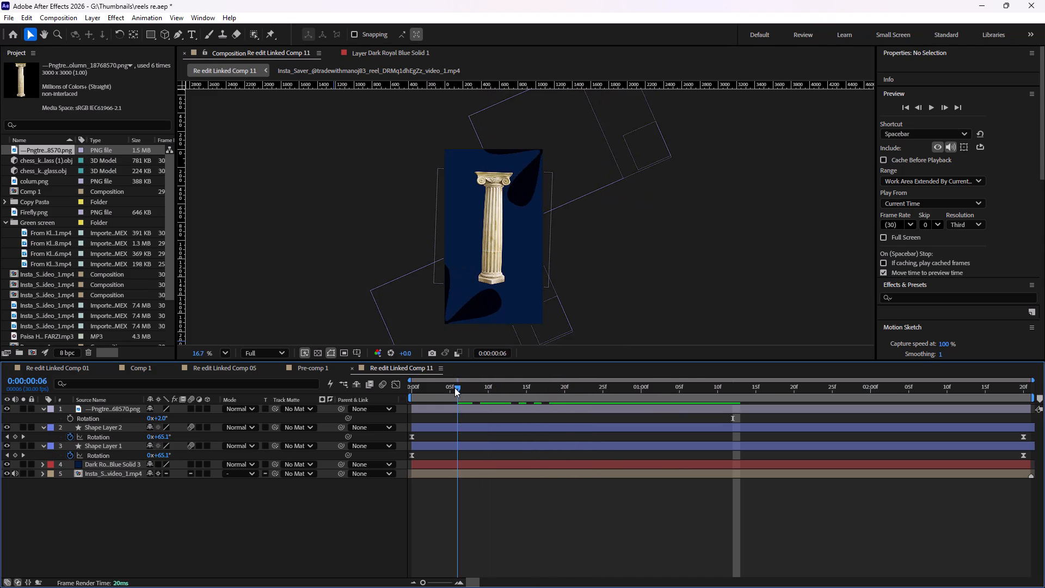
drag(454, 388, 515, 402)
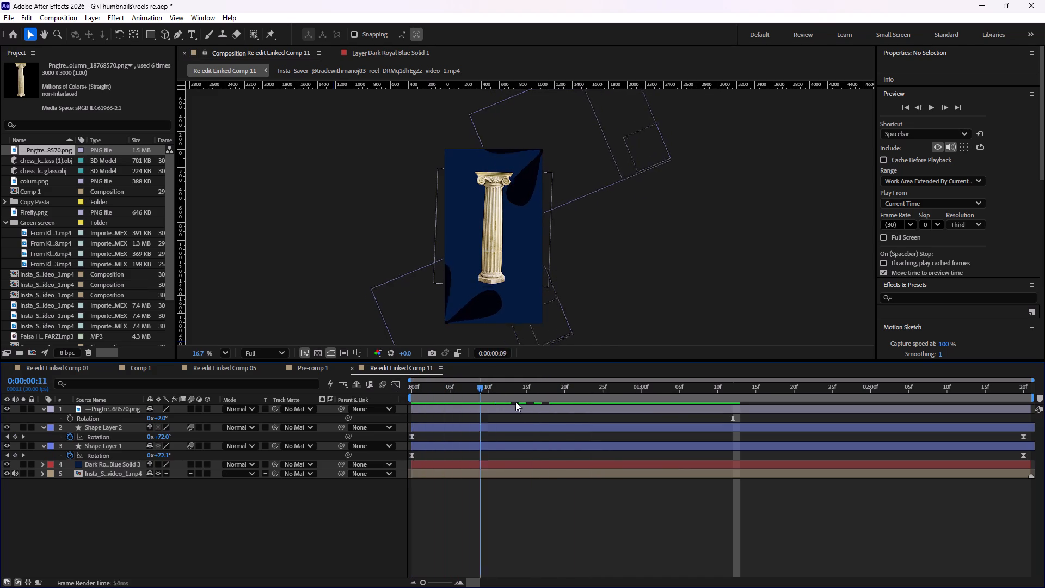
drag(515, 402, 635, 438)
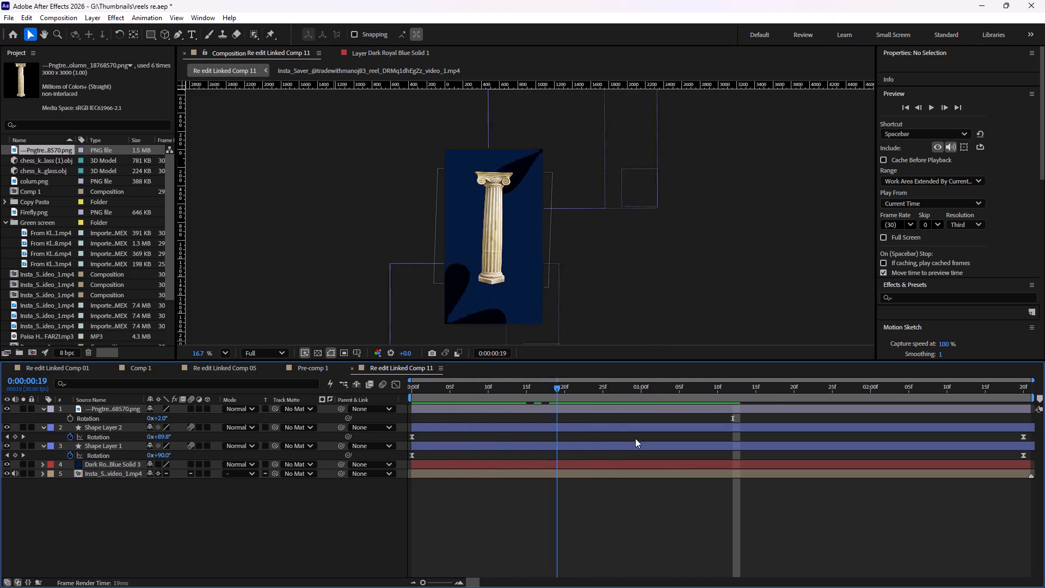
drag(635, 438, 338, 417)
key(space)
key(space)
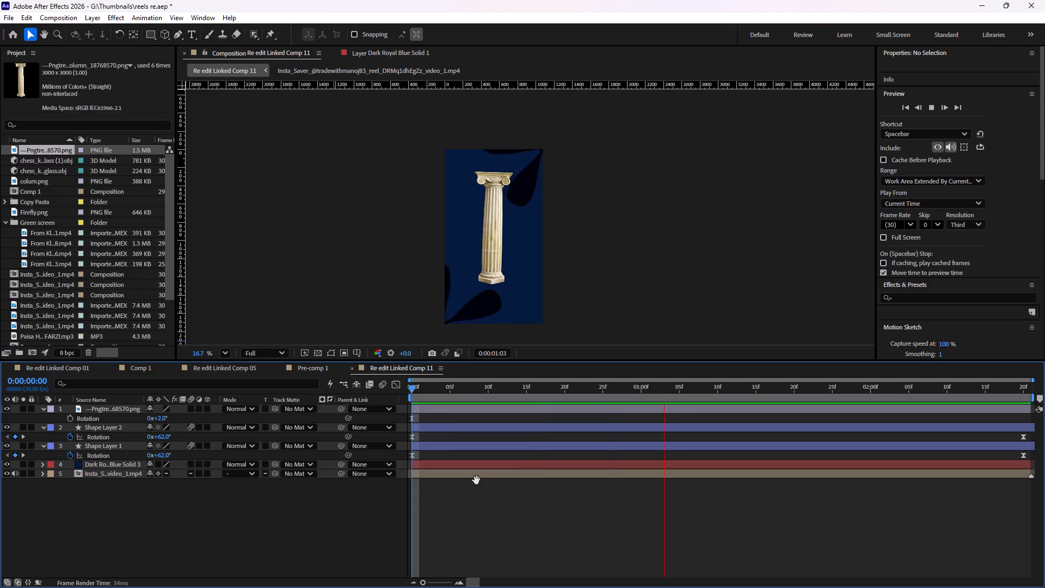
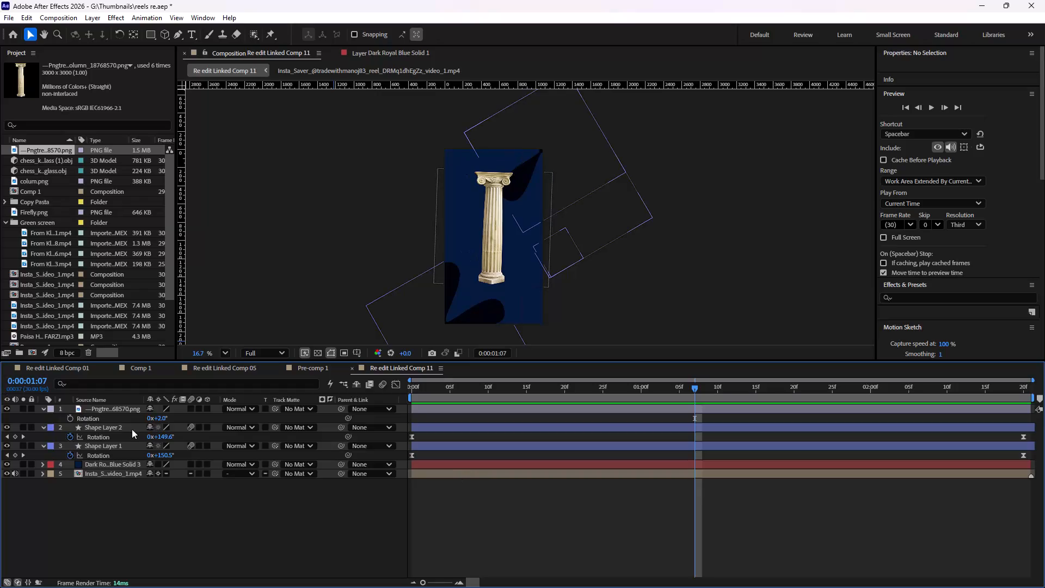
Delete the Greek column PNG layer from Re edit Linked Comp 11.
click(109, 409)
key(BackSpace)
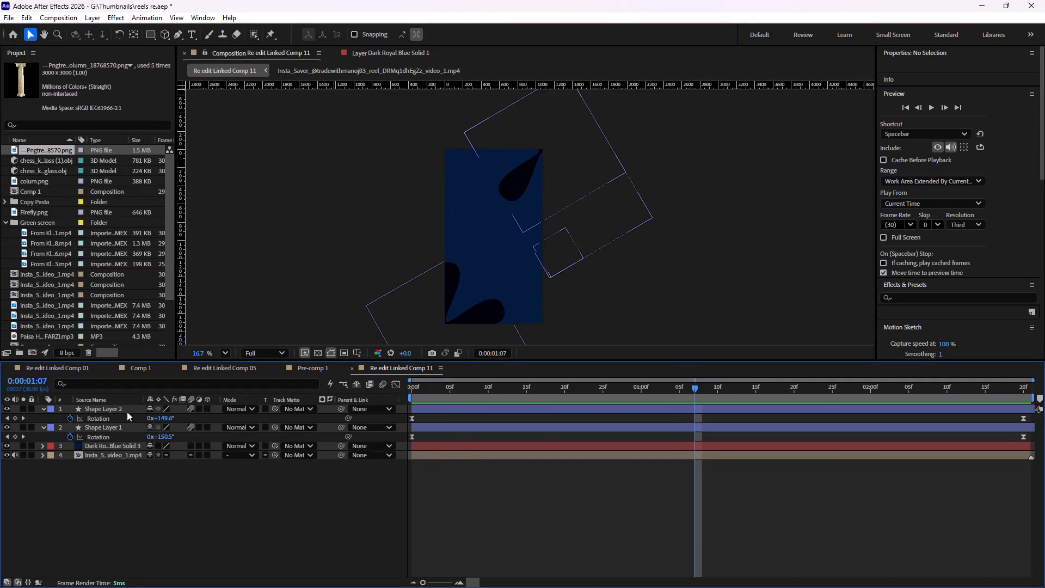
Return to 0:00:00:00 and add a new adjustment layer above the petal shape layers.
drag(694, 389, 614, 388)
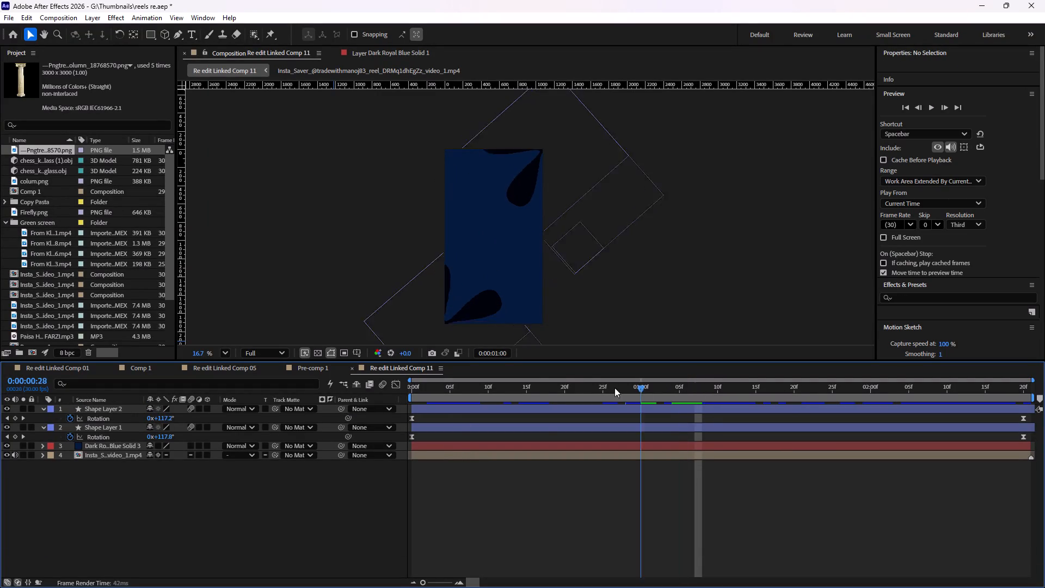
drag(614, 388, 460, 401)
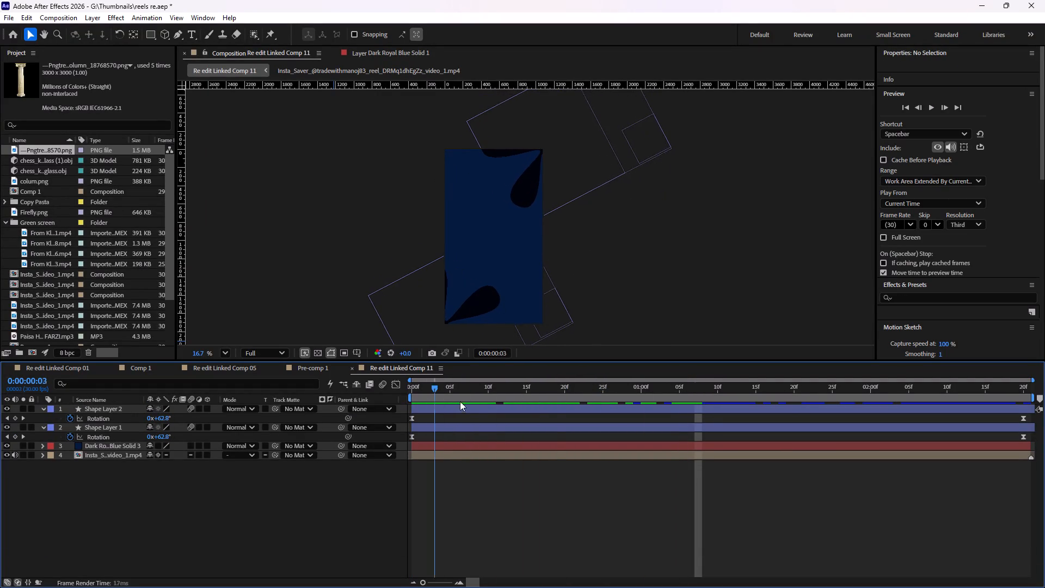
drag(460, 401, 412, 412)
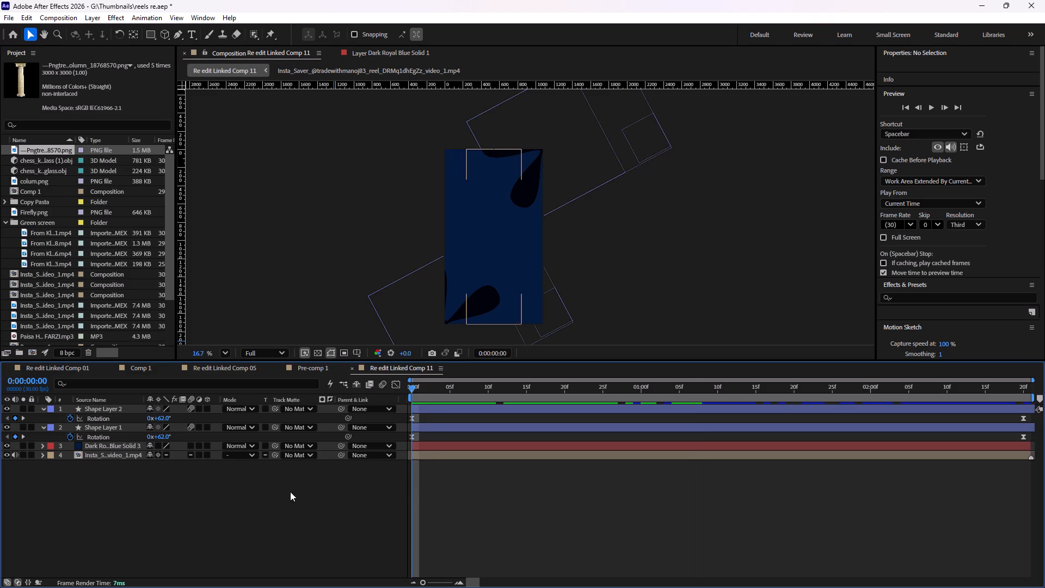
right_click(290, 492)
click(324, 361)
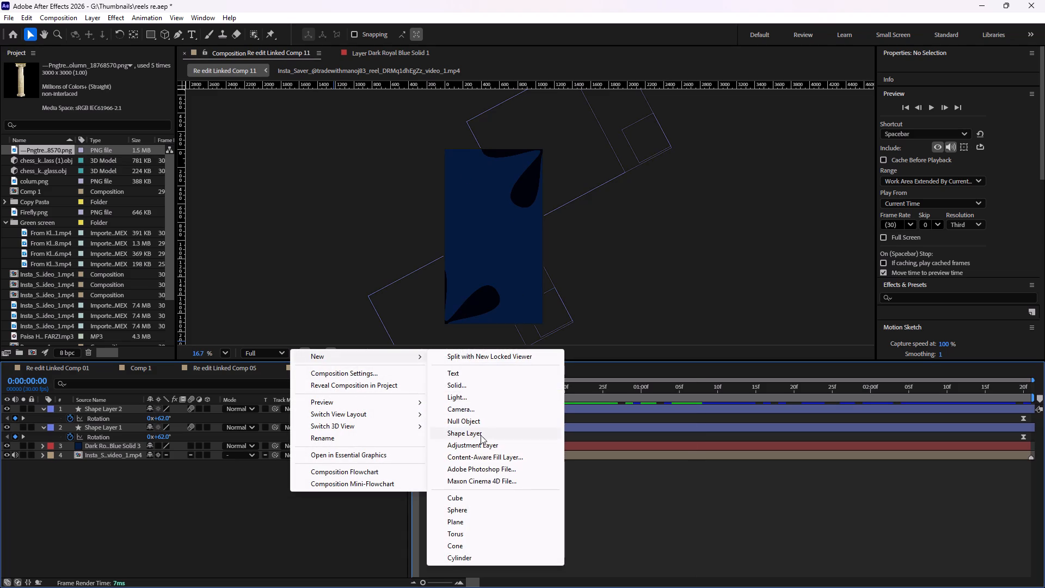
click(480, 443)
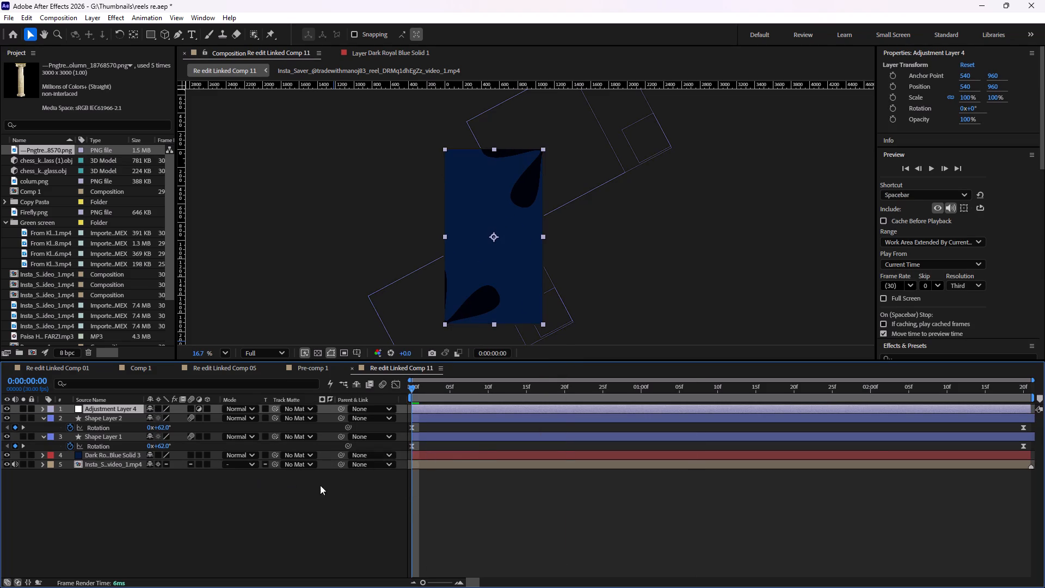
Search the effects for "blur" and apply Radial Blur to the adjustment layer.
scroll(987, 275, down, 5)
scroll(937, 271, up, 5)
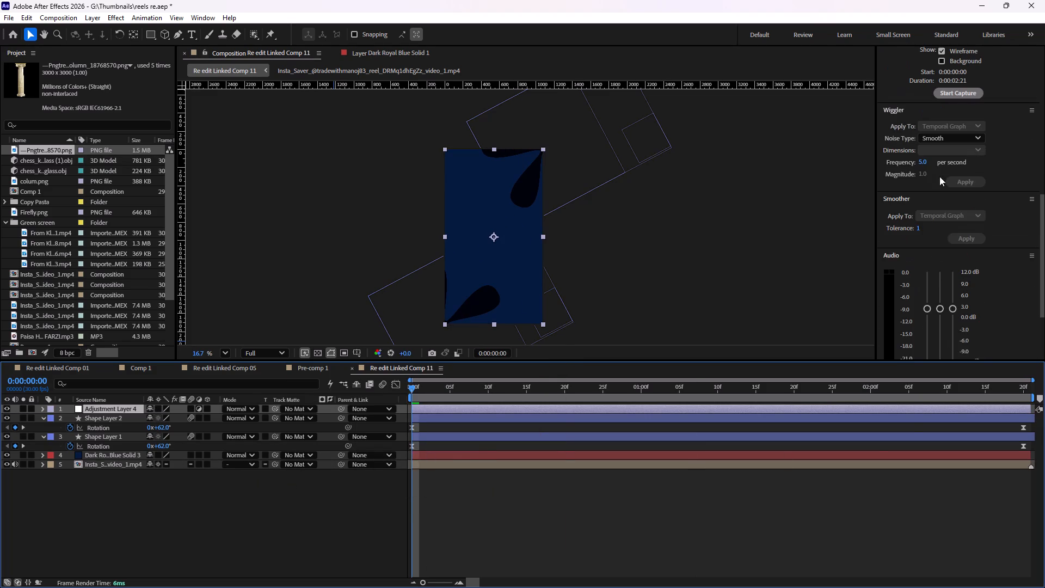
scroll(939, 67, up, 4)
click(905, 292)
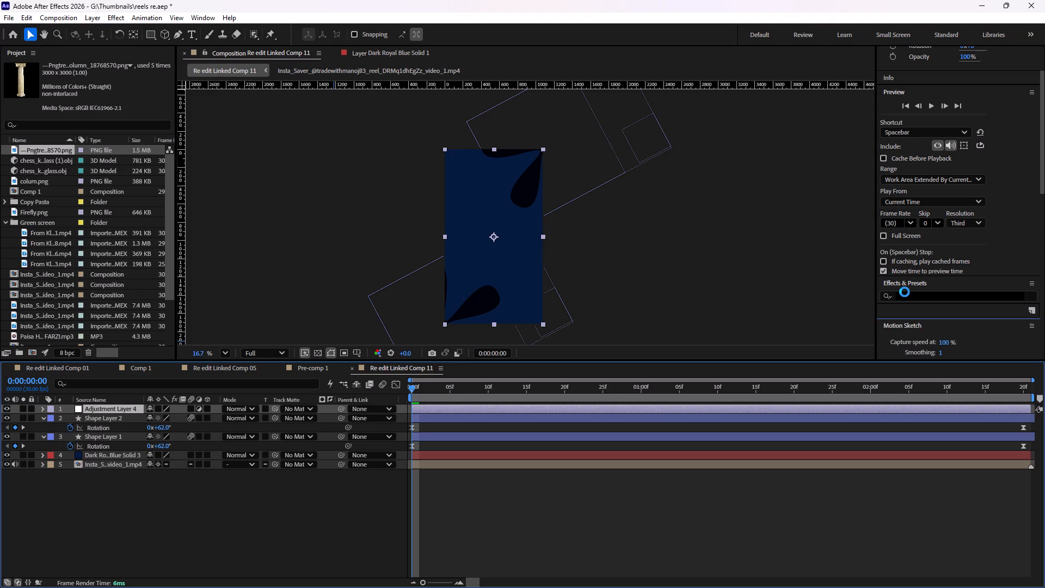
key(b)
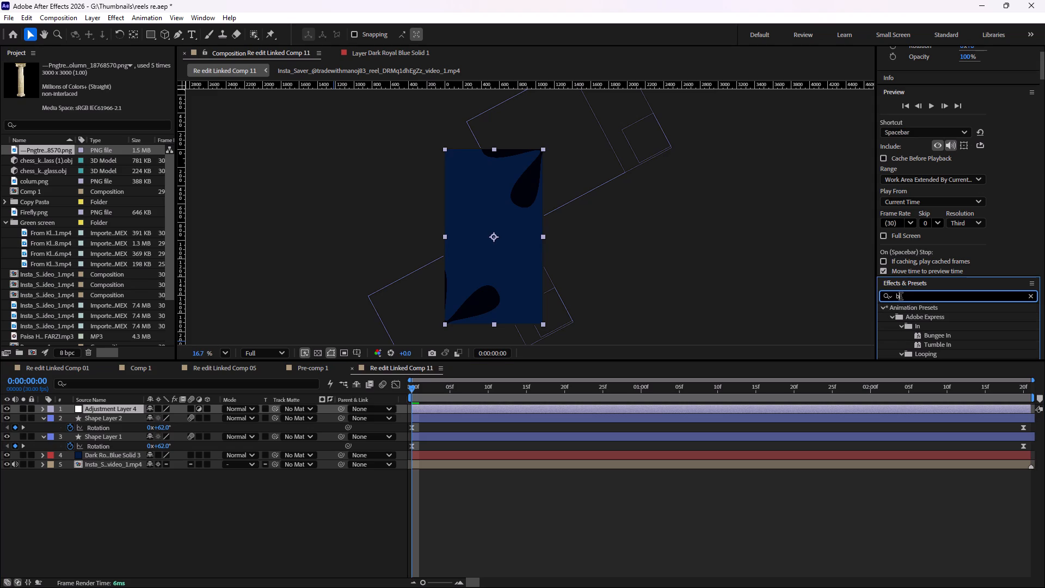
text(lur)
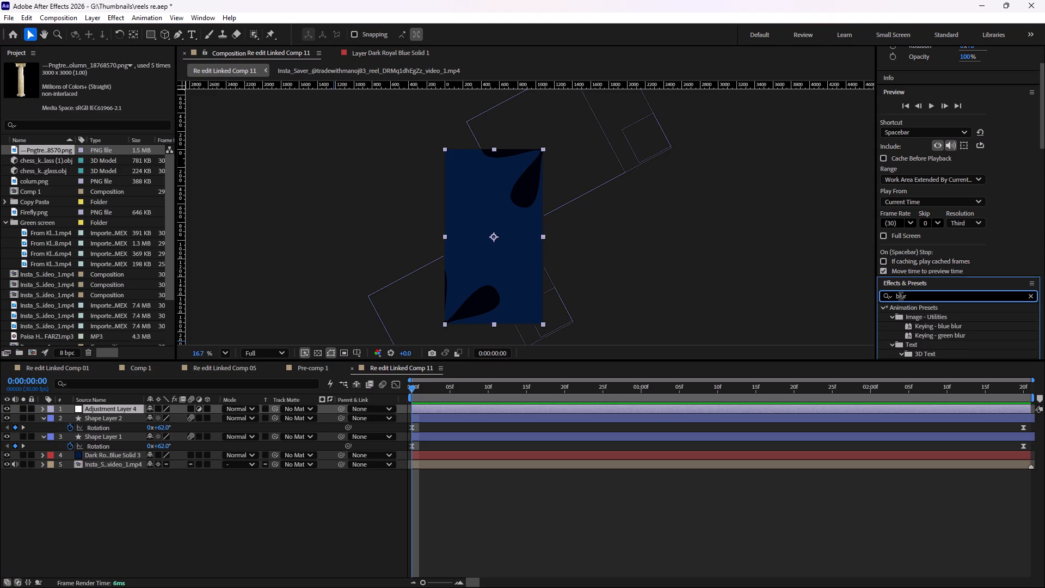
scroll(930, 314, down, 6)
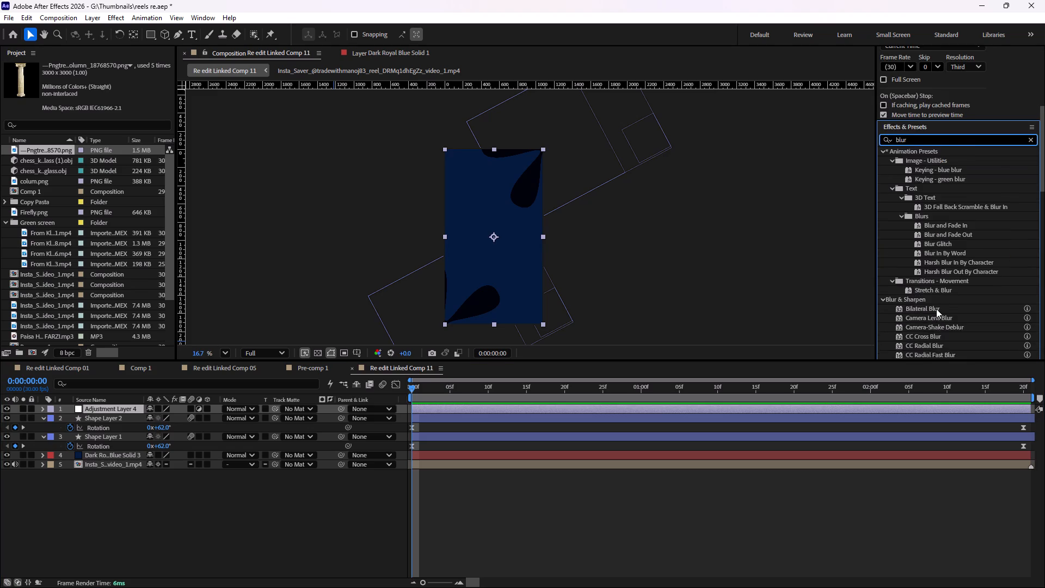
scroll(936, 309, down, 2)
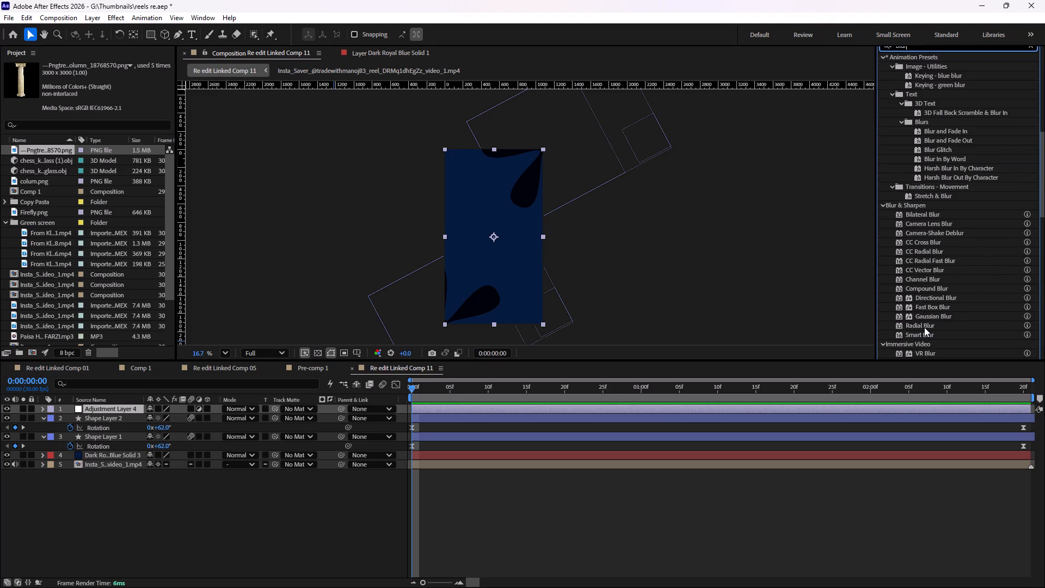
drag(924, 327, 107, 412)
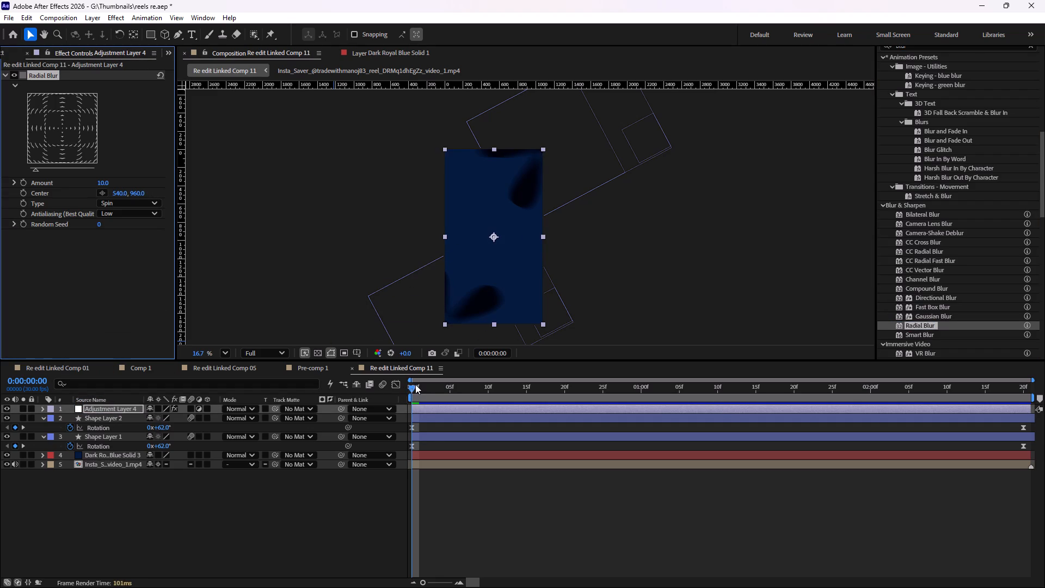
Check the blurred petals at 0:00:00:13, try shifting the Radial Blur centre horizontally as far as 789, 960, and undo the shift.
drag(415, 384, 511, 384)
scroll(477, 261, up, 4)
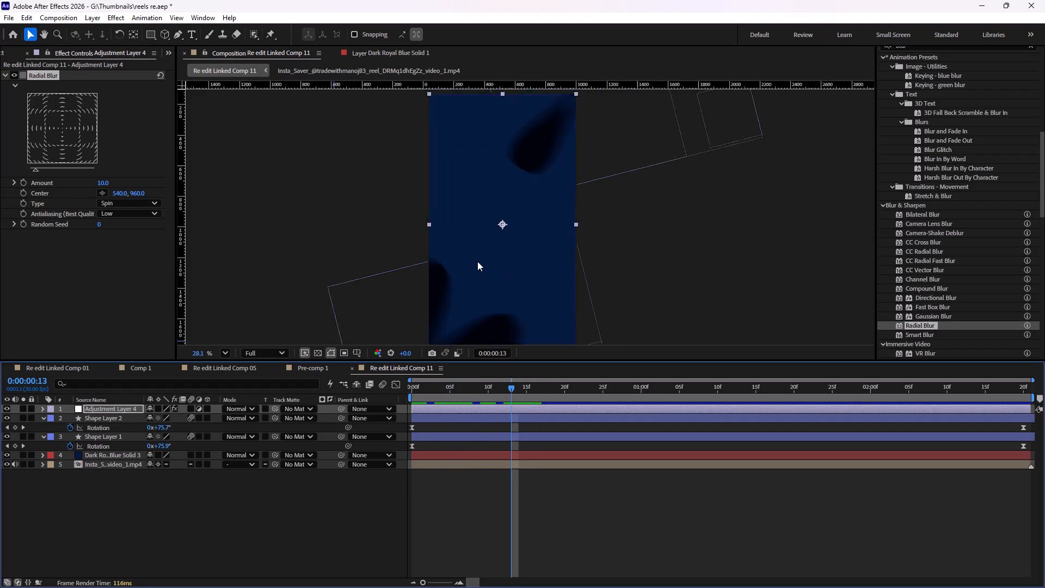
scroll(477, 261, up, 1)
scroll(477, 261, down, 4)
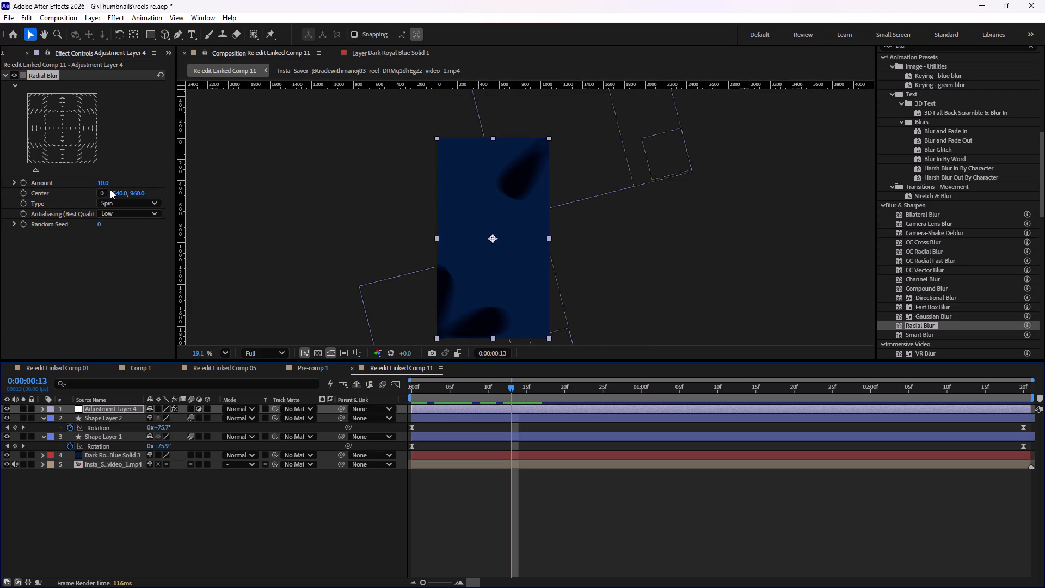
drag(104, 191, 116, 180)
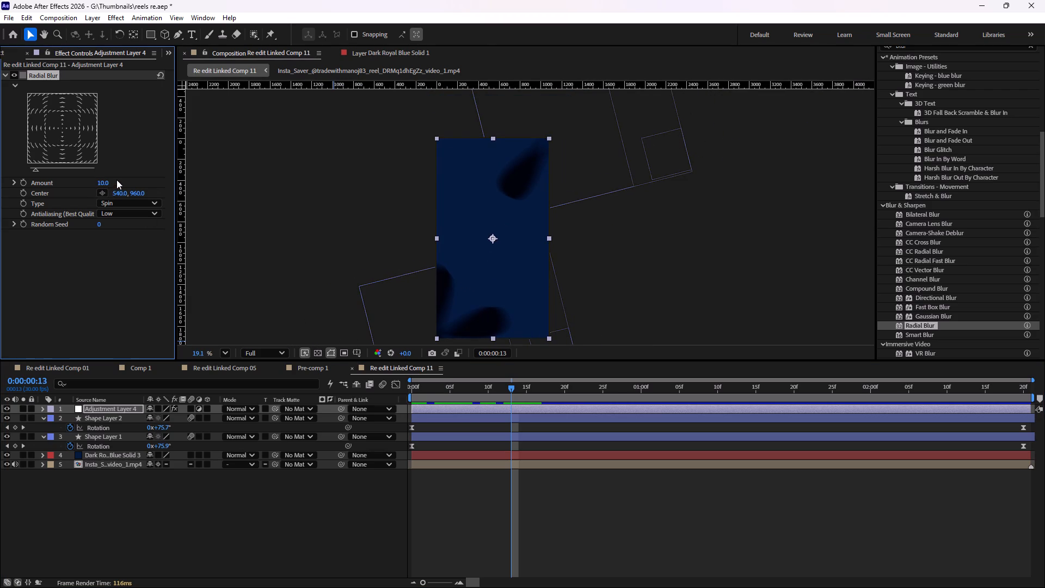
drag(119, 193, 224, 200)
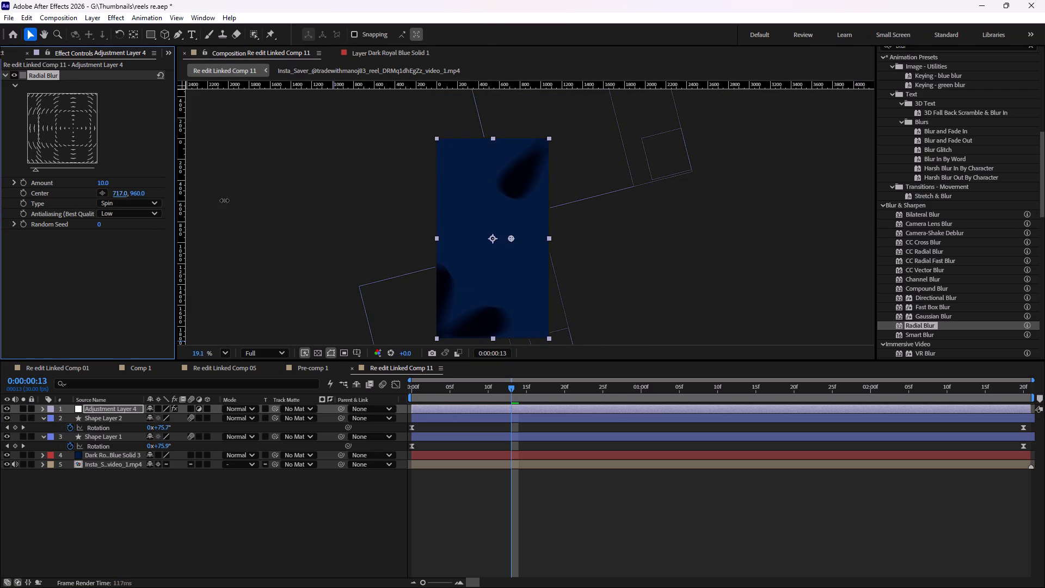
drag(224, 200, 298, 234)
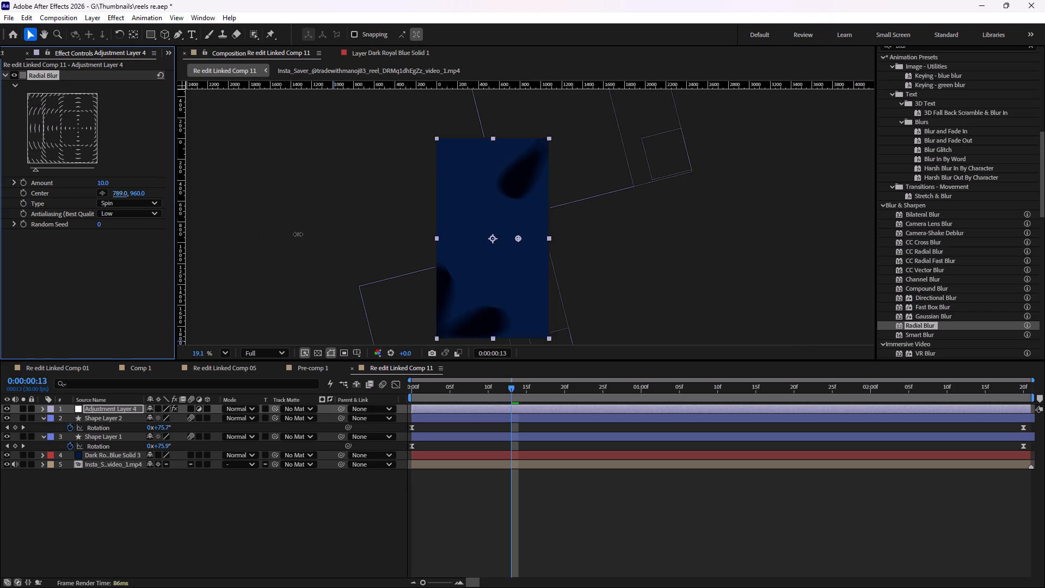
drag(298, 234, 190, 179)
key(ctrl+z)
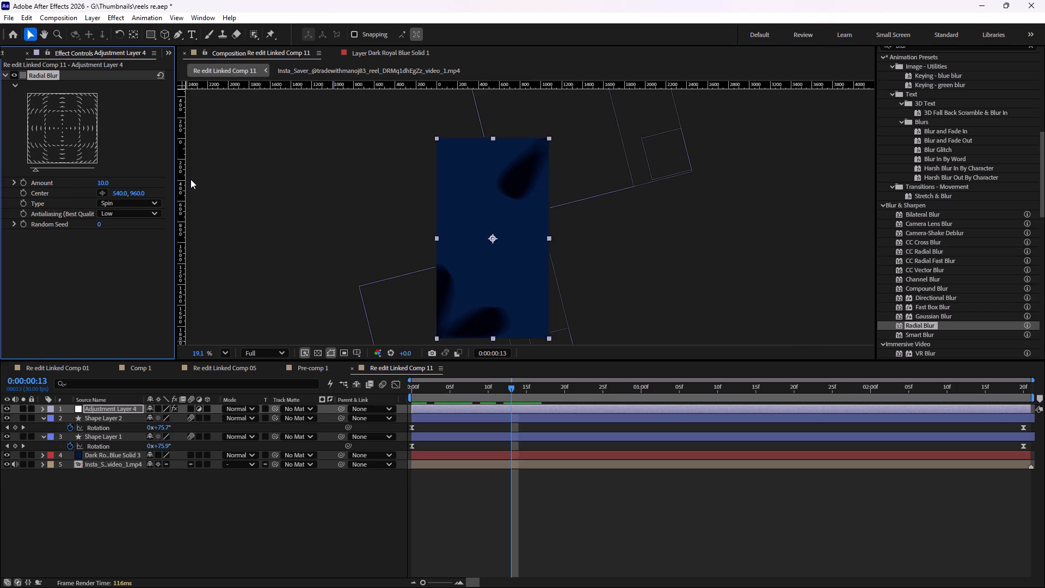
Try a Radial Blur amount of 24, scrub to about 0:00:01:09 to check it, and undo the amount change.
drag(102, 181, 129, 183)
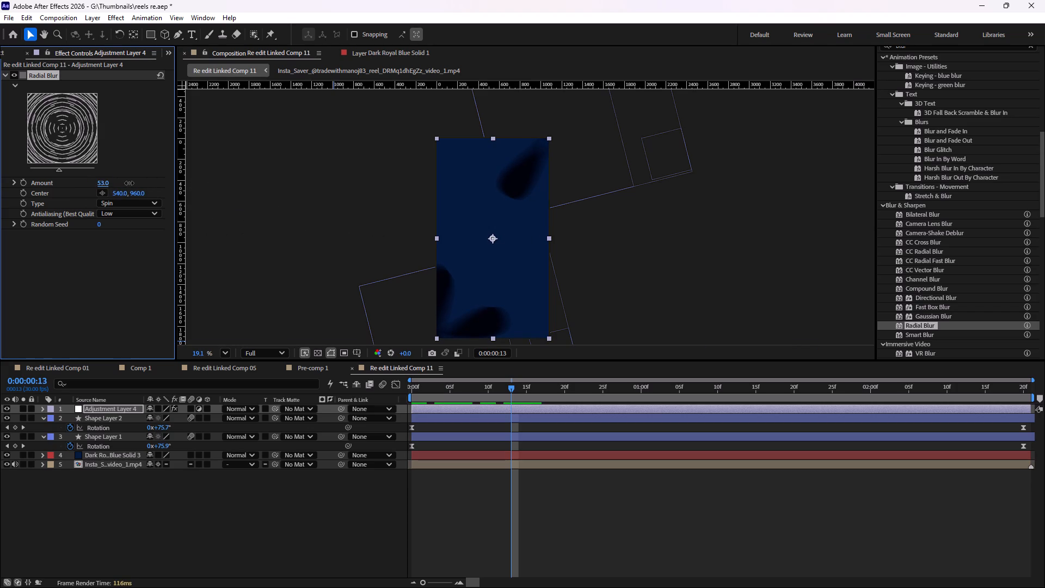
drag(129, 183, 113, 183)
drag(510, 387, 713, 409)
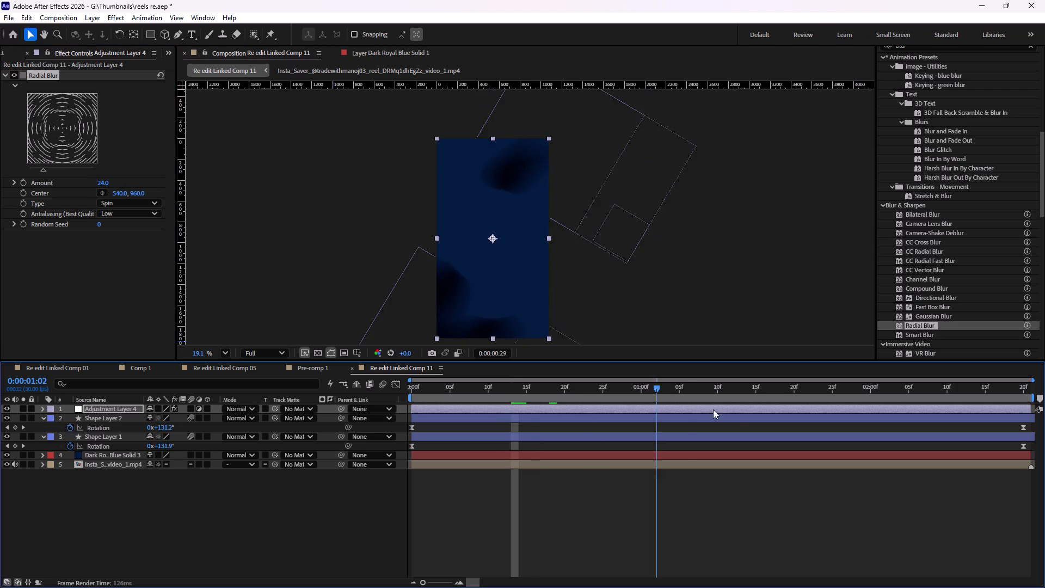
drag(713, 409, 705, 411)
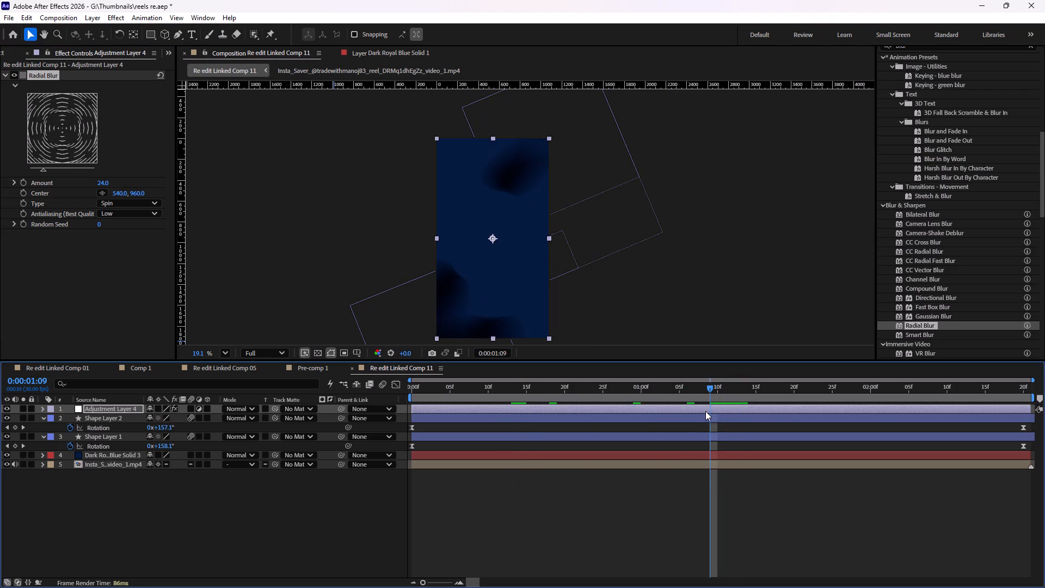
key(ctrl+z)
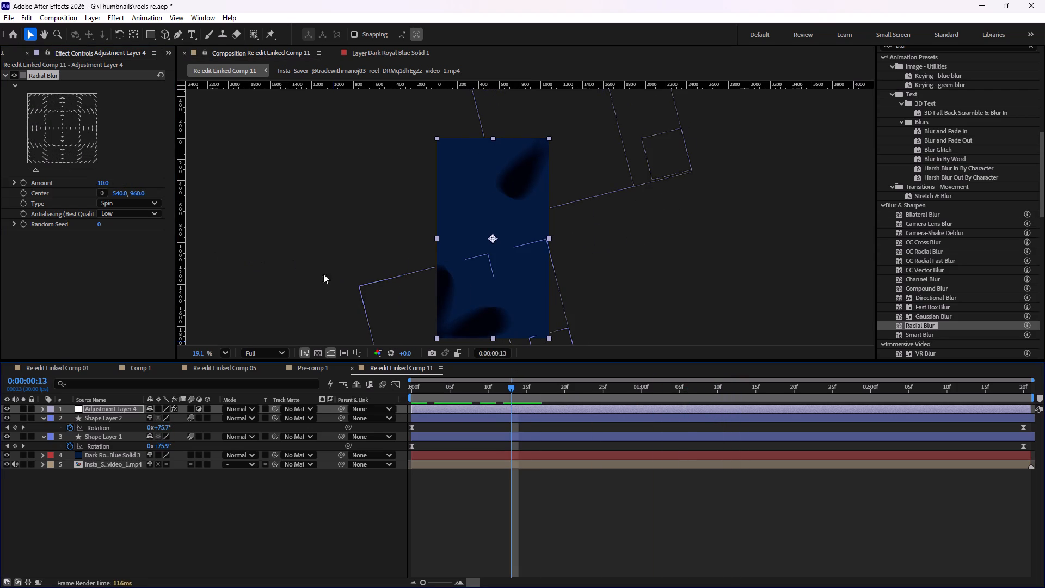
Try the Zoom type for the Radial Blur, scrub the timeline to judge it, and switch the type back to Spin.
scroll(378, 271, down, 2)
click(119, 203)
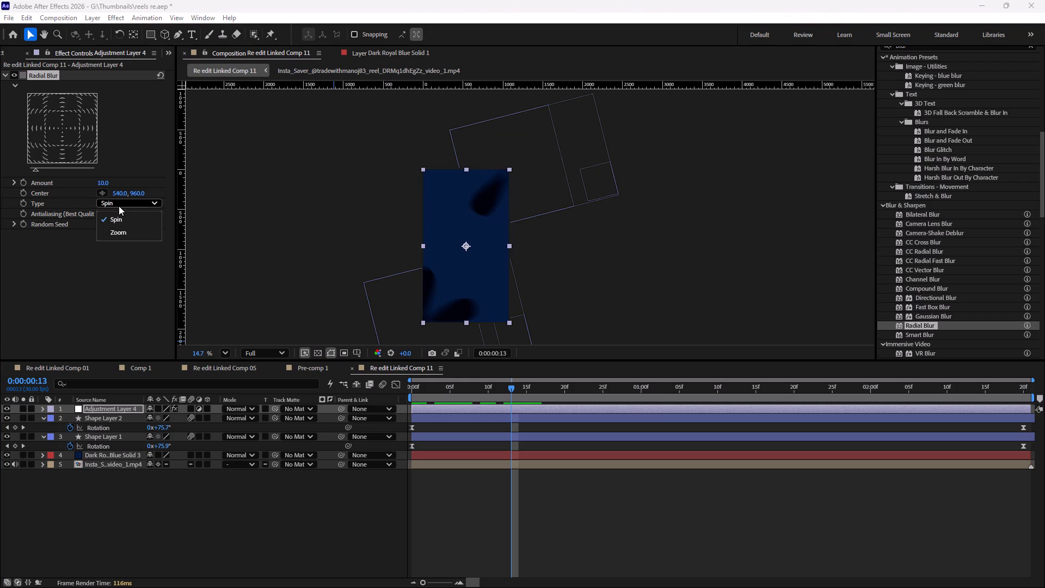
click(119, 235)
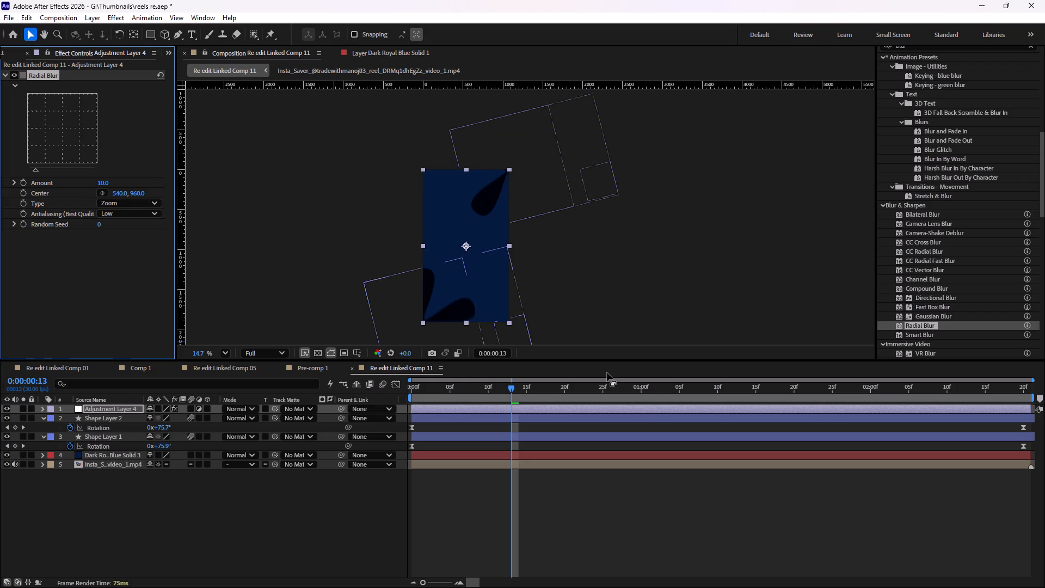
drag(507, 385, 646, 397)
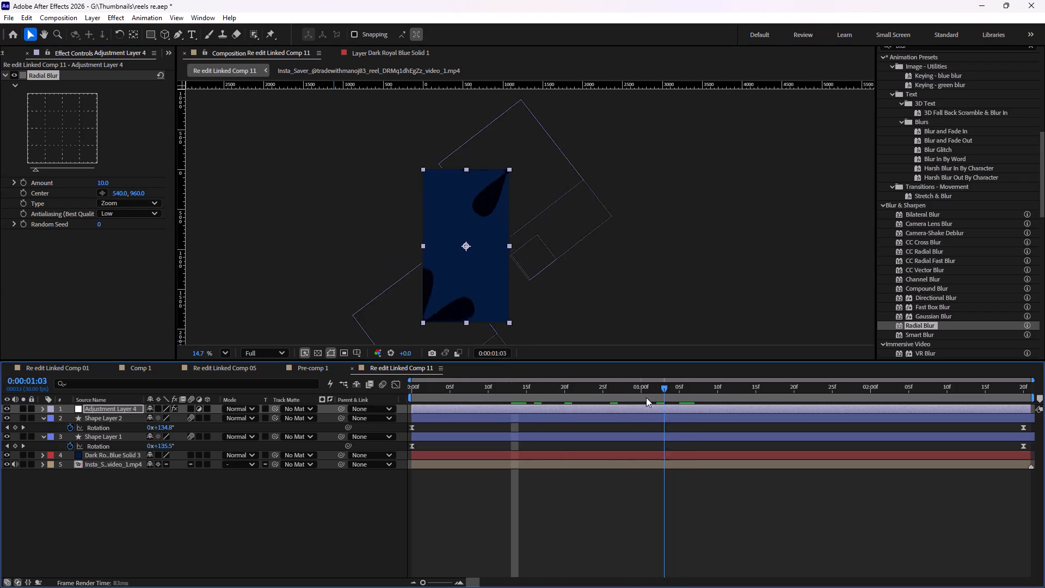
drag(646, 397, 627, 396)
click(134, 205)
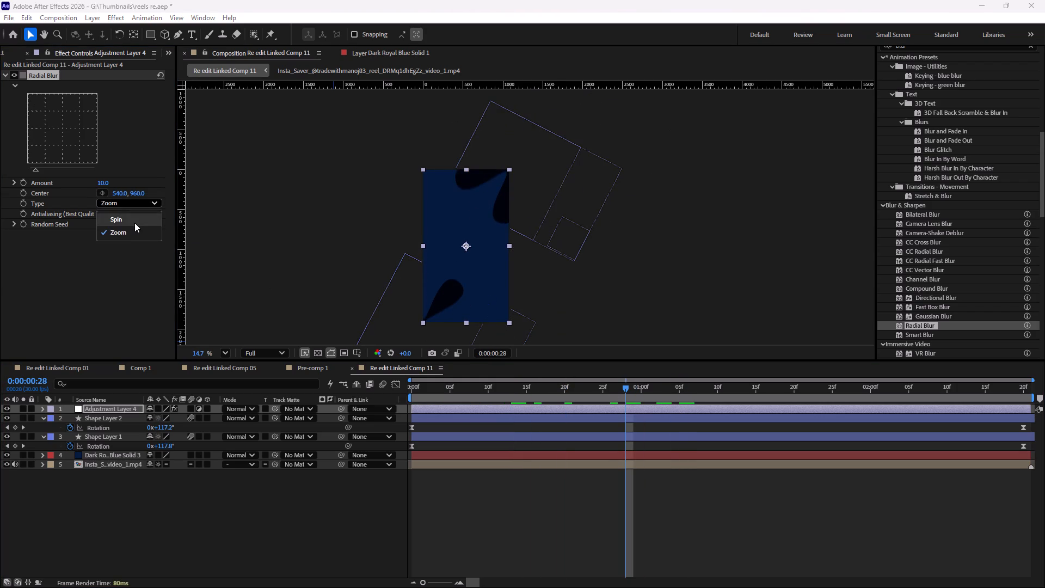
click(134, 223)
Set the Radial Blur's antialiasing to High.
click(130, 215)
click(125, 243)
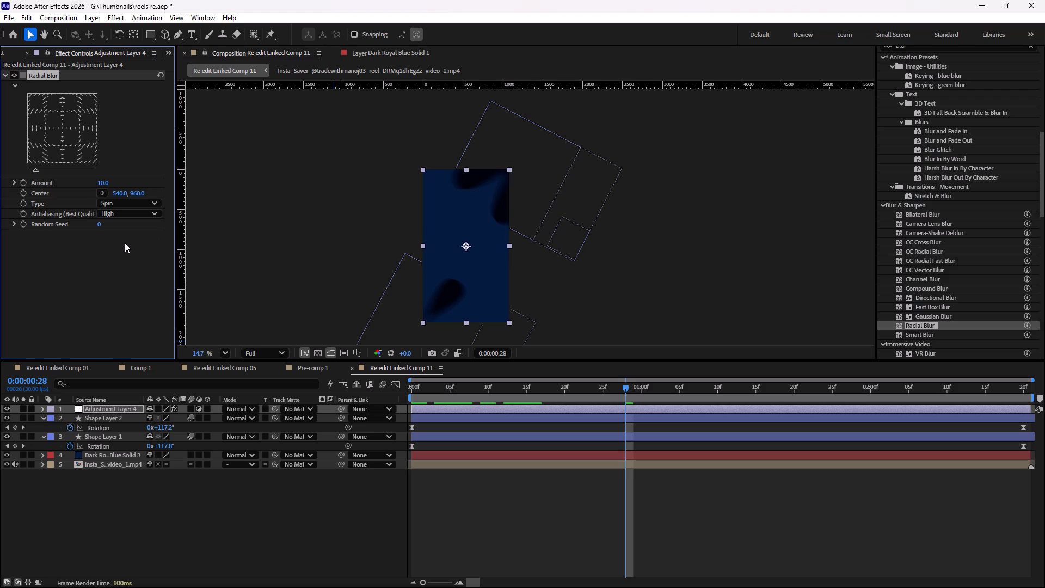
Scrub and repeatedly preview the composition from 0:00:00:00 to check the radial blur on the spinning petals.
drag(626, 389, 677, 391)
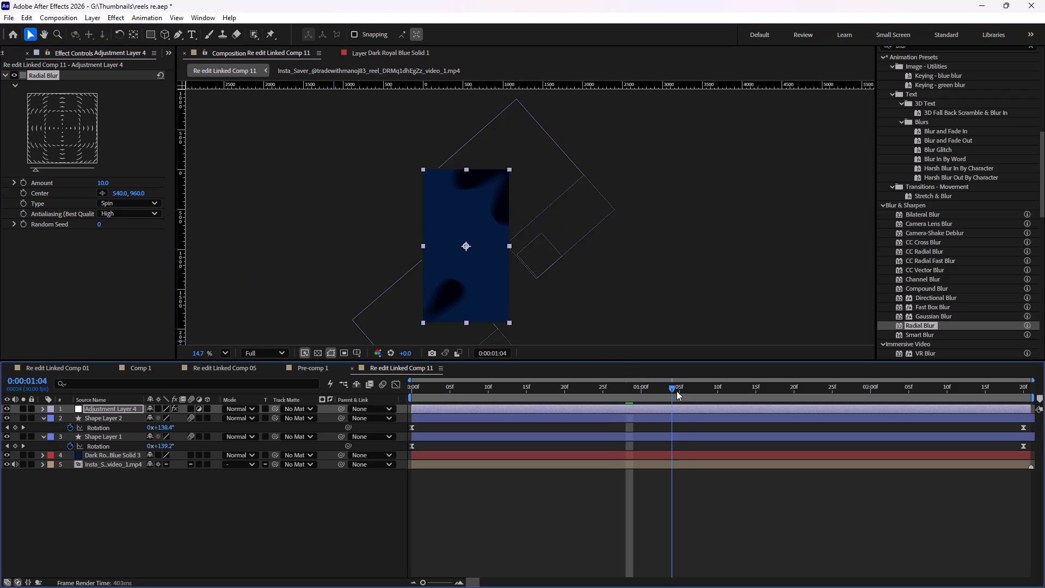
drag(677, 391, 401, 388)
key(space)
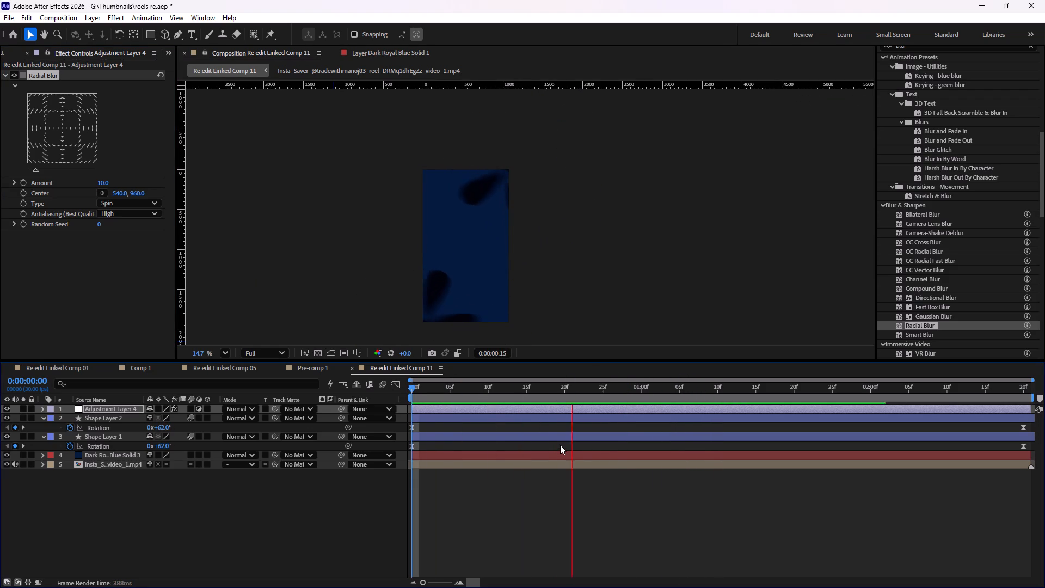
key(space)
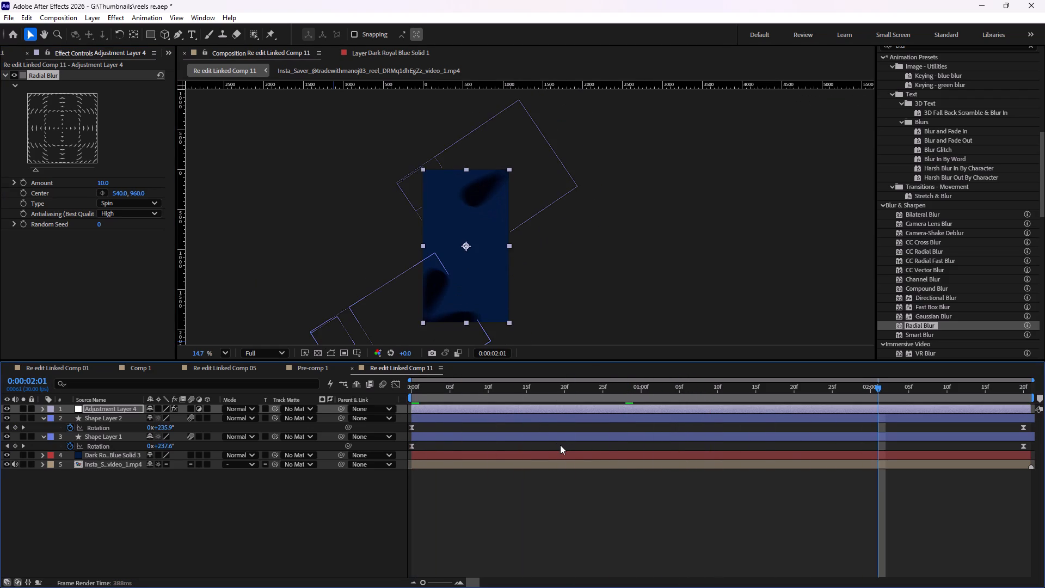
key(space)
key(space)
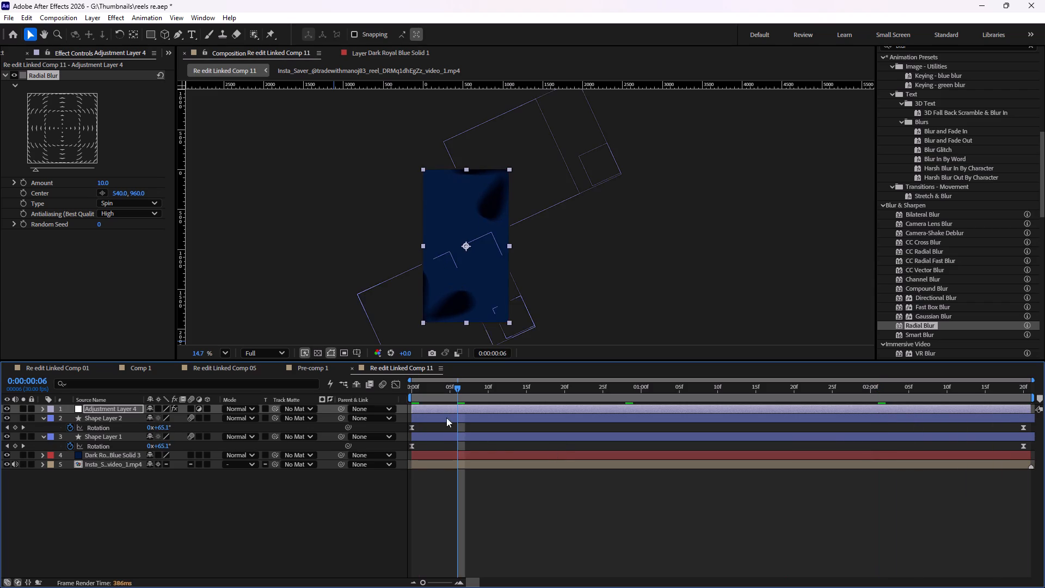
drag(456, 389, 401, 389)
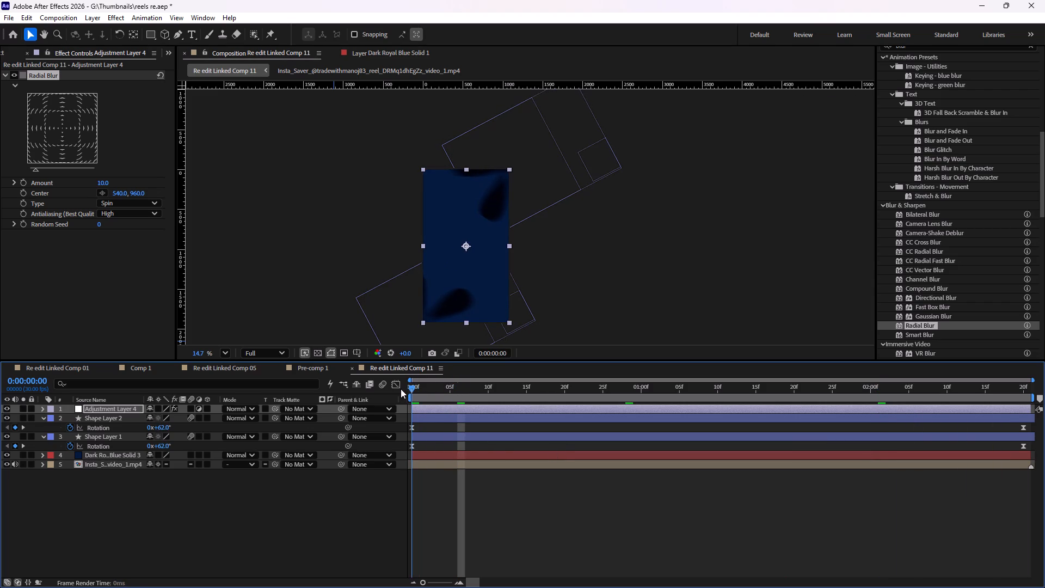
drag(401, 389, 391, 393)
key(space)
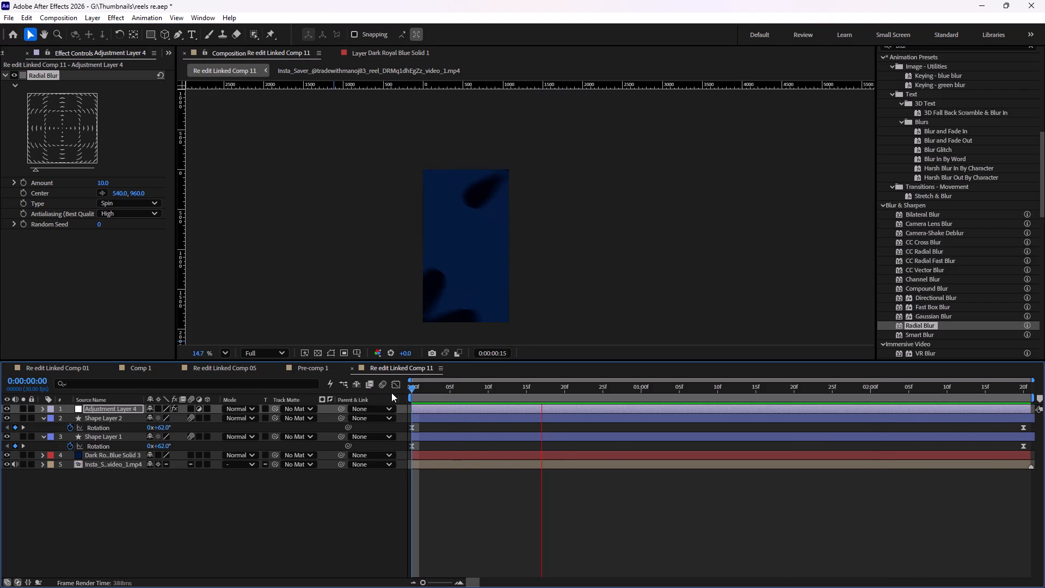
key(space)
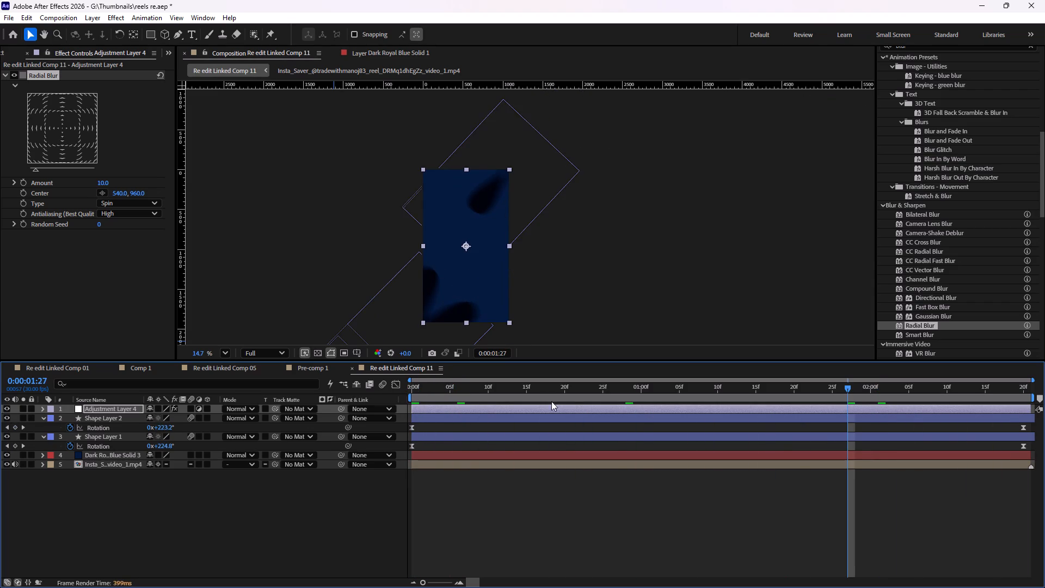
Preview the composition from 0:00:00:00 several times to check the radial blur on the spinning petals.
click(746, 503)
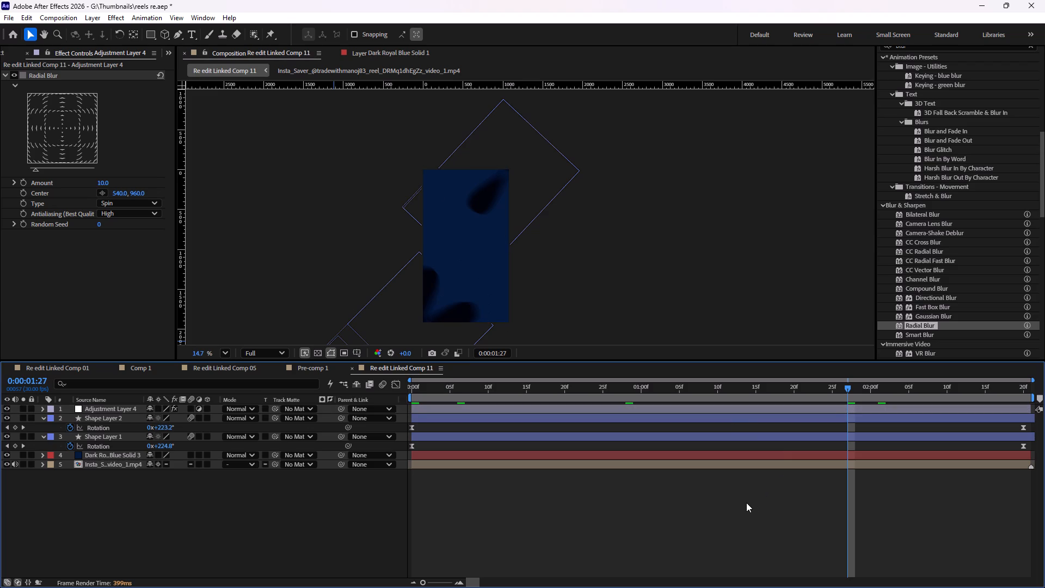
drag(846, 384, 329, 402)
key(space)
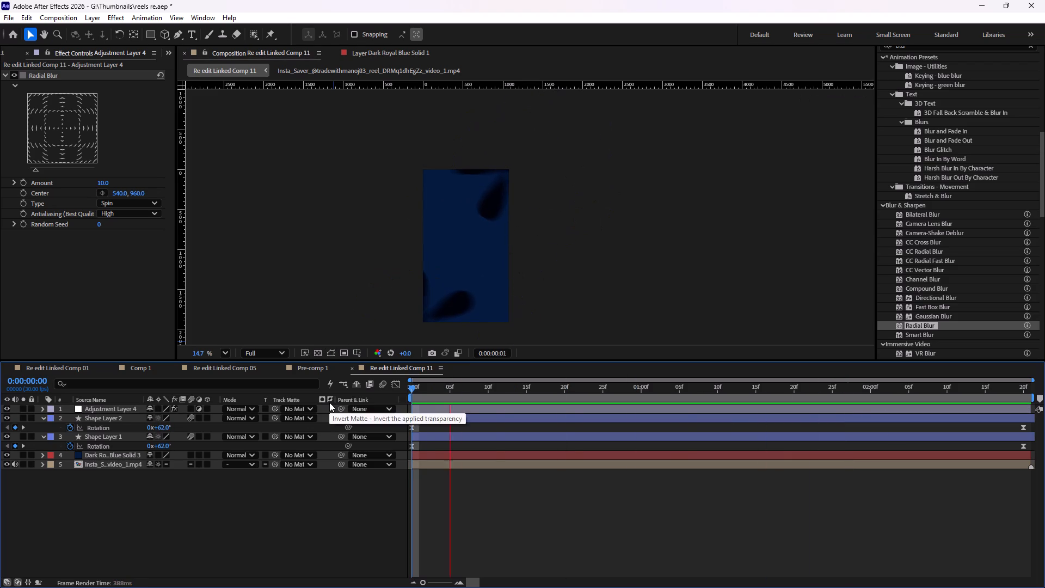
key(space)
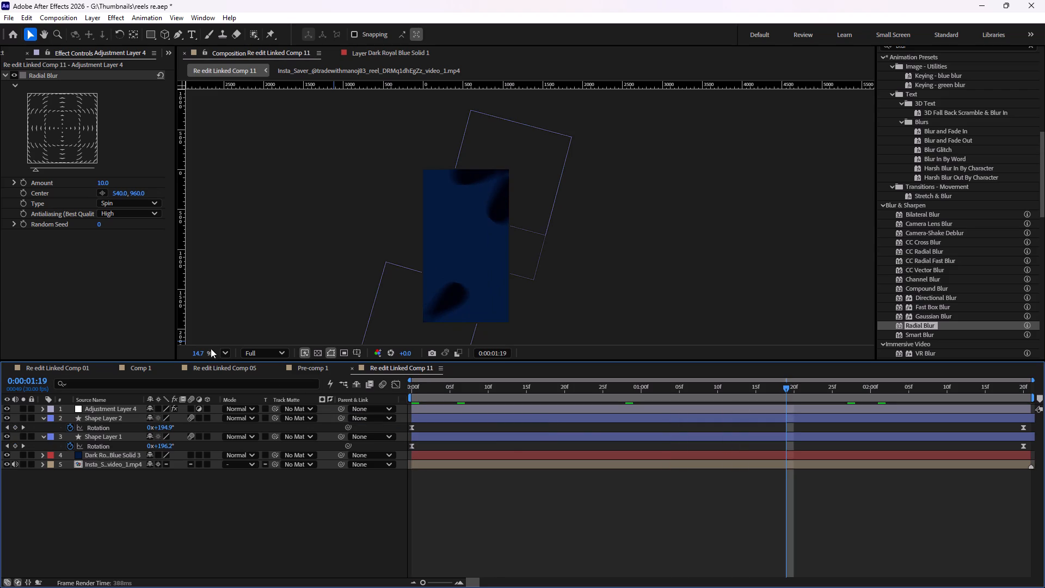
click(222, 350)
click(234, 367)
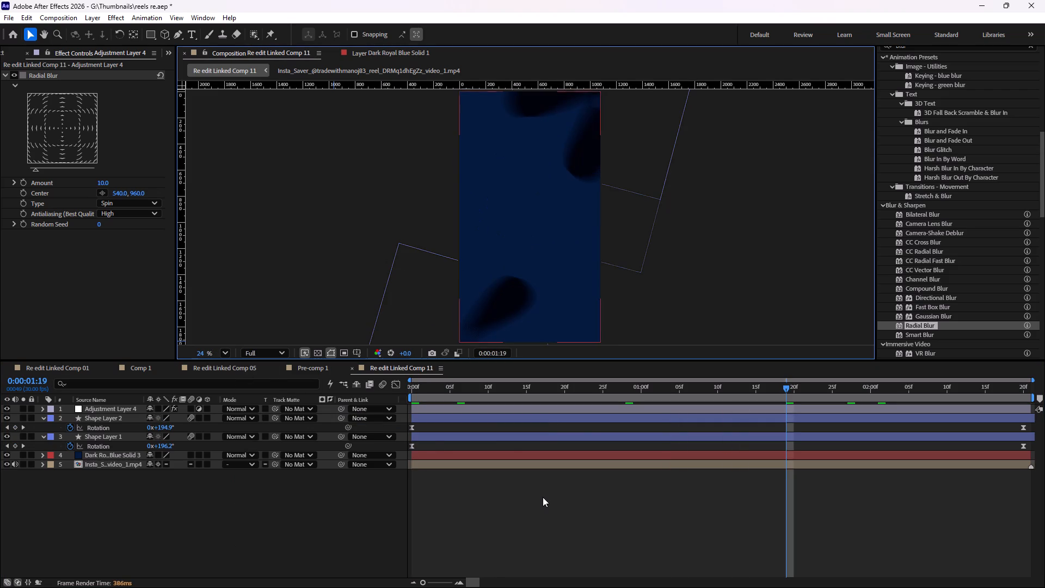
click(543, 497)
key(space)
key(space)
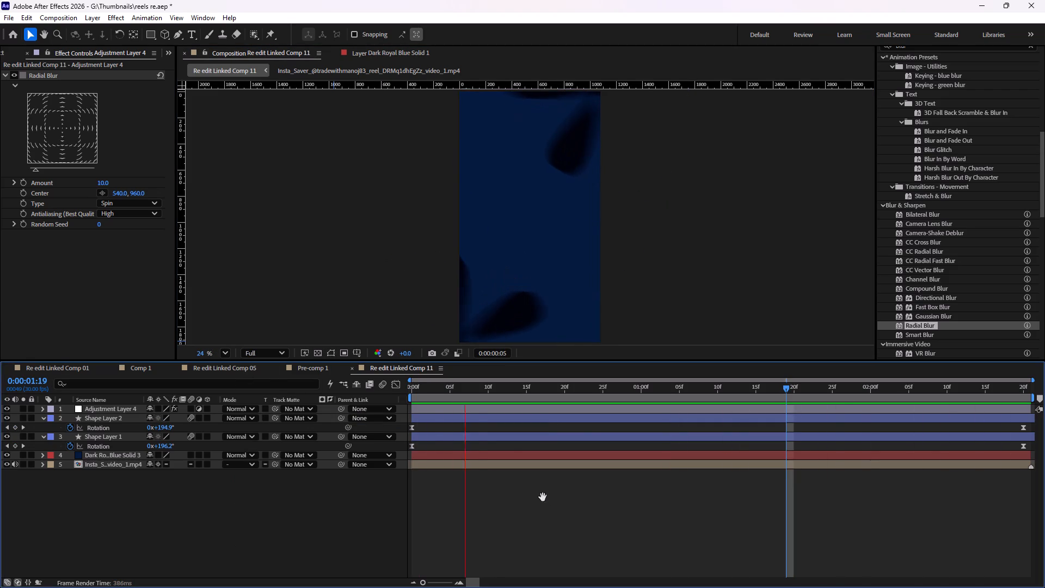
key(space)
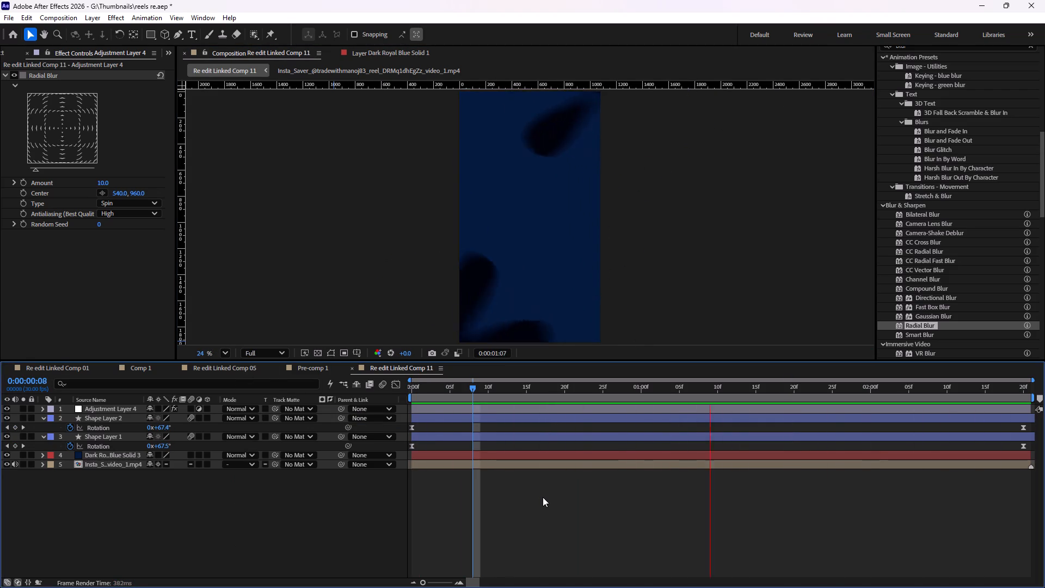
key(space)
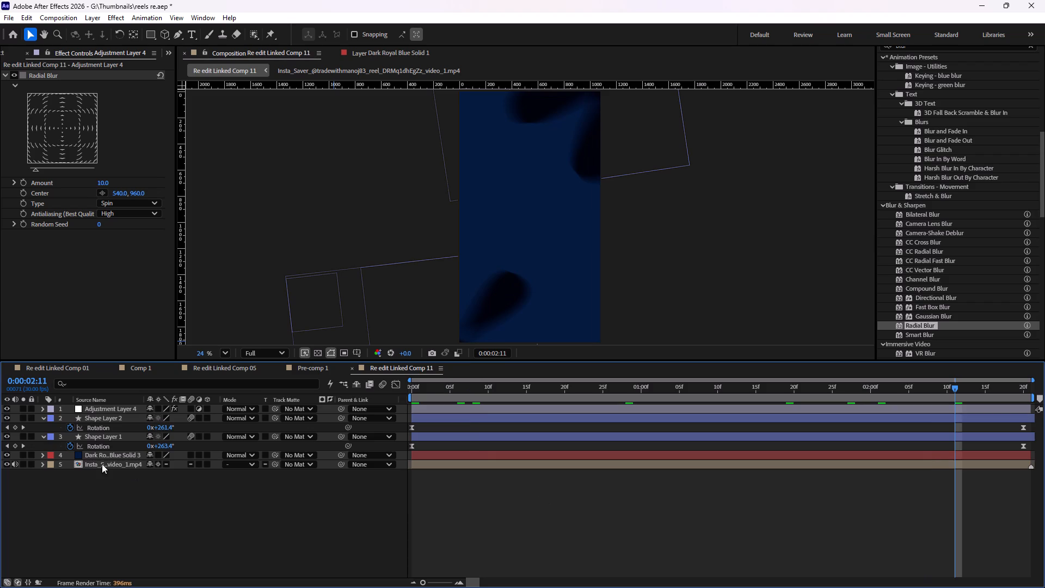
Set the opacity of Shape Layer 1 and Shape Layer 2 together to 69%.
click(110, 437)
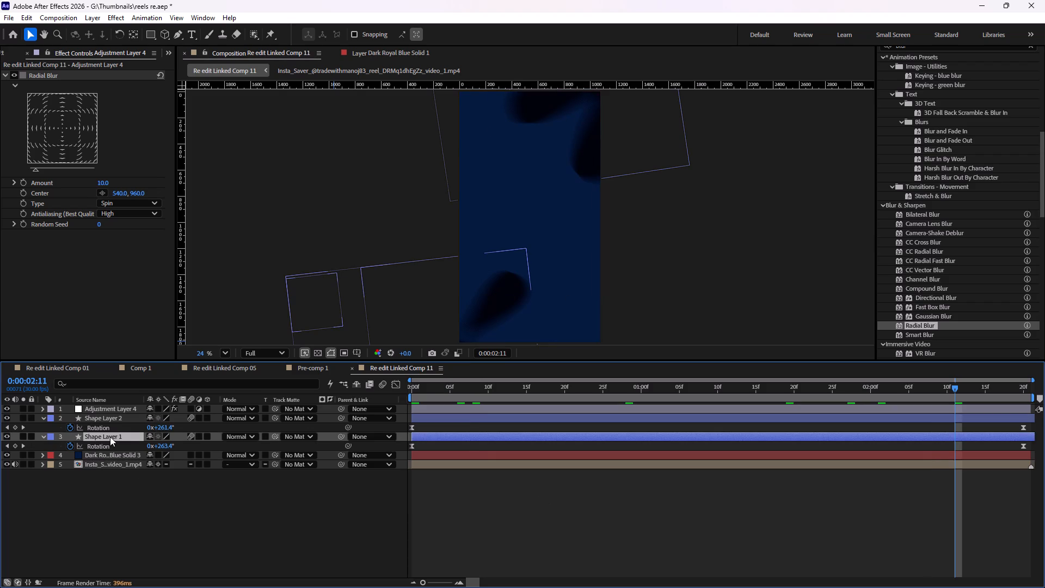
shift+click(108, 418)
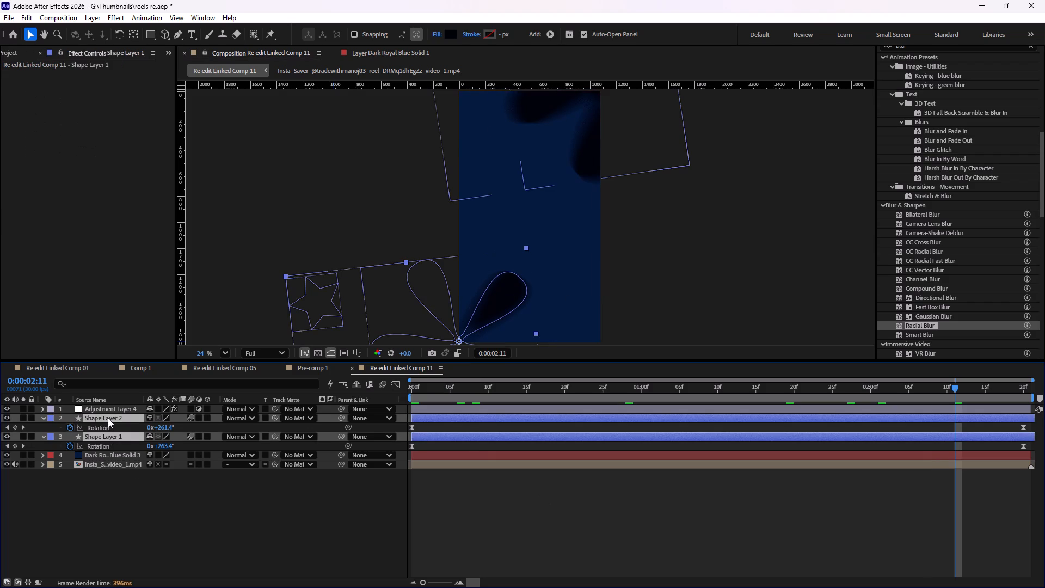
key(t)
drag(150, 449, 139, 449)
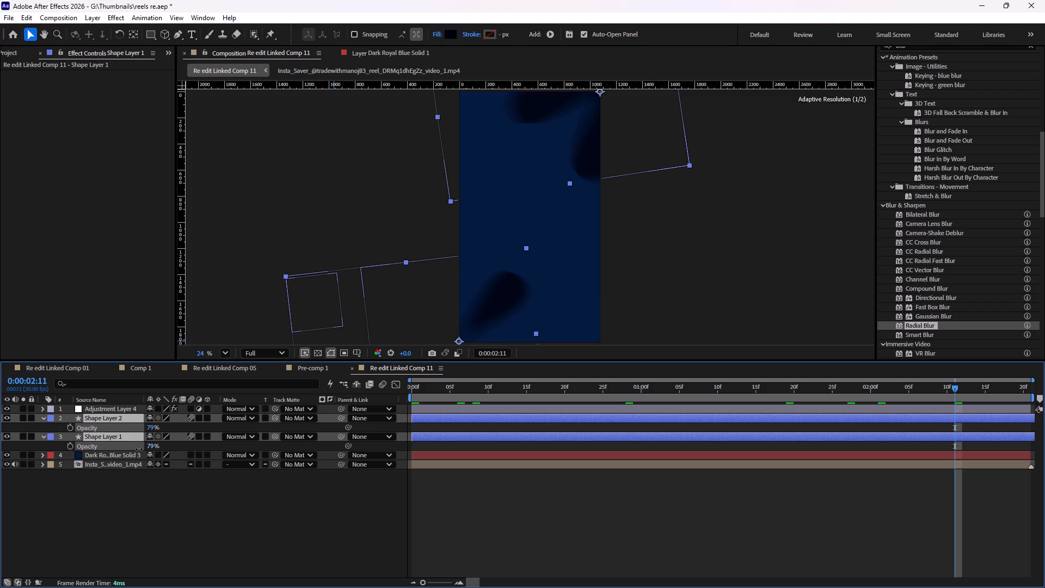
drag(139, 449, 130, 450)
drag(130, 450, 133, 449)
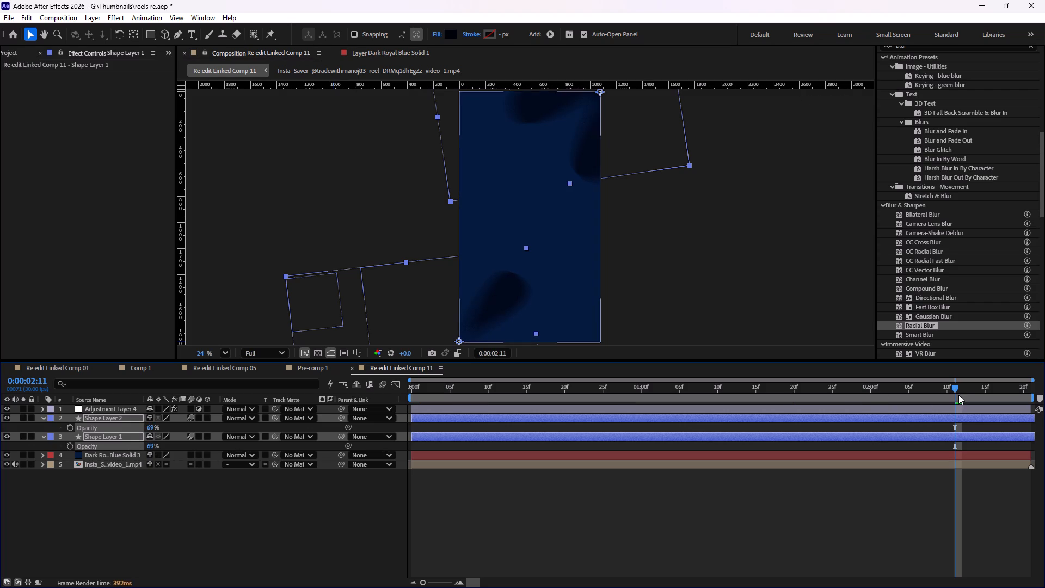
Scrub and preview the composition from 0:00:00:00 to judge the more transparent petals in motion.
drag(954, 389, 370, 393)
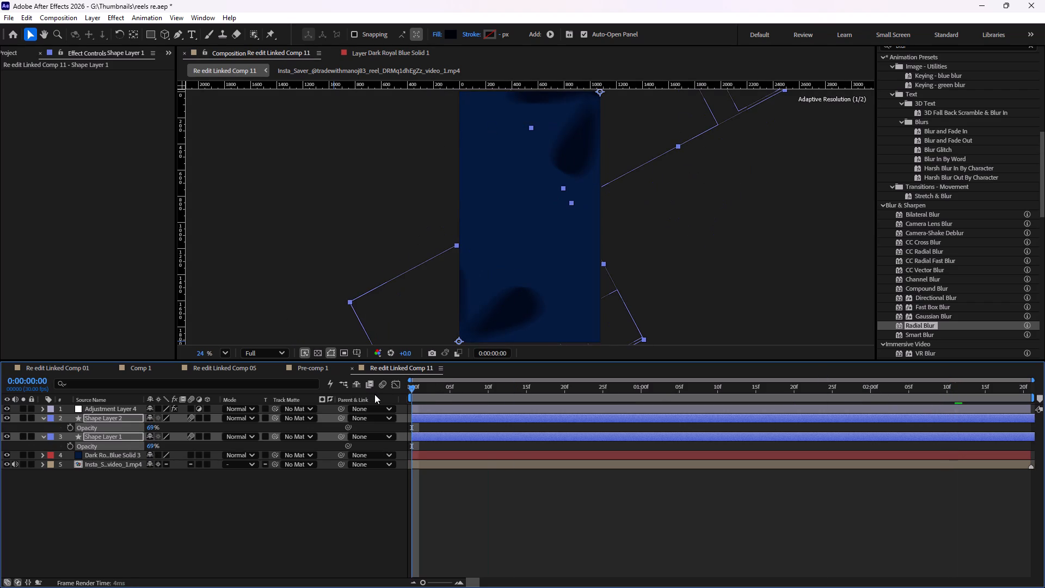
key(space)
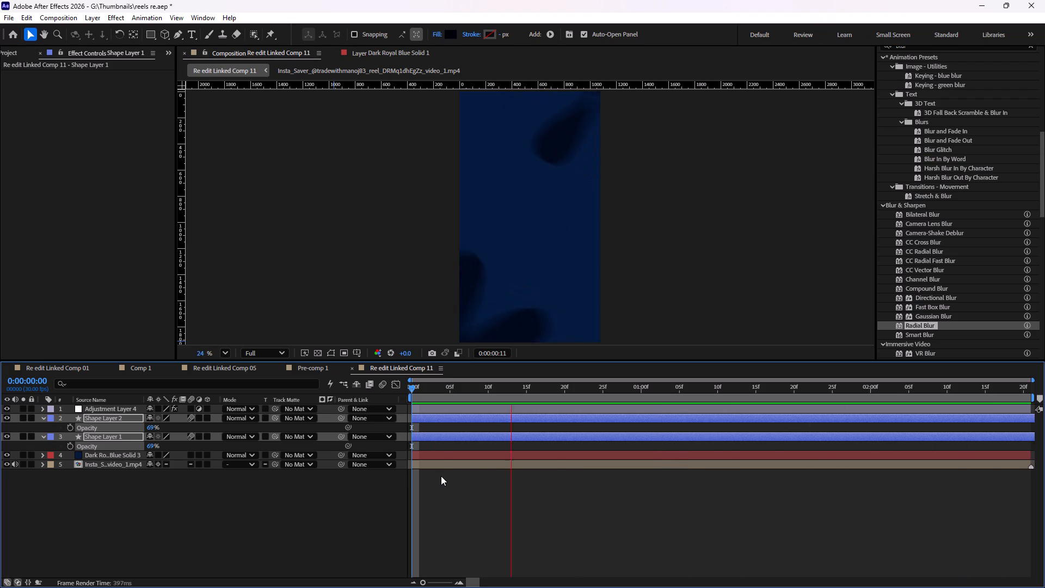
key(space)
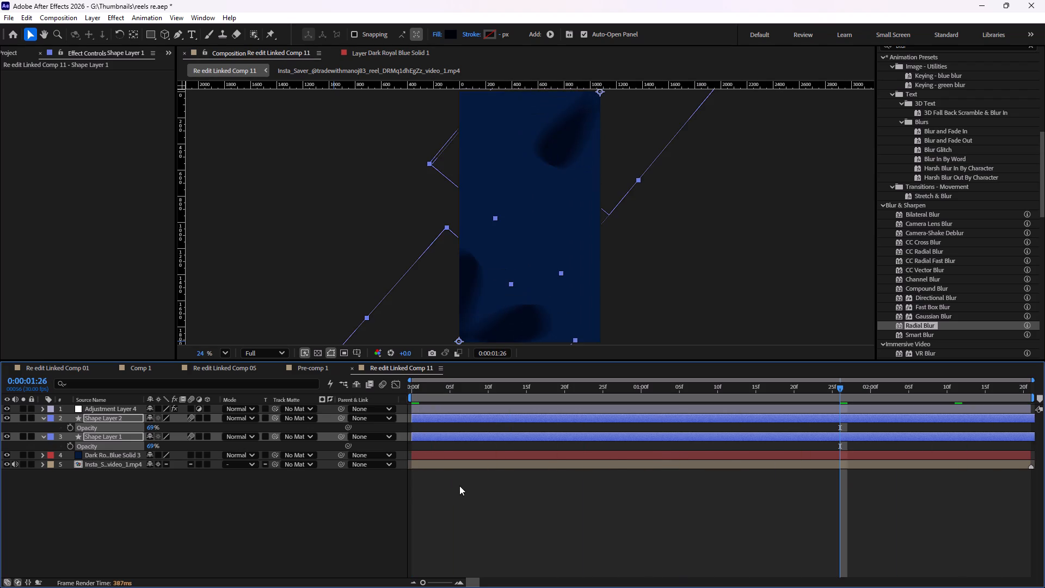
click(474, 498)
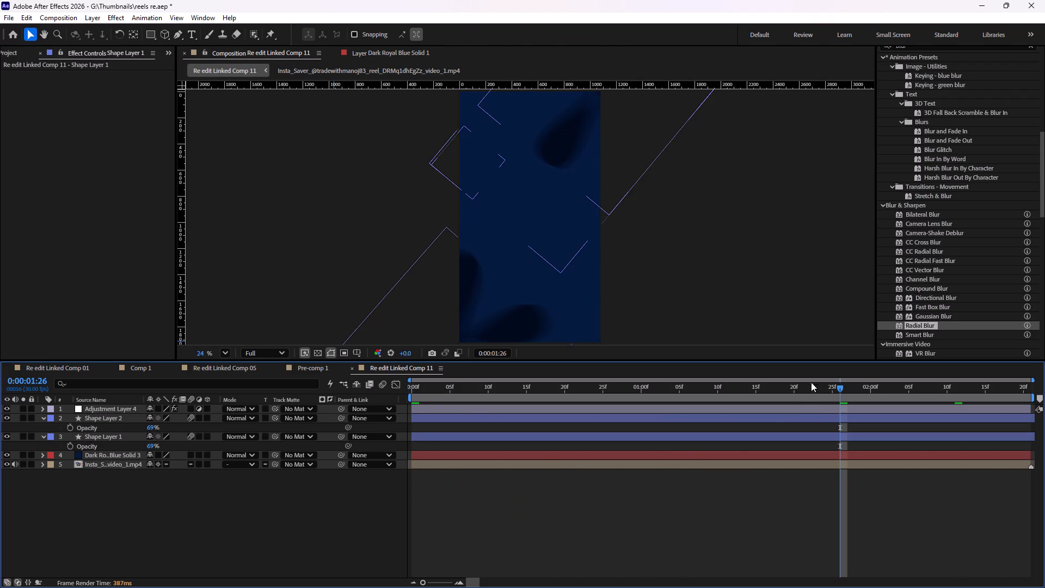
drag(838, 382, 547, 386)
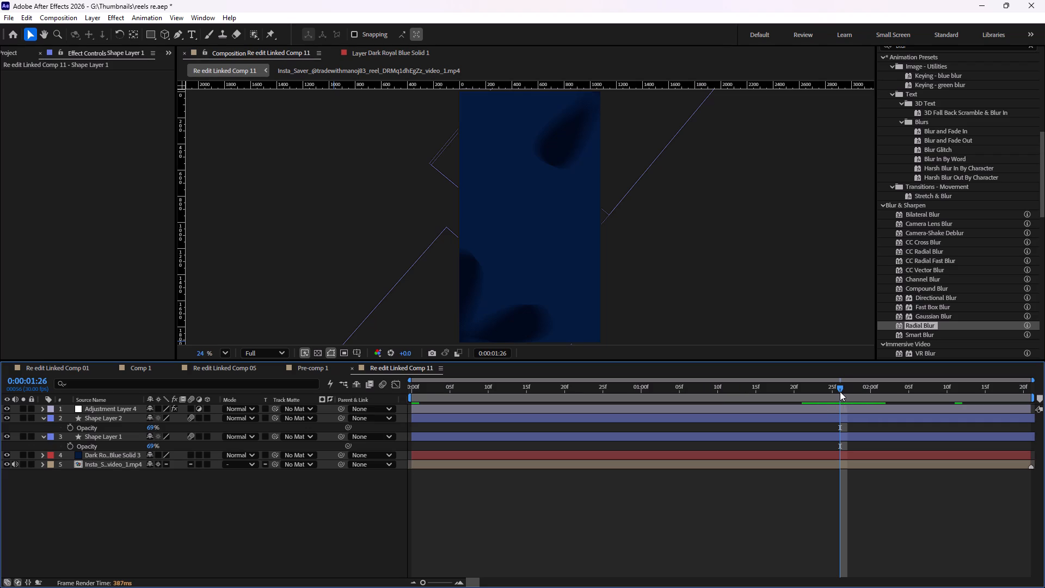
drag(839, 389, 364, 403)
key(space)
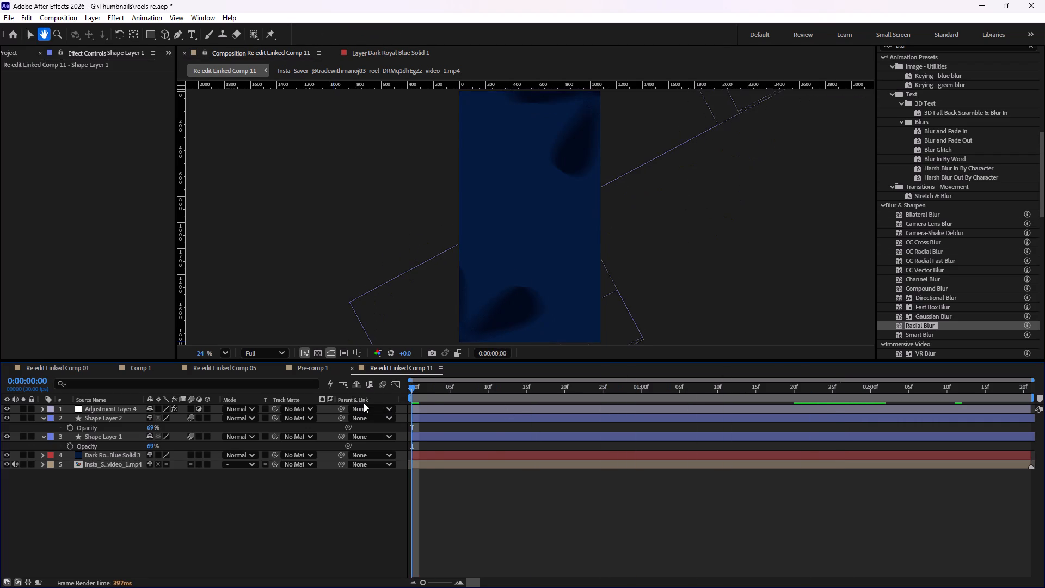
key(space)
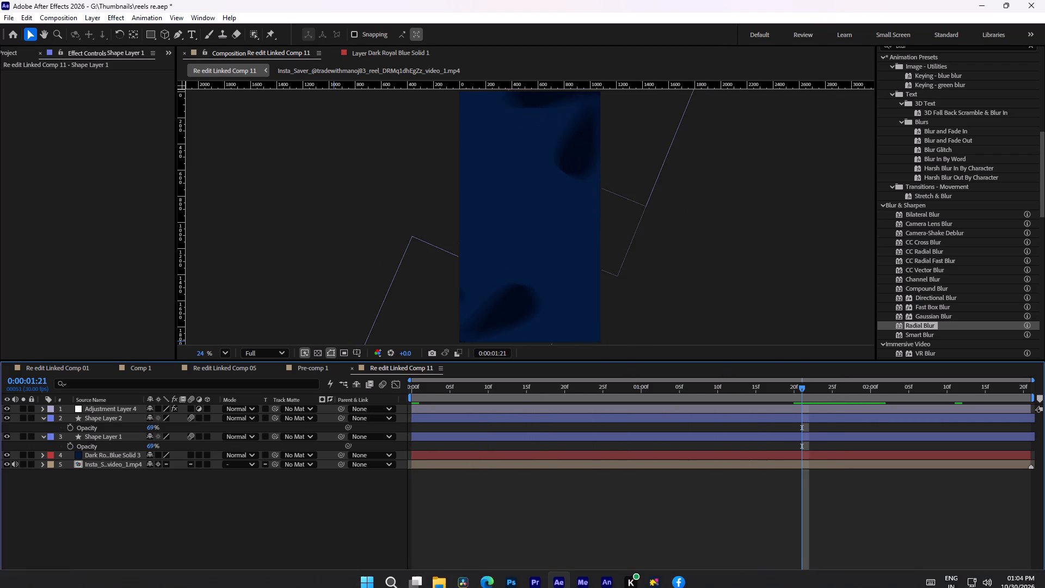
Switch to Premiere and play Sequence 03 around the Re edit Linked Comp 11 clip, ending at about 00:00:09:20, to review the background in context.
click(529, 572)
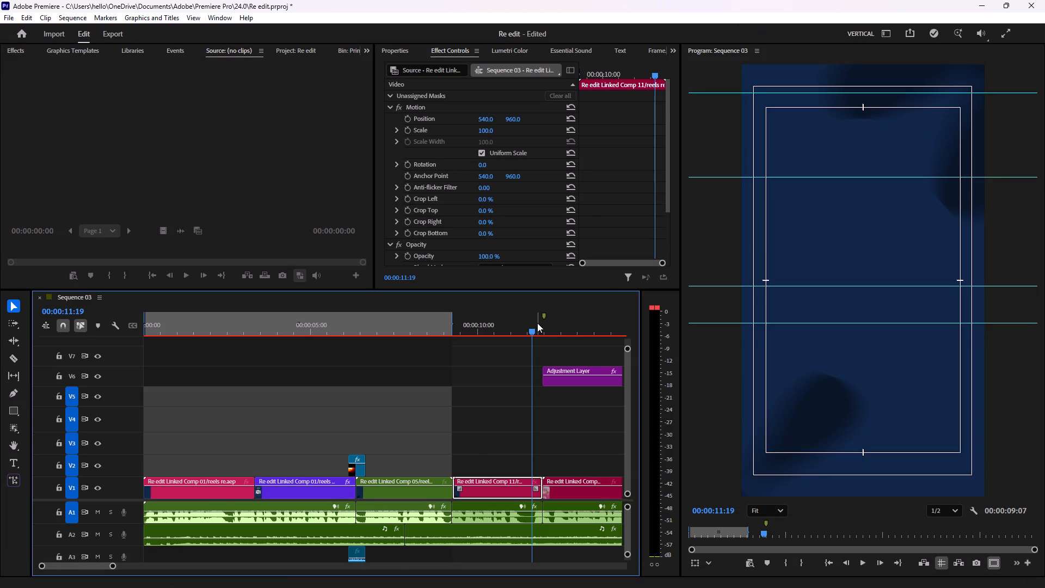
drag(529, 331, 445, 334)
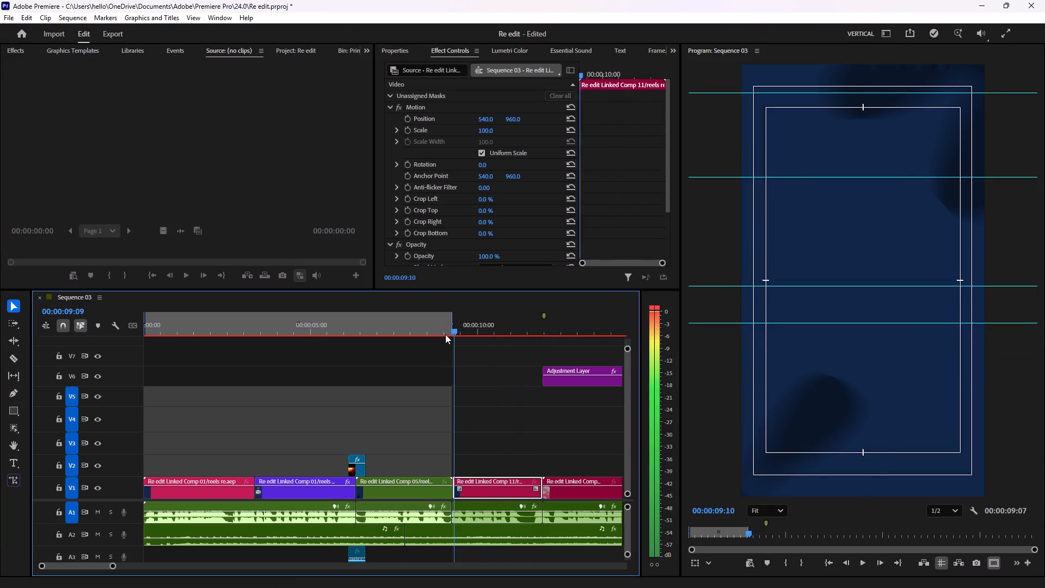
drag(445, 334, 436, 334)
key(space)
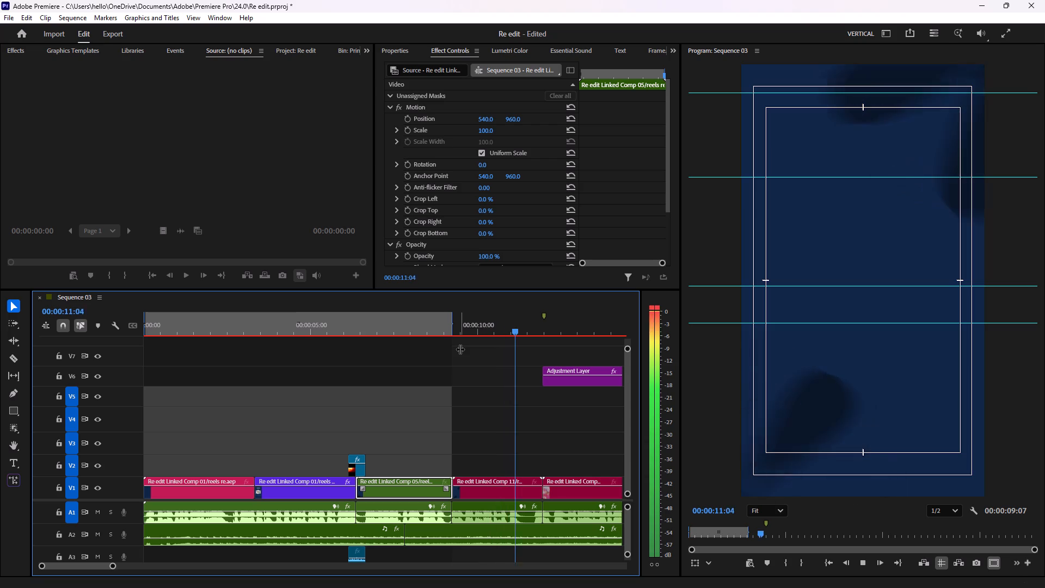
key(space)
key(space)
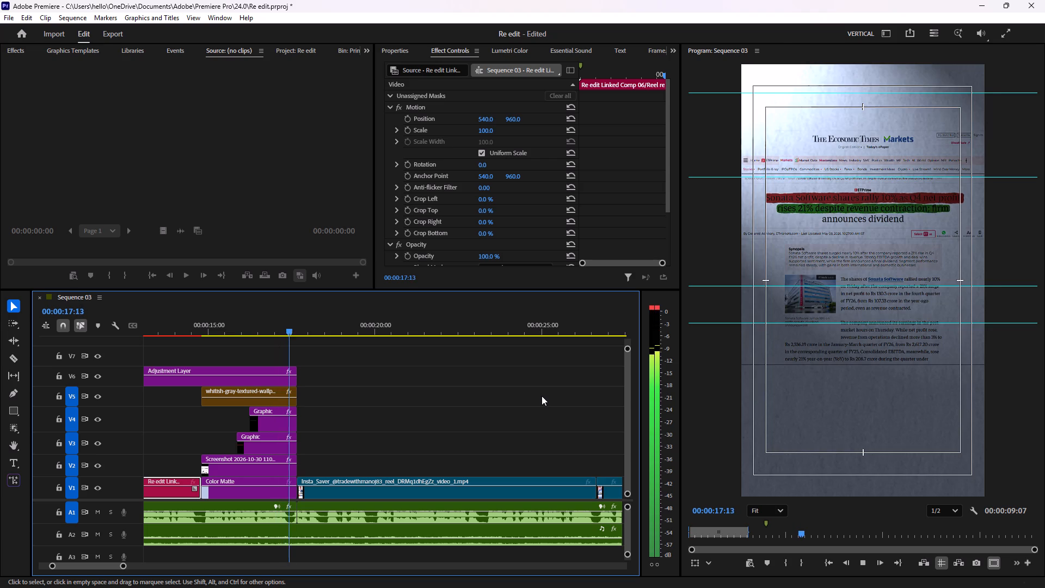
key(space)
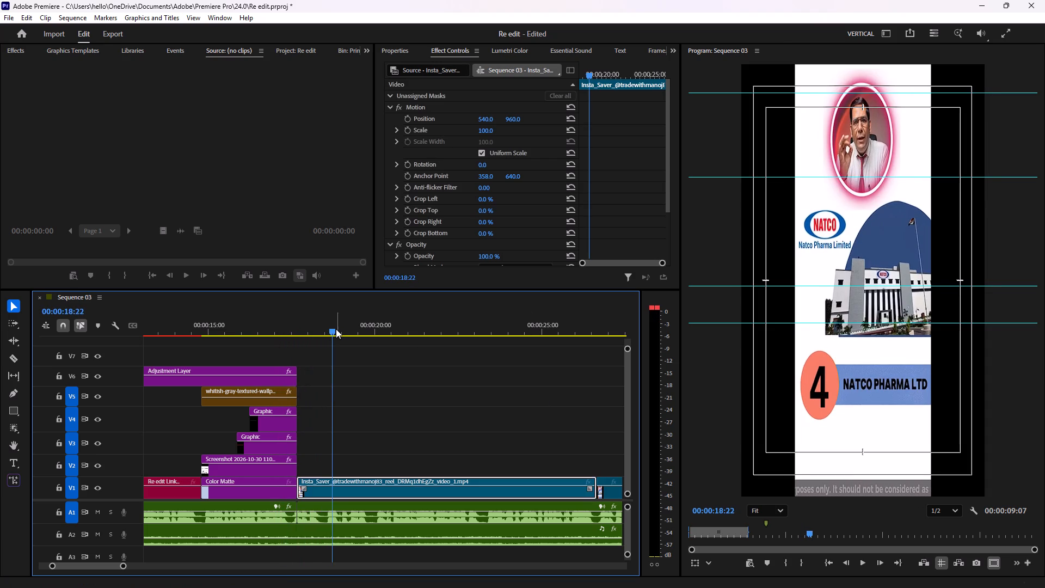
drag(336, 329, 285, 356)
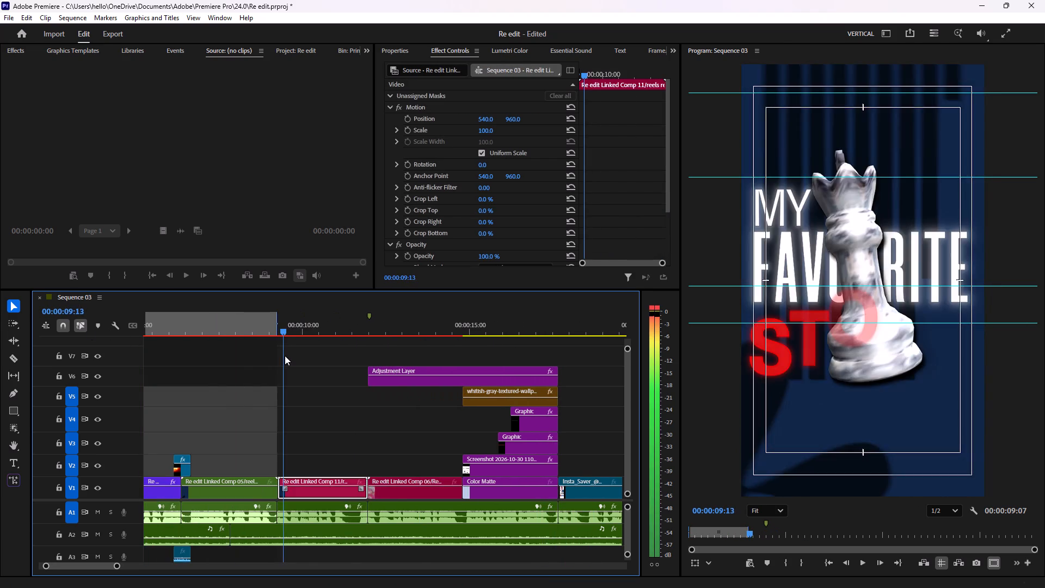
drag(285, 356, 292, 356)
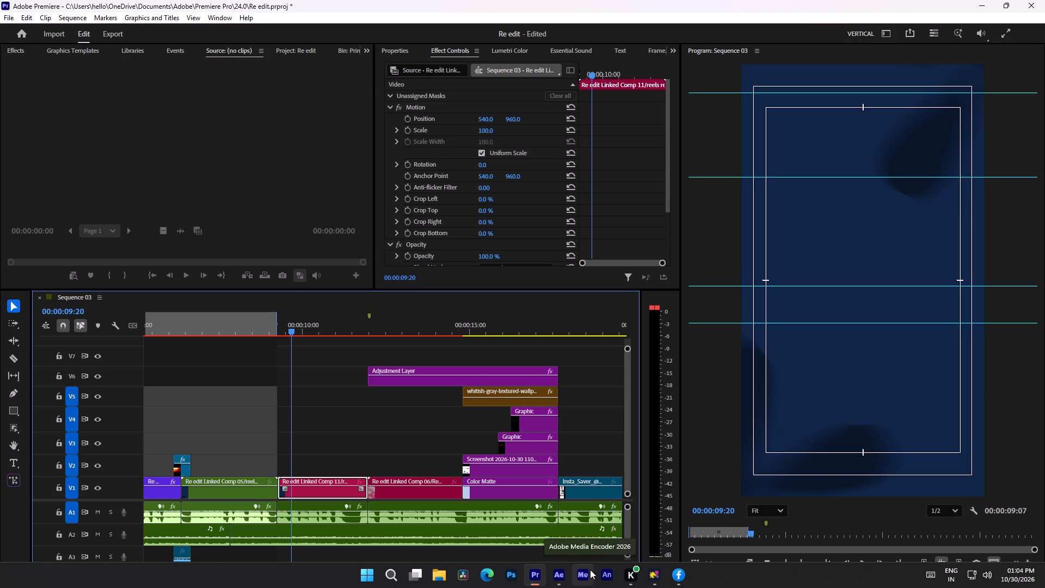
Search the system for Google Chrome and open it.
click(395, 573)
key(c)
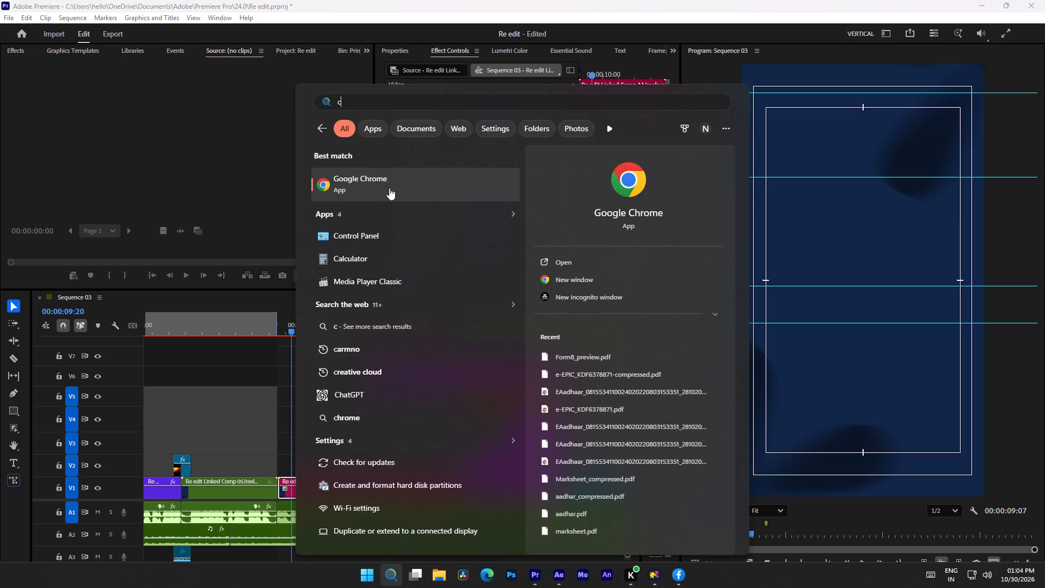
click(581, 264)
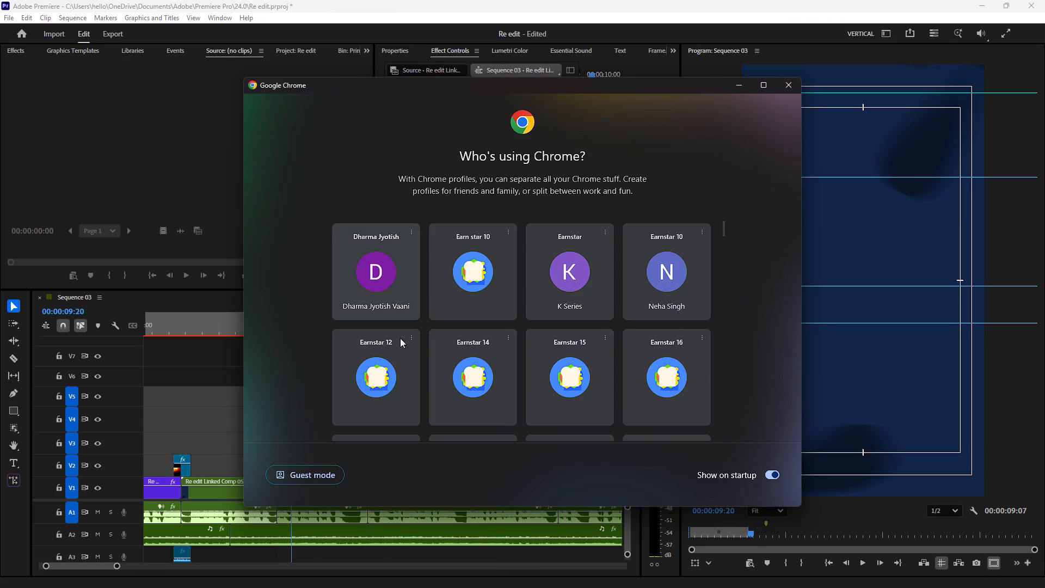
Find and open the Chrome profile with the orange N avatar in the profile chooser and dismiss its disabled-extension notice.
scroll(409, 344, down, 4)
scroll(499, 361, down, 10)
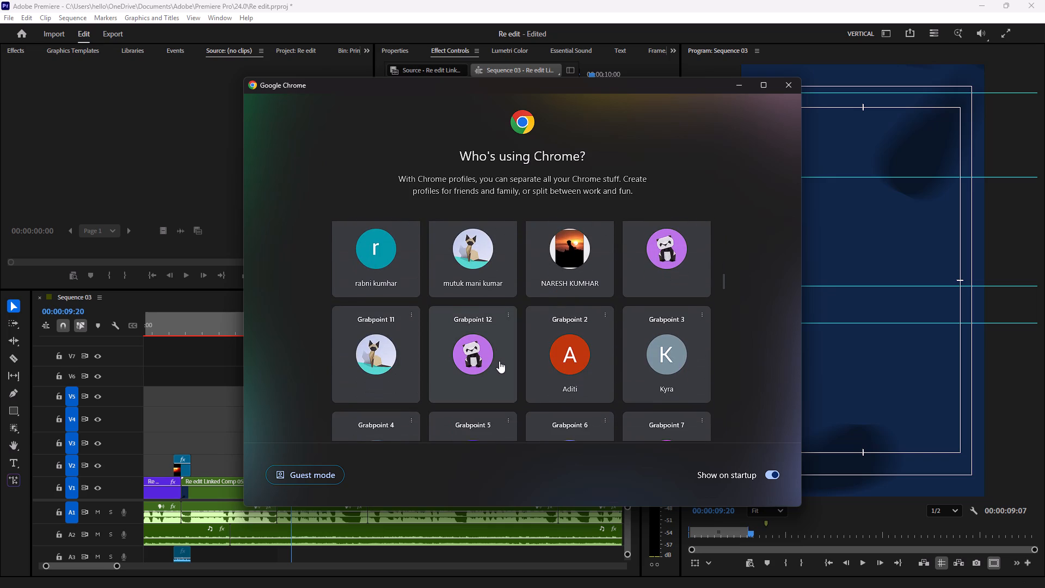
scroll(499, 361, down, 4)
click(734, 84)
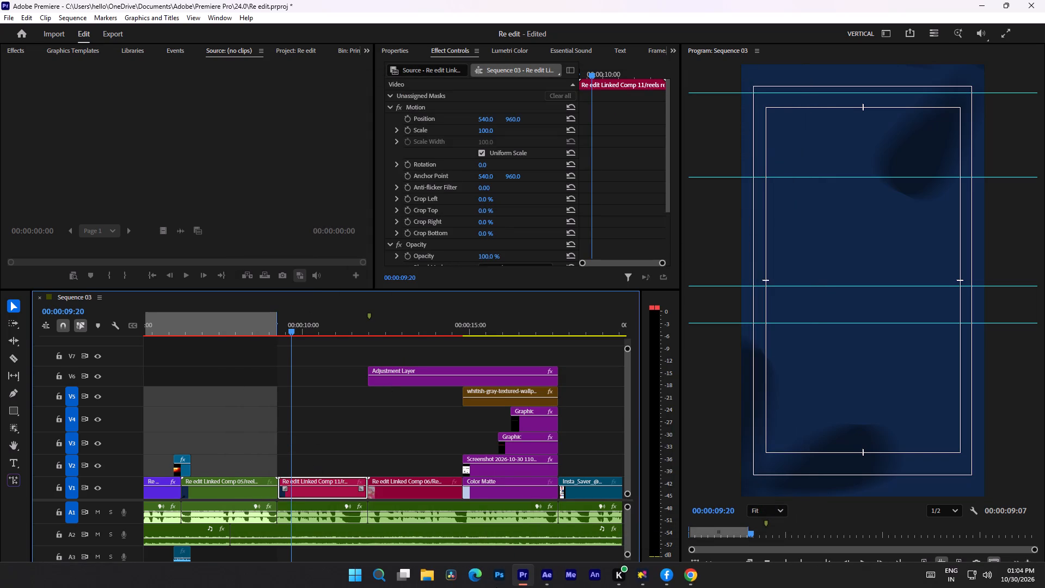
click(682, 578)
scroll(417, 285, down, 2)
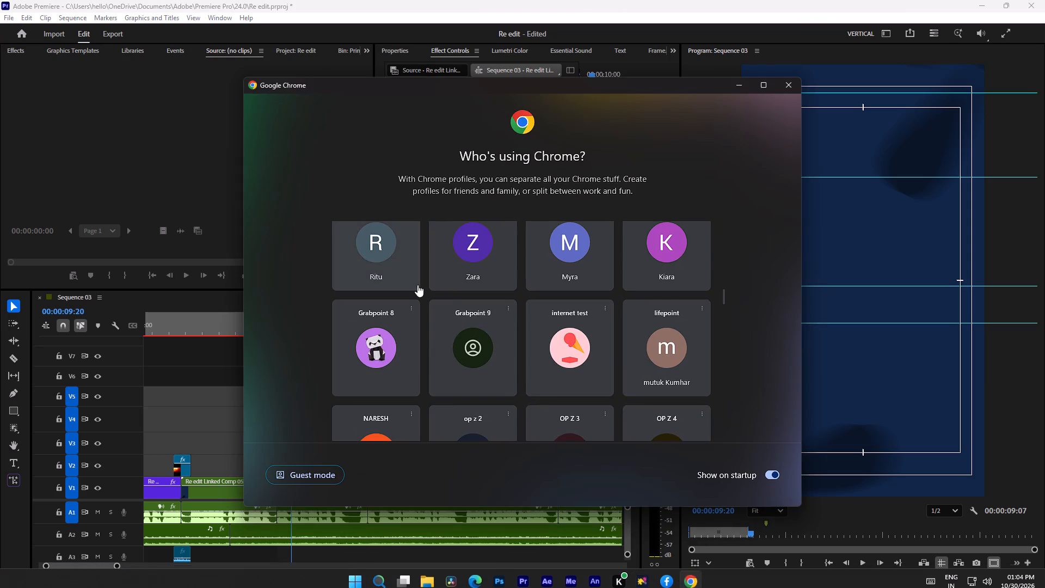
scroll(417, 285, down, 3)
scroll(433, 369, down, 9)
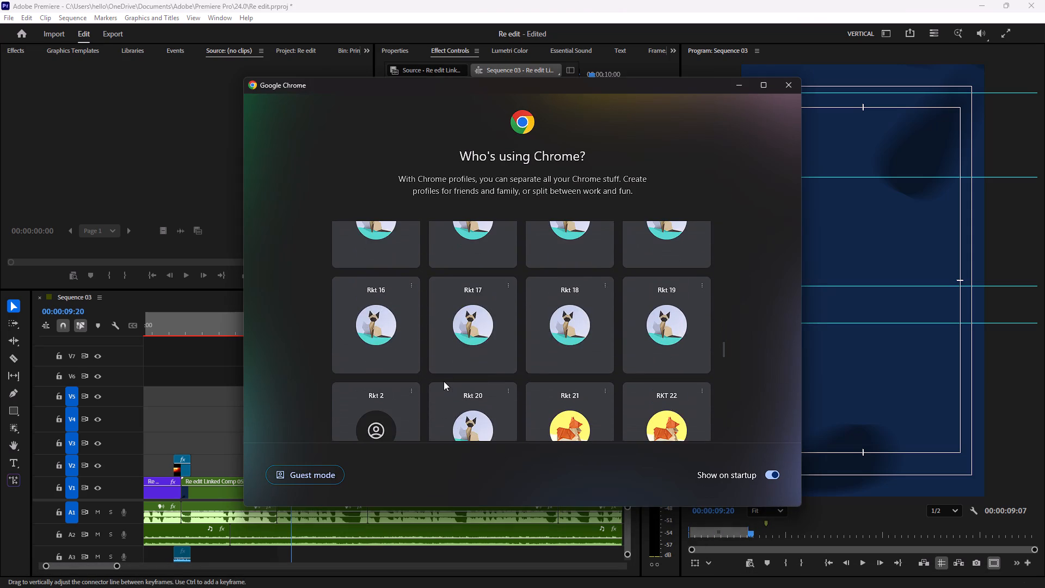
scroll(444, 381, down, 4)
scroll(444, 382, up, 20)
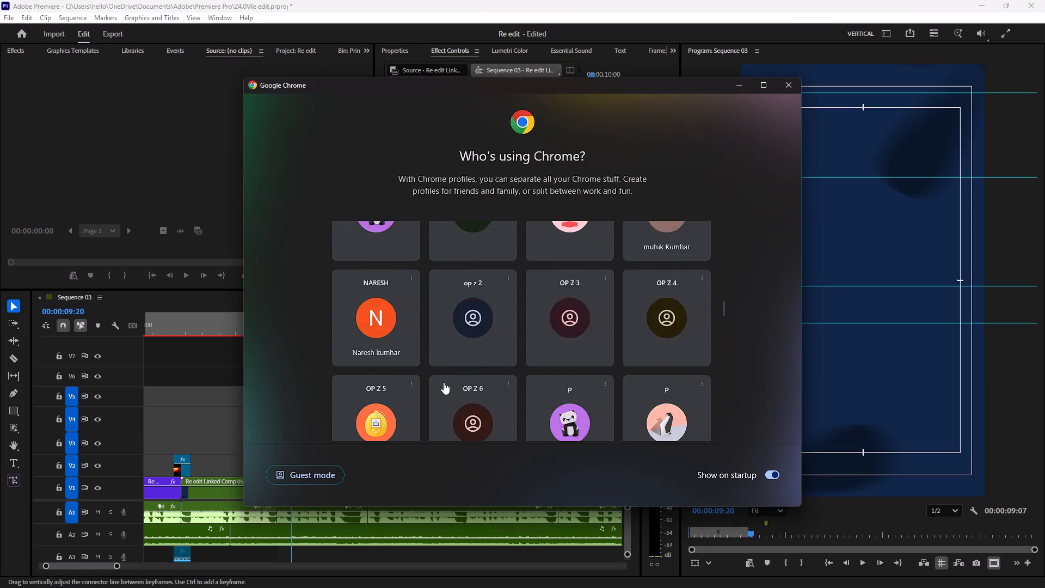
scroll(444, 382, up, 14)
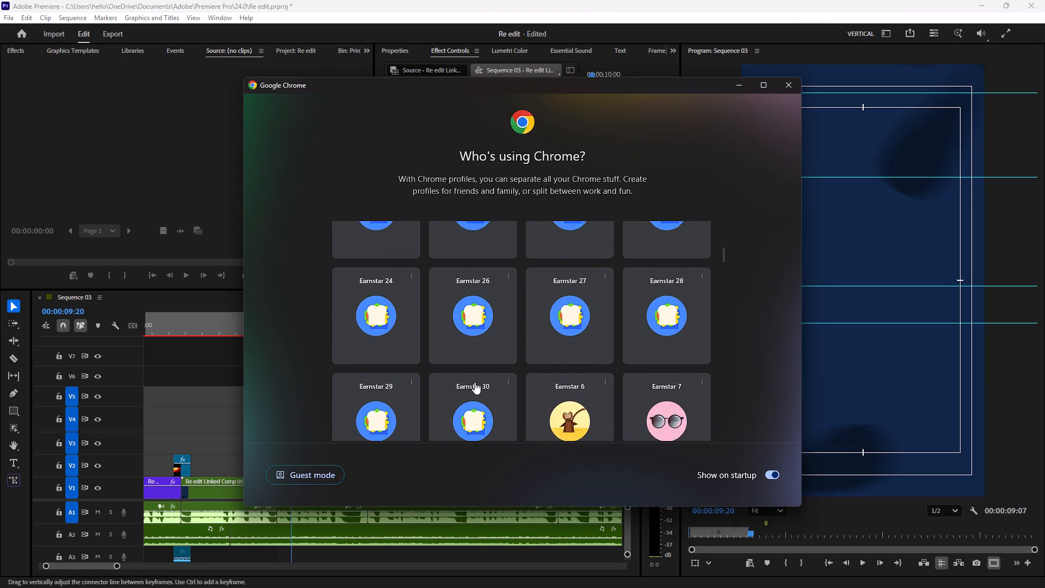
scroll(475, 382, up, 8)
scroll(474, 384, down, 17)
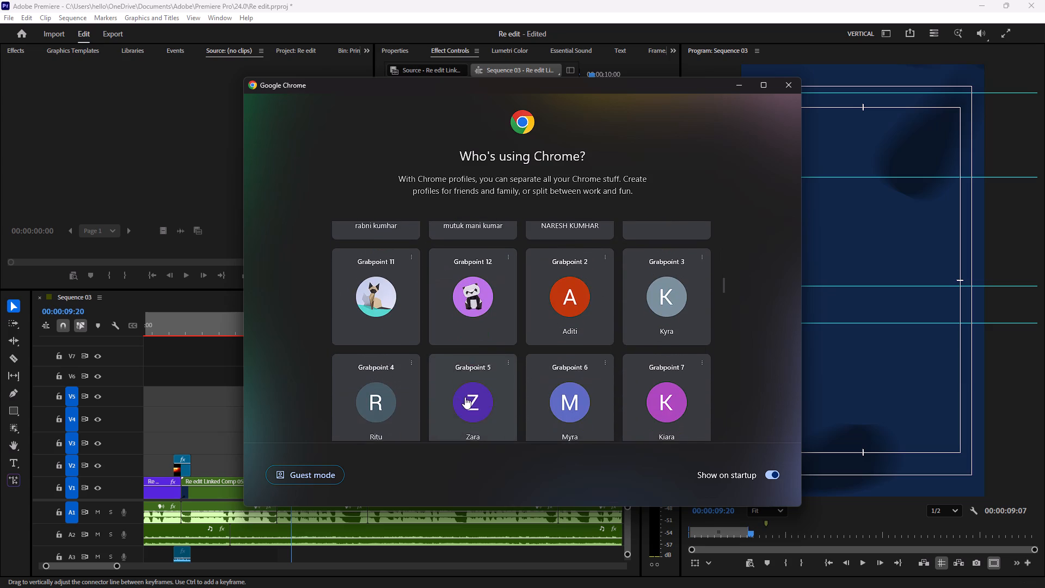
scroll(465, 397, down, 3)
click(368, 353)
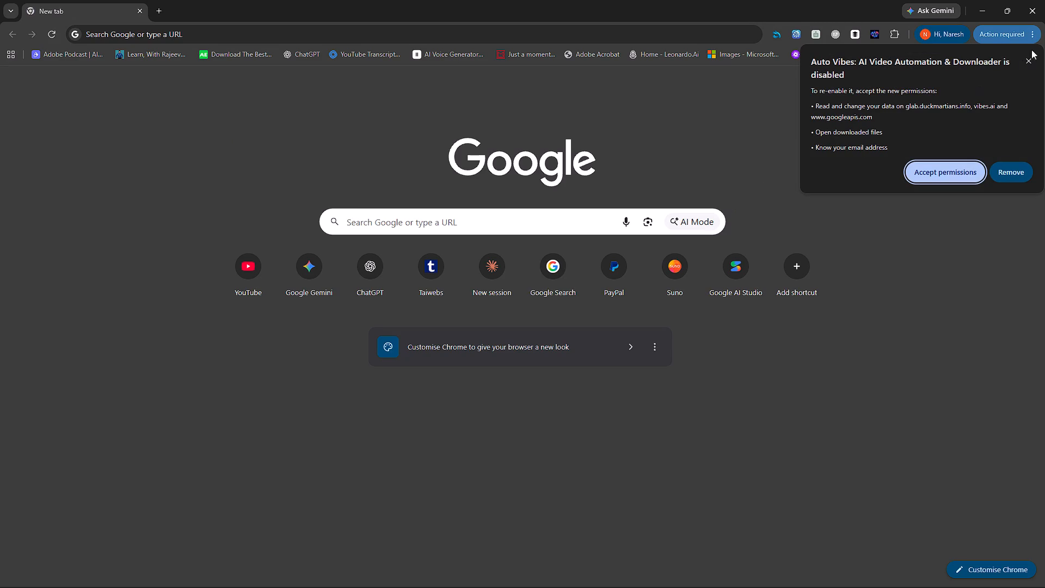
click(1022, 61)
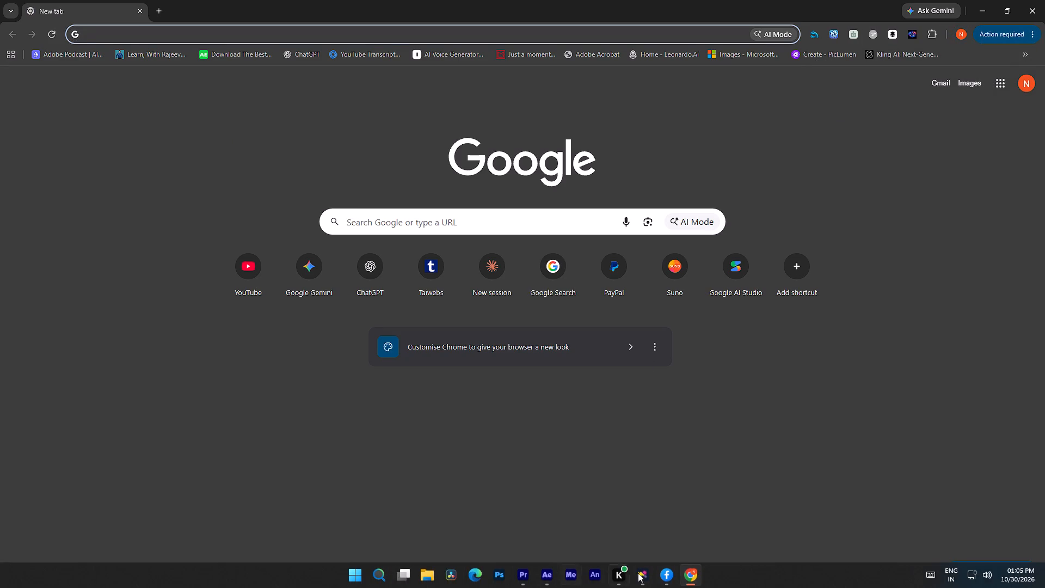
Switch to After Effects and activate the Ellipse tool in Re edit Linked Comp 11.
click(544, 574)
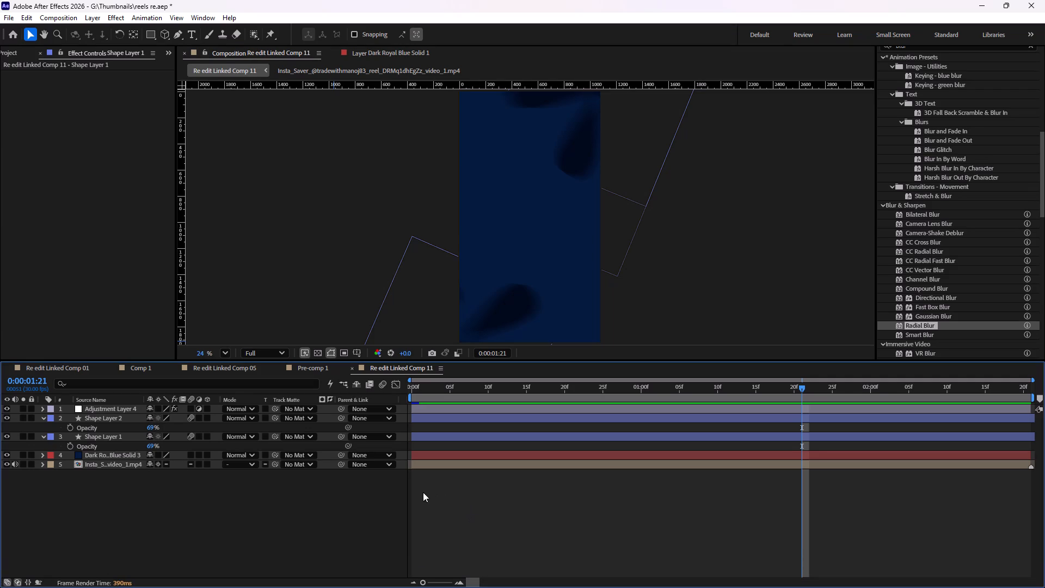
right_click(253, 505)
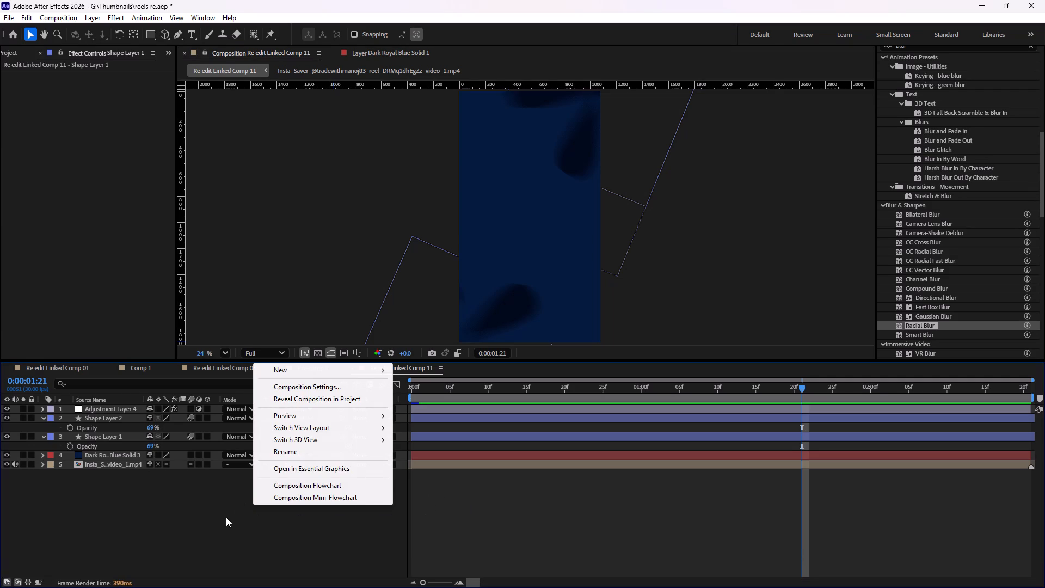
click(226, 517)
right_click(226, 517)
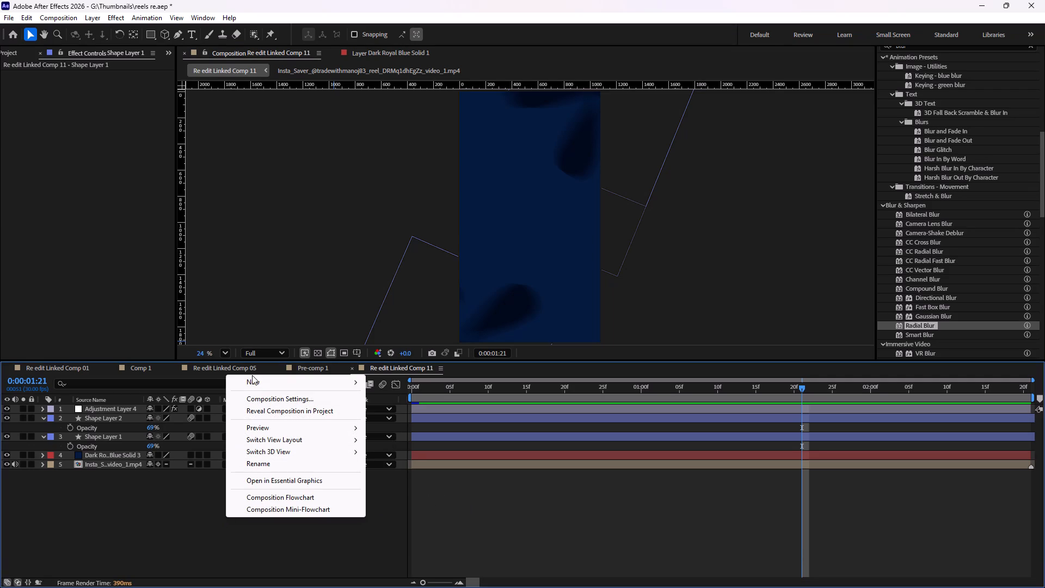
click(253, 382)
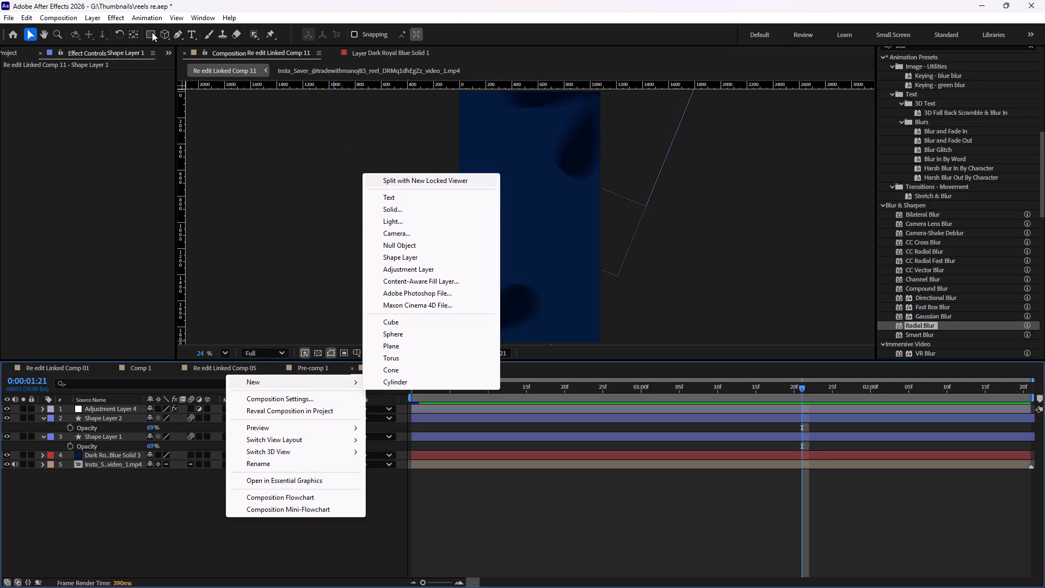
click(152, 32)
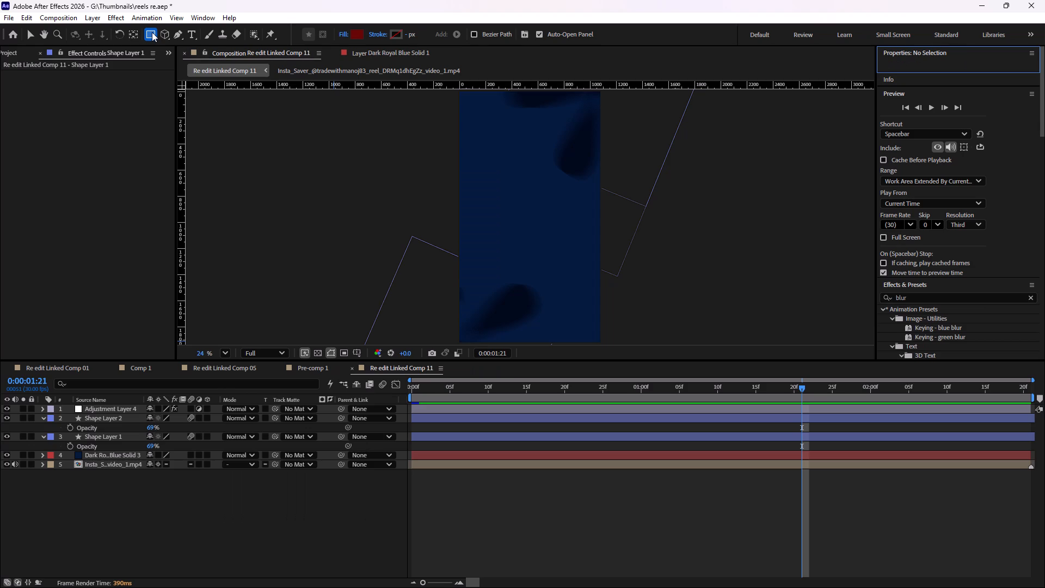
key(q)
key(q)
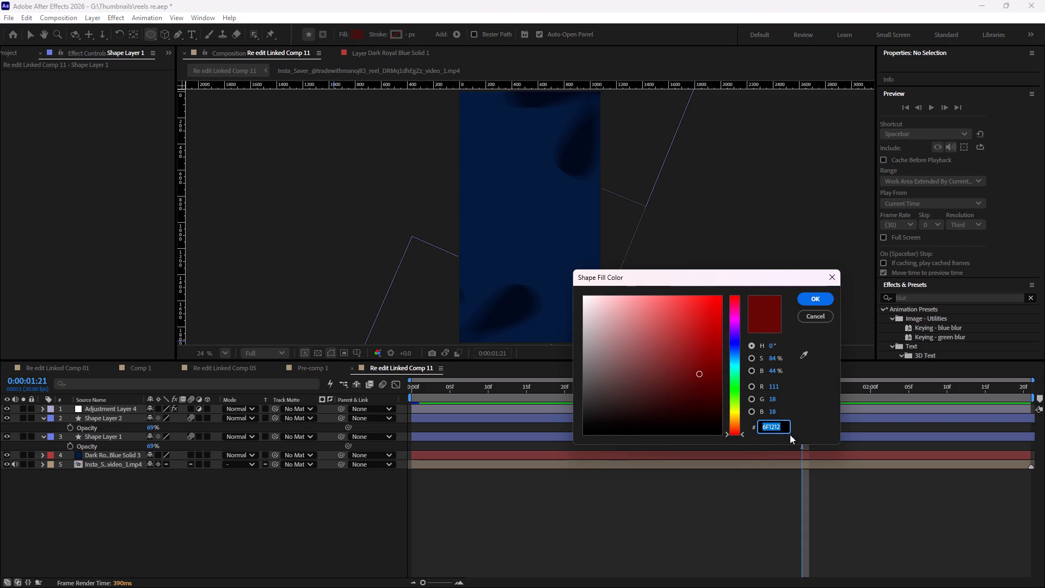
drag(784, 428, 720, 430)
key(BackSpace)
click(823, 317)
Look through the other open compositions, then scrub and play Re edit Linked Comp 01 up to the pale circle behind the banknotes at 0:00:03:07.
click(308, 366)
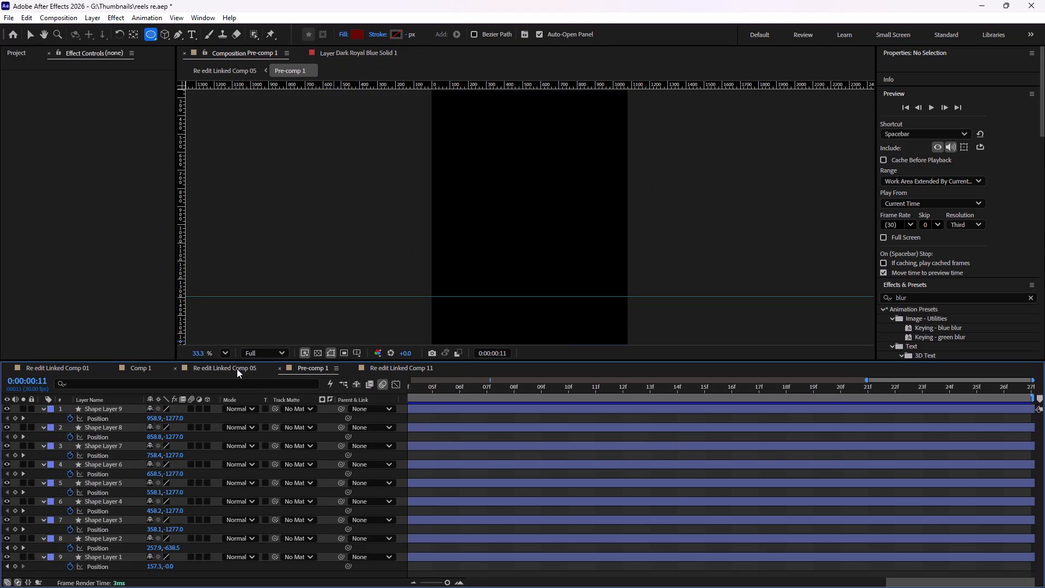
click(237, 369)
click(131, 368)
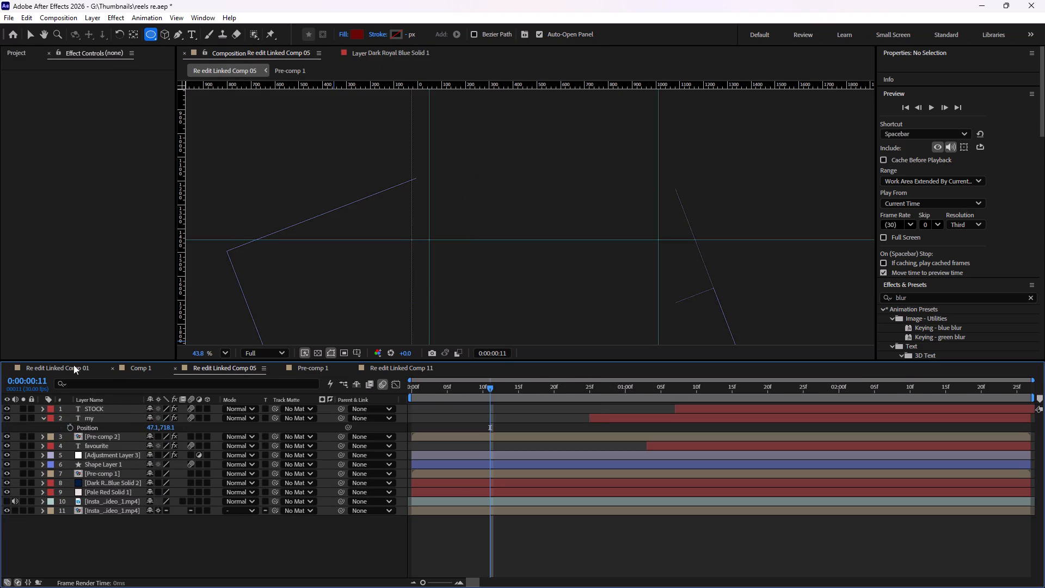
click(59, 364)
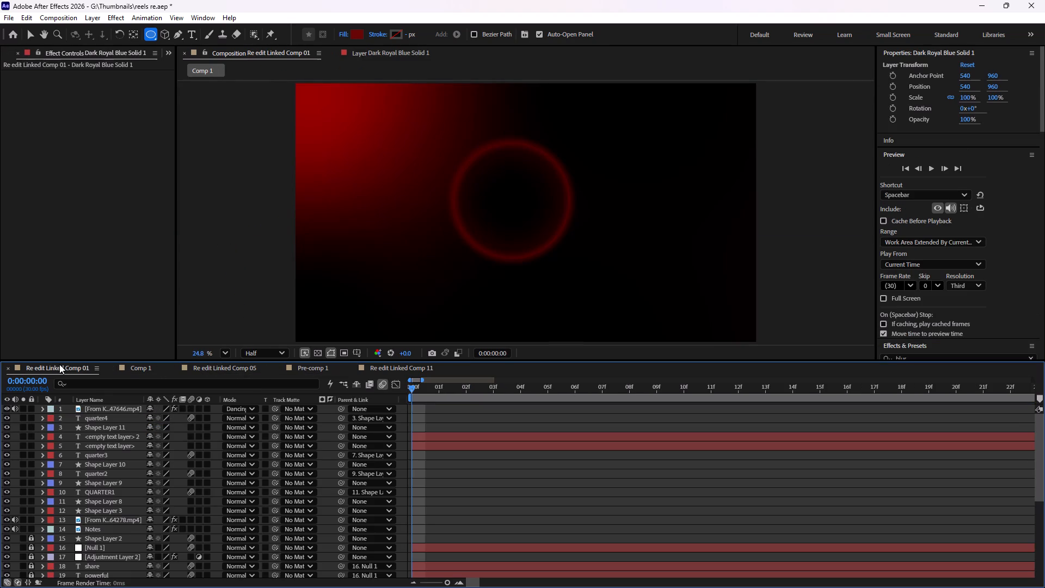
drag(414, 389, 454, 396)
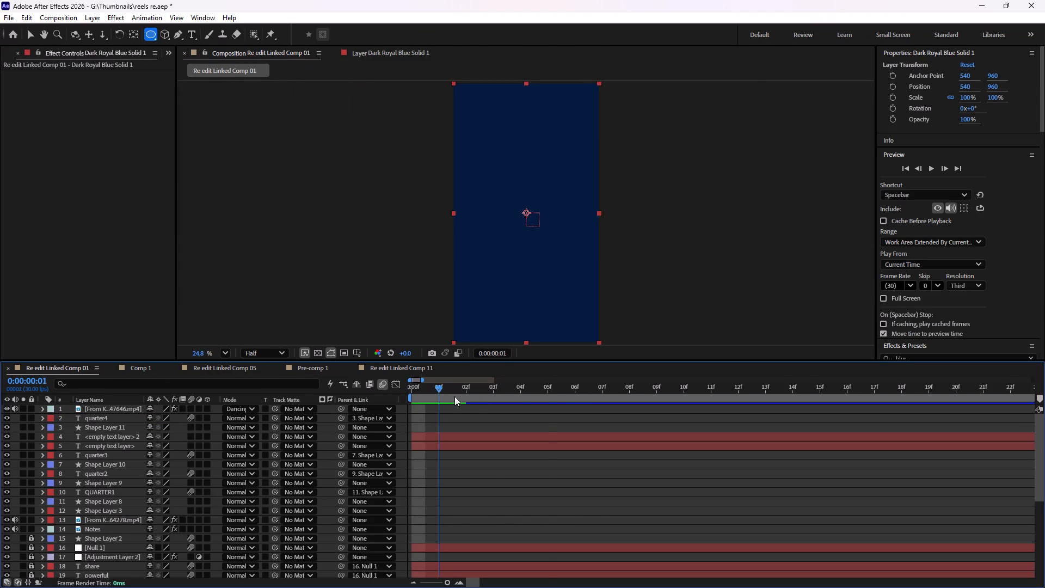
drag(454, 396, 603, 467)
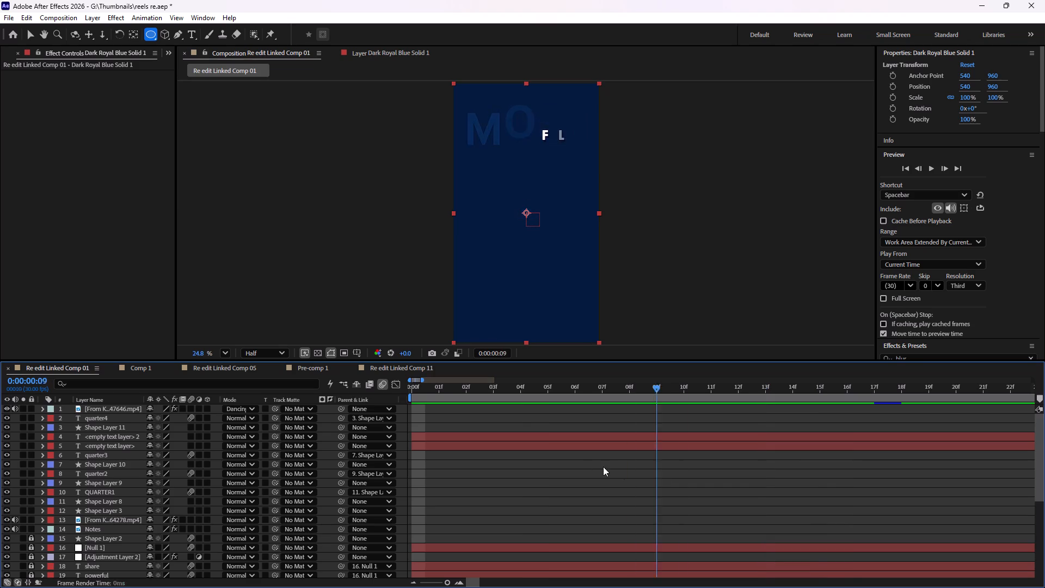
drag(603, 467, 565, 451)
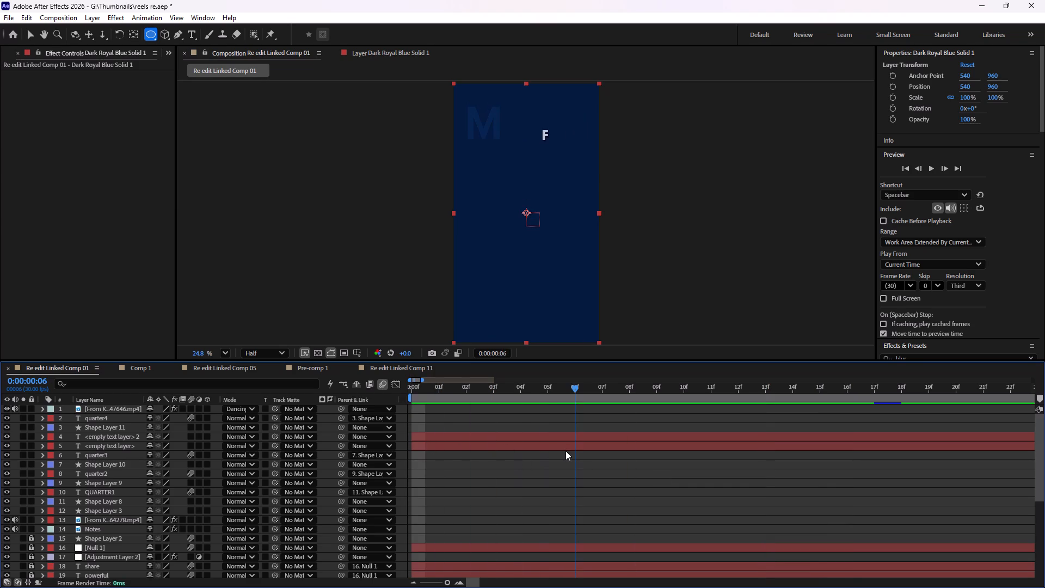
drag(565, 451, 535, 452)
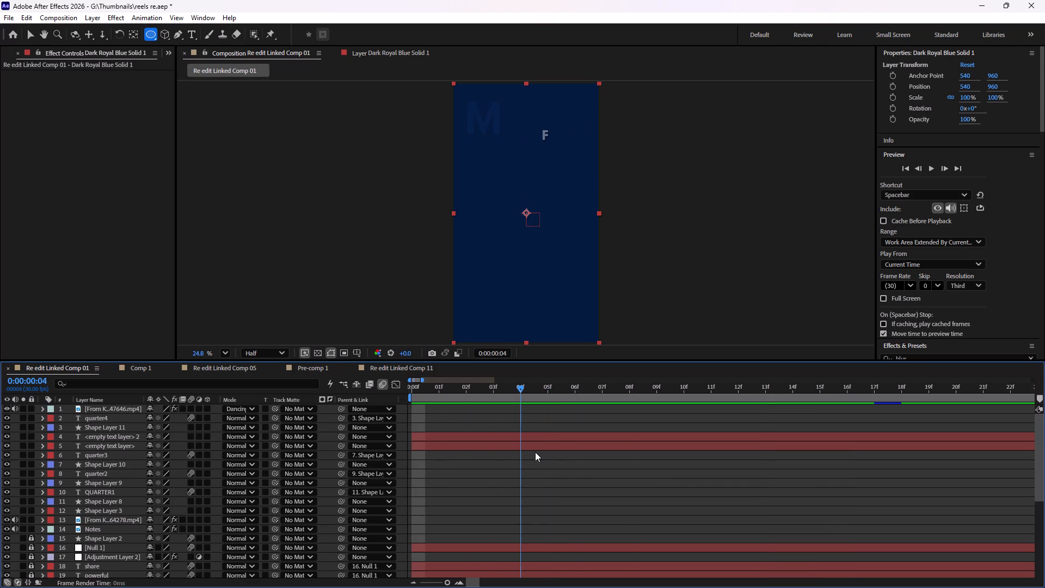
drag(535, 452, 567, 457)
key(space)
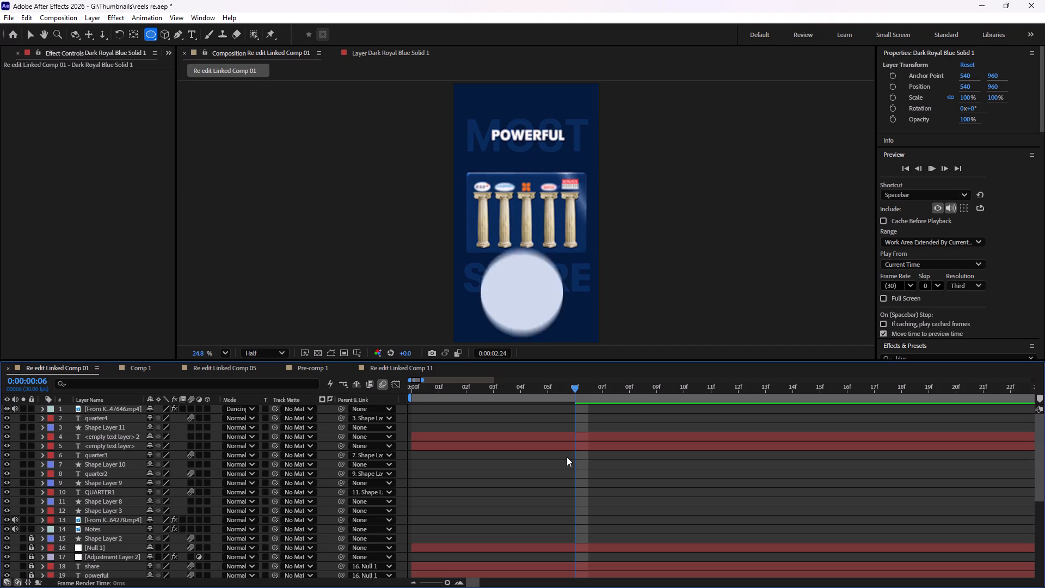
key(space)
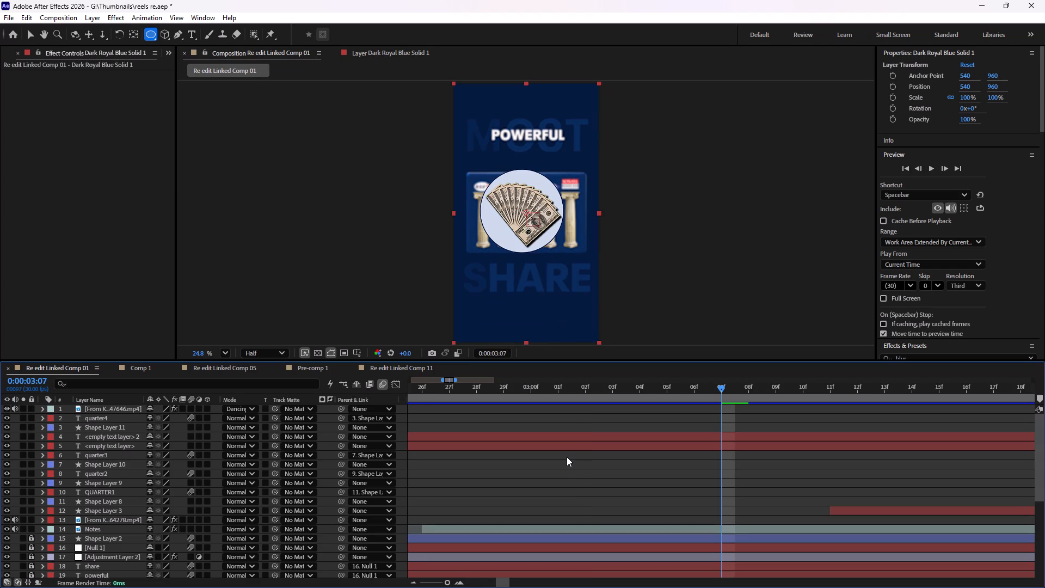
Sample the pale circle's colour using a temporary new solid, copy its hex code CFDAE9 and discard the solid without creating it.
right_click(333, 480)
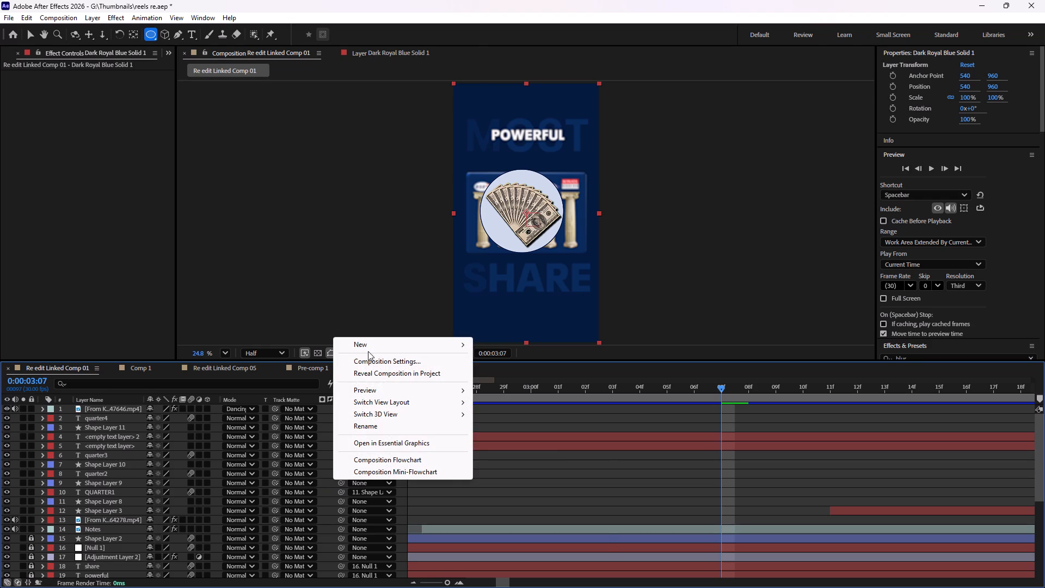
click(370, 344)
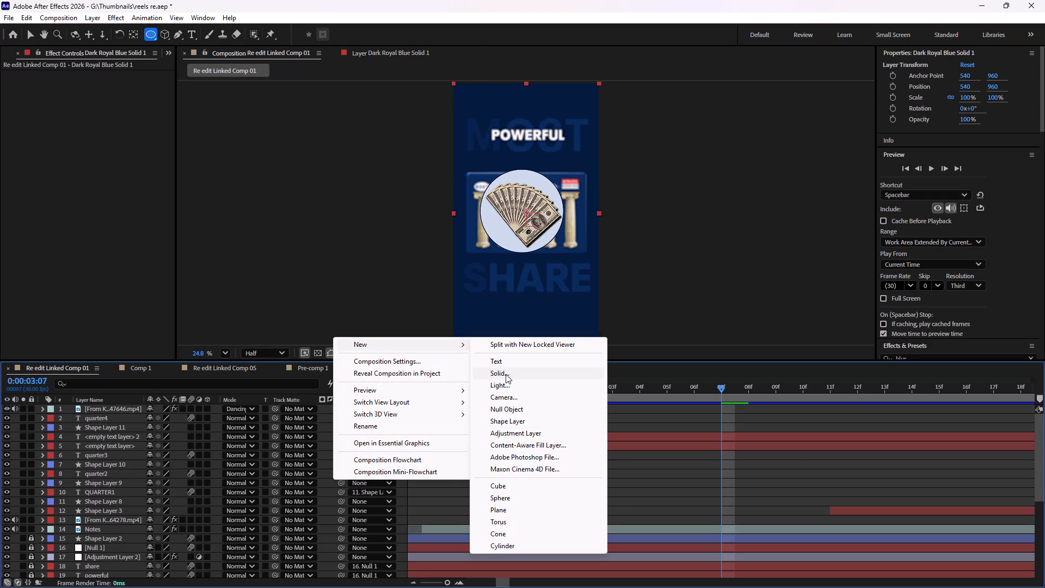
click(506, 374)
click(763, 438)
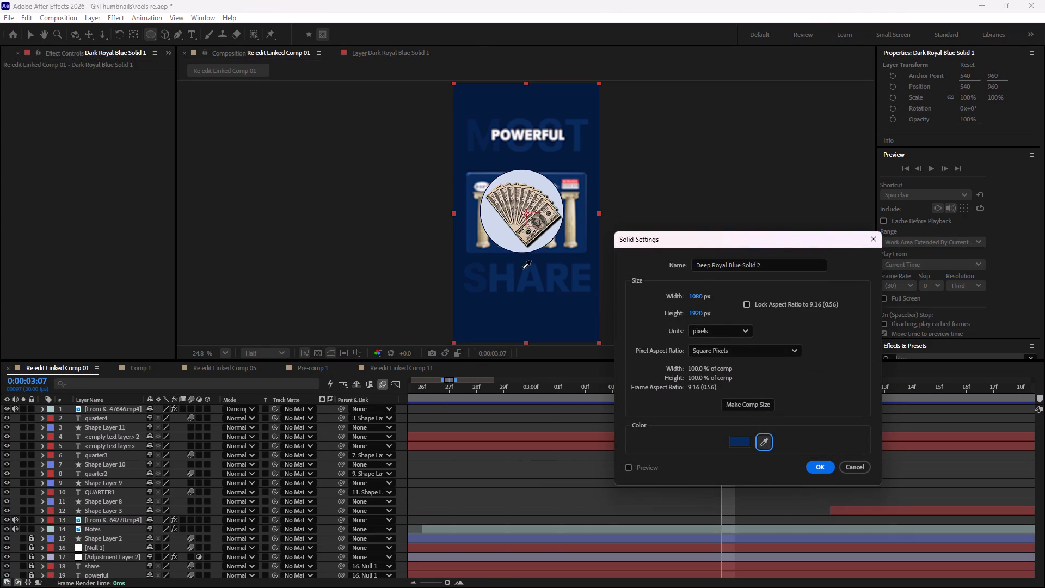
click(506, 236)
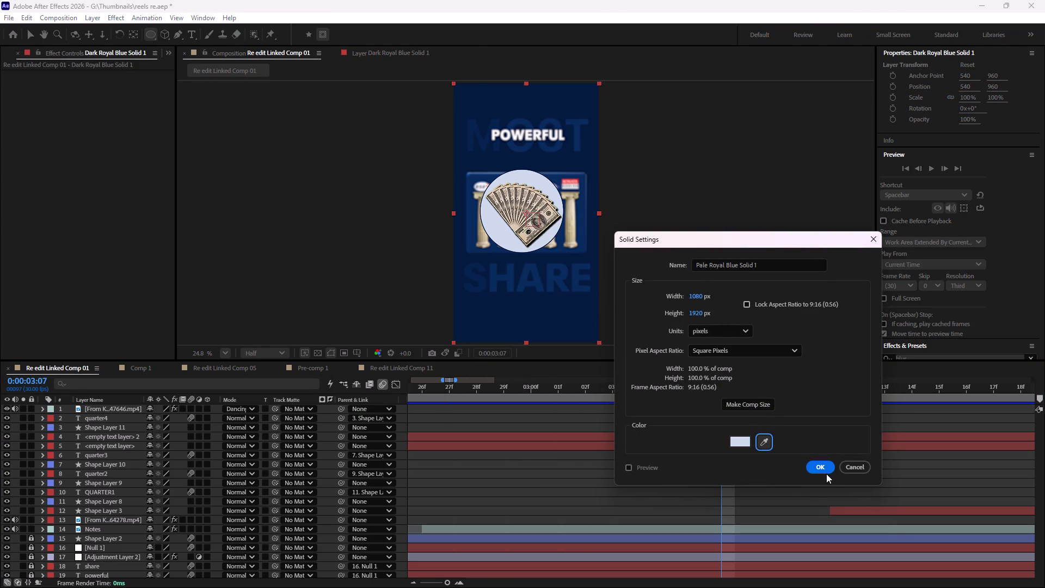
click(730, 438)
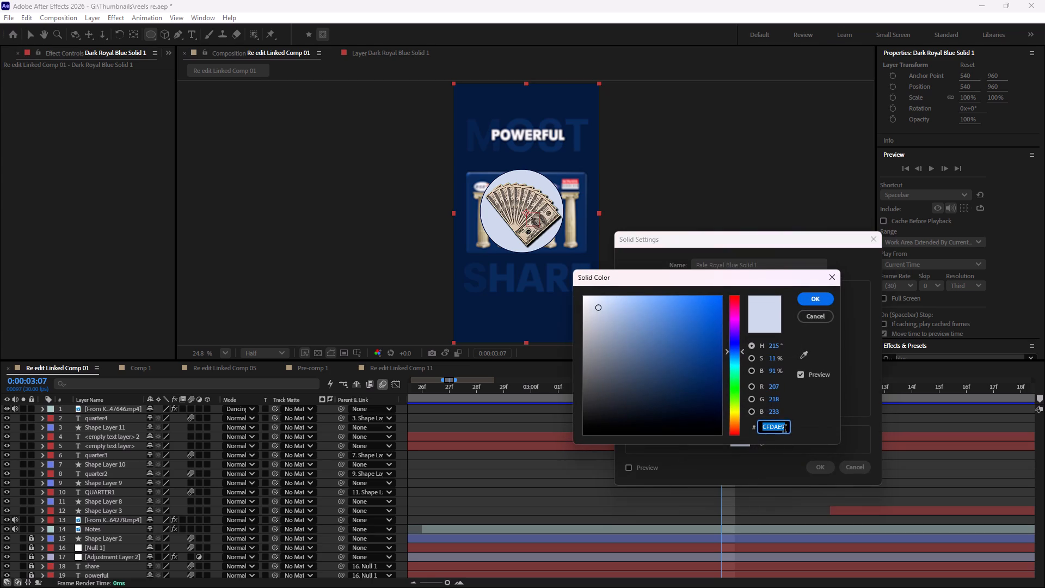
drag(785, 429, 715, 424)
key(ctrl+c)
click(815, 316)
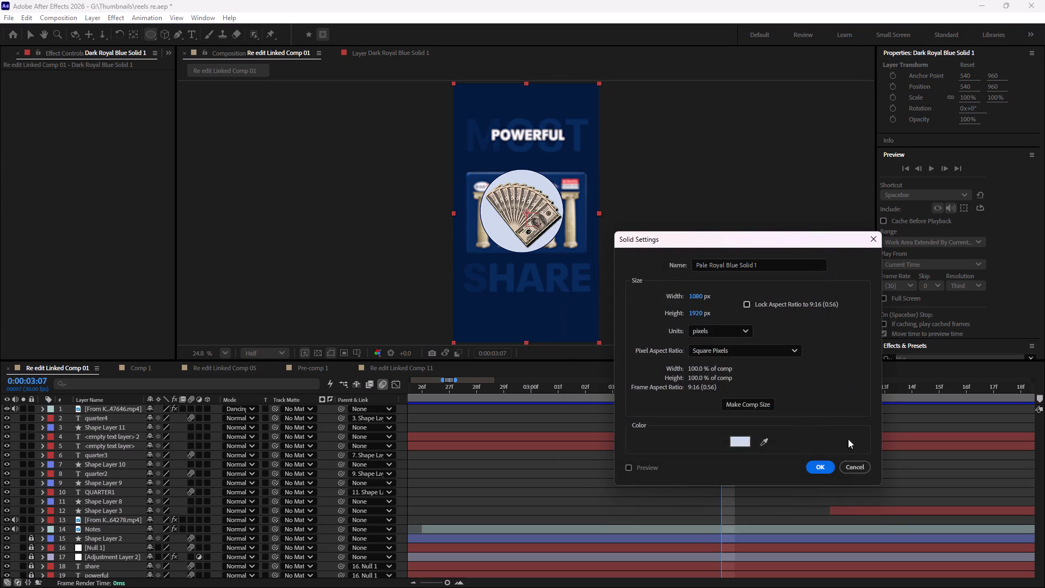
click(853, 463)
Return to Re edit Linked Comp 11 and set the shape fill colour to the copied hex code CFDAE9.
click(405, 365)
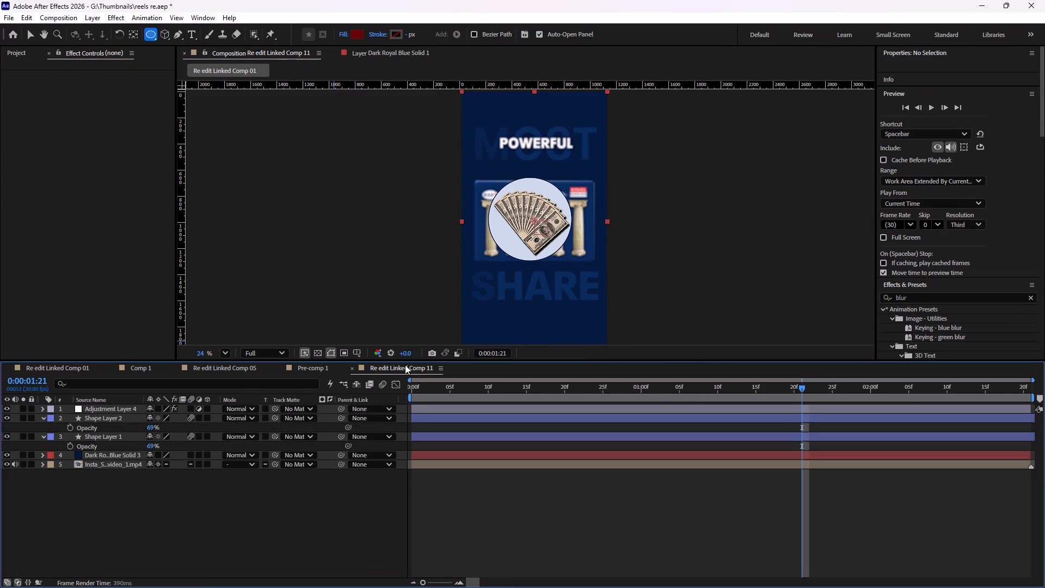
right_click(354, 543)
click(396, 408)
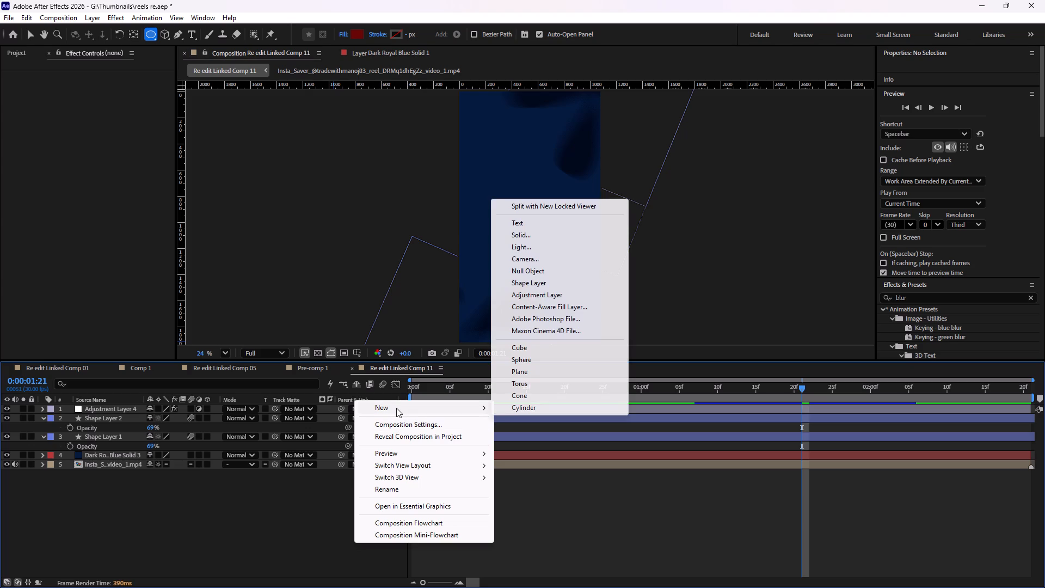
click(358, 36)
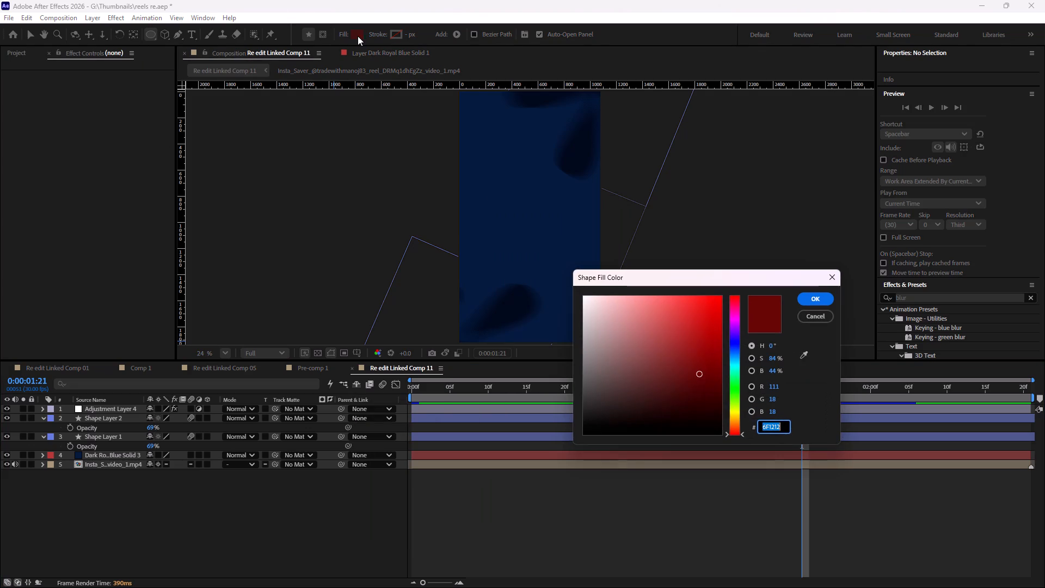
key(BackSpace)
key(ctrl+v)
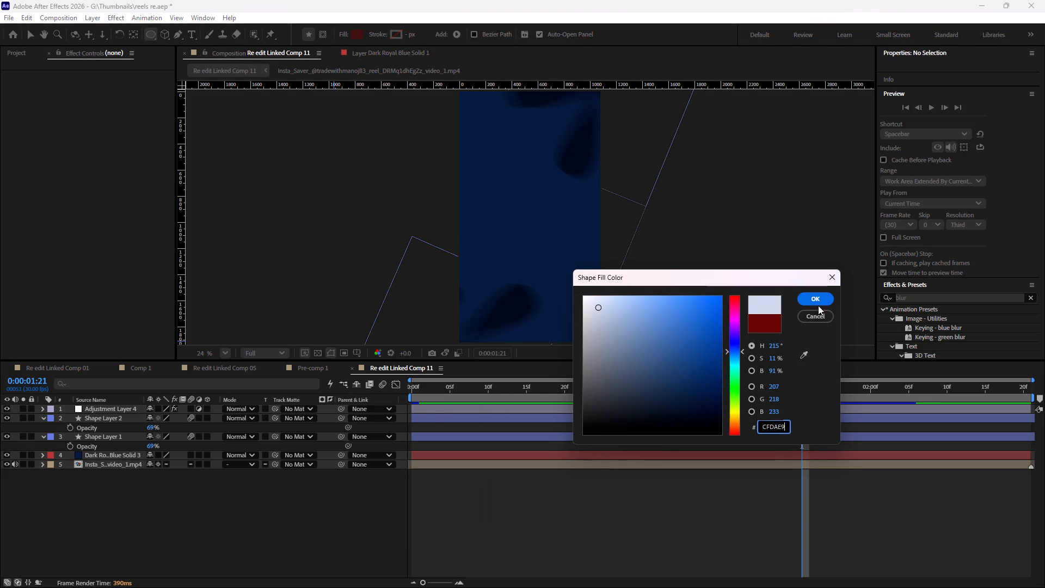
click(818, 298)
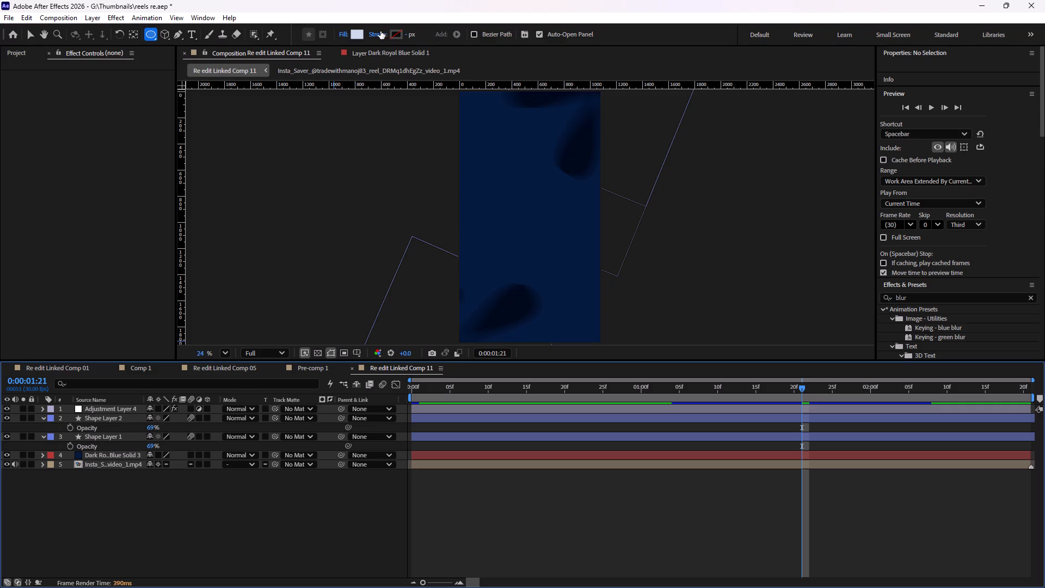
Give the shape a solid-colour stroke and sample its colour, dark blue 102647, from the composition background.
click(380, 31)
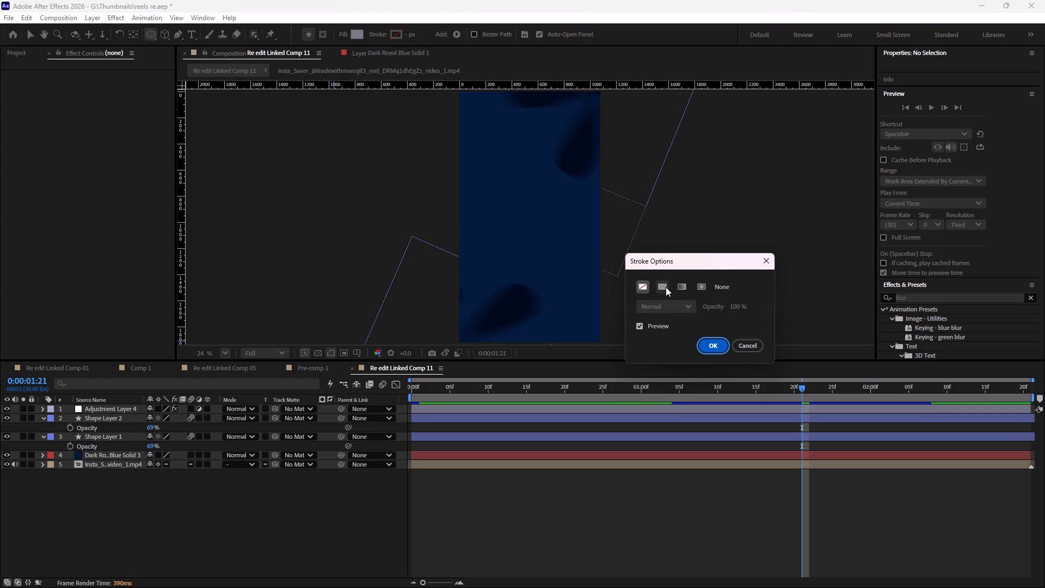
click(666, 287)
click(717, 352)
click(715, 343)
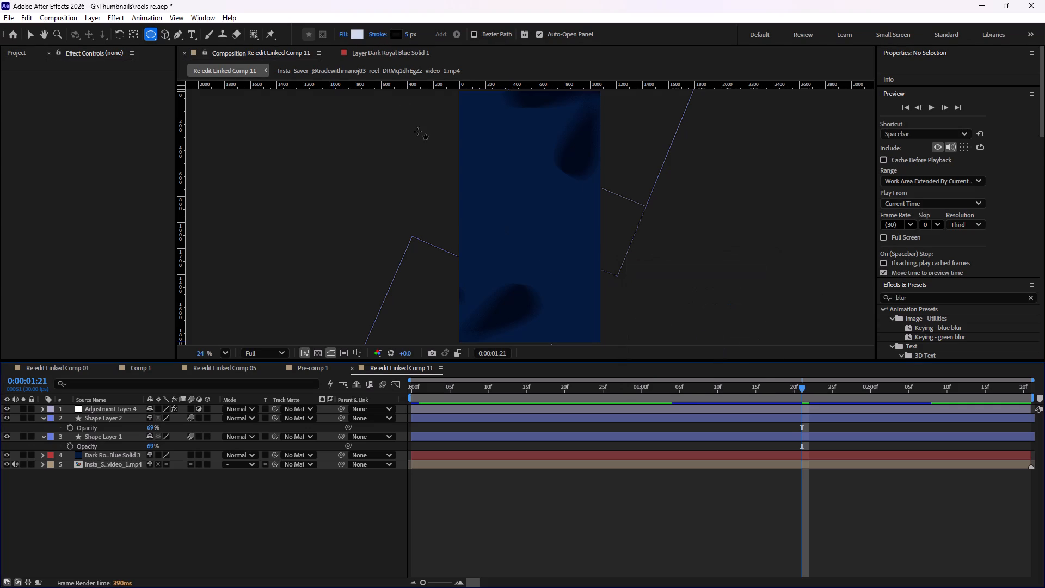
click(403, 34)
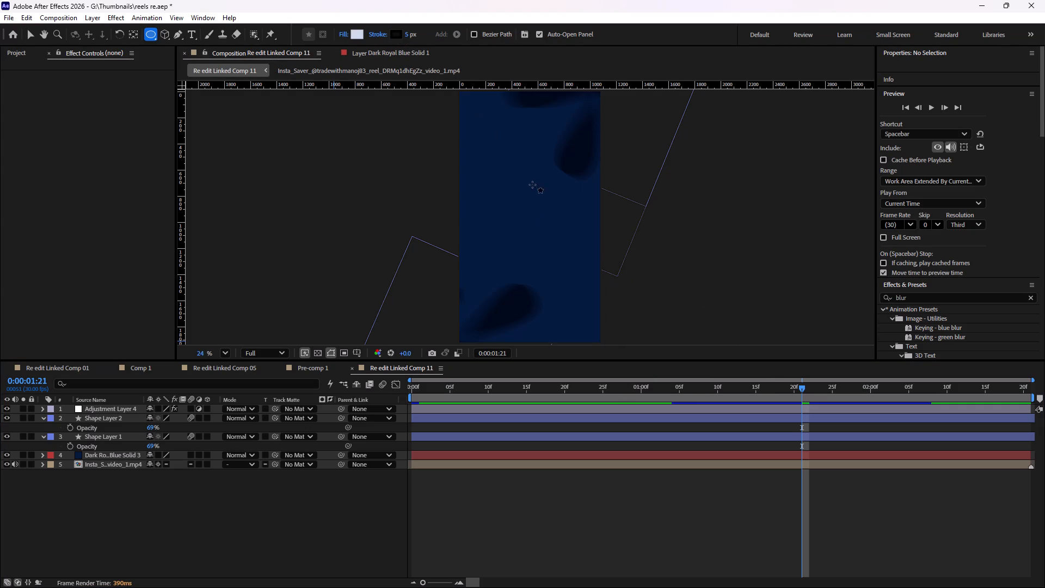
click(390, 29)
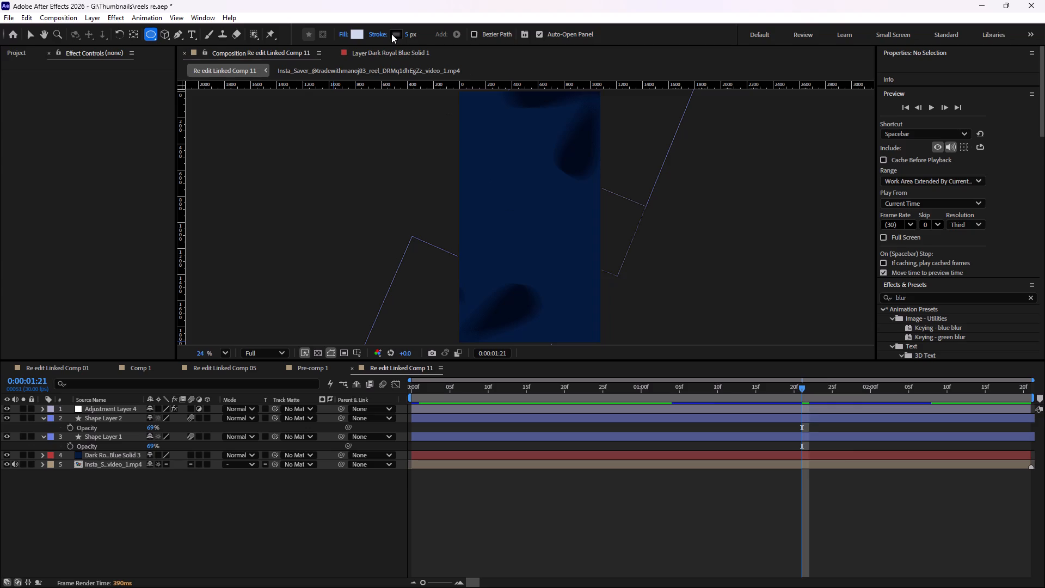
click(391, 34)
click(809, 353)
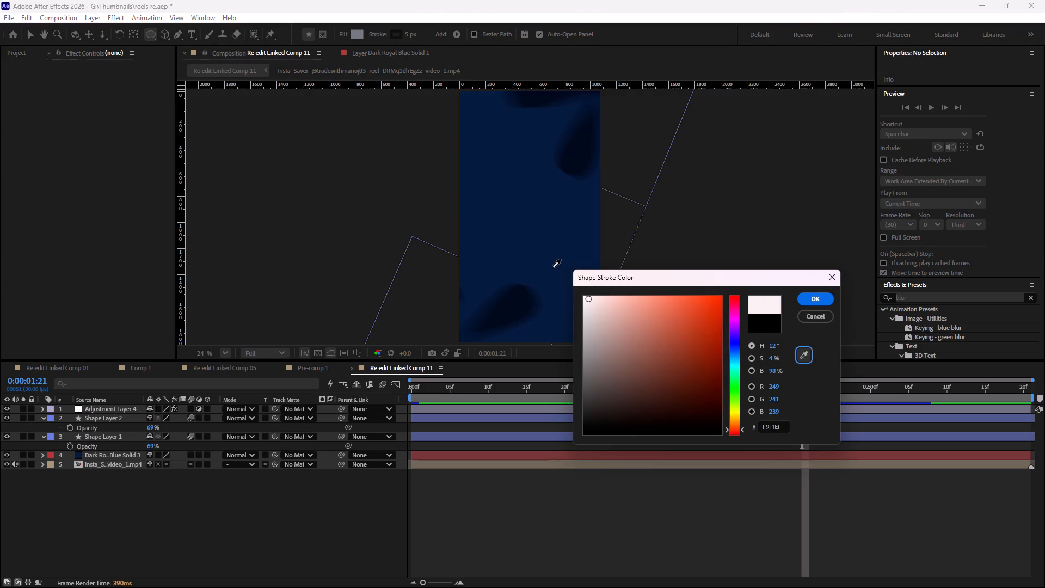
click(530, 245)
click(821, 299)
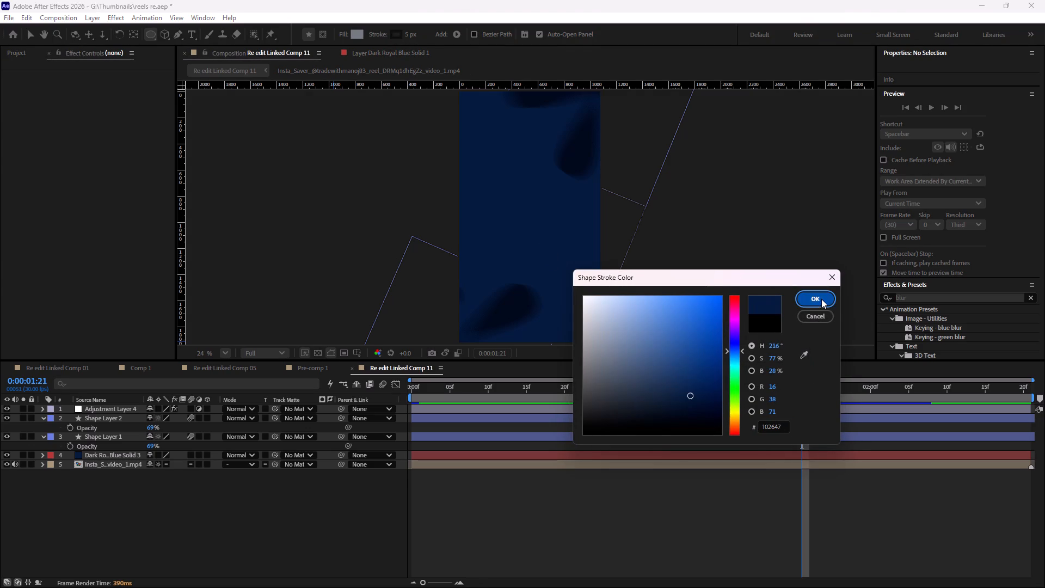
click(608, 517)
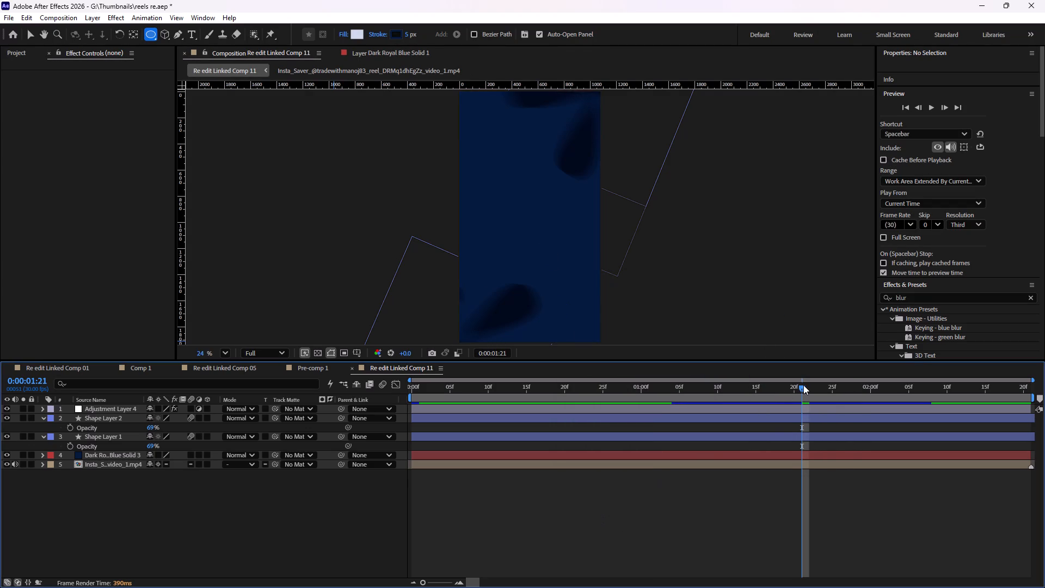
Move the playhead of Re edit Linked Comp 11 back to the first frame, 0:00:00:00, for drawing the shape.
drag(803, 385, 433, 381)
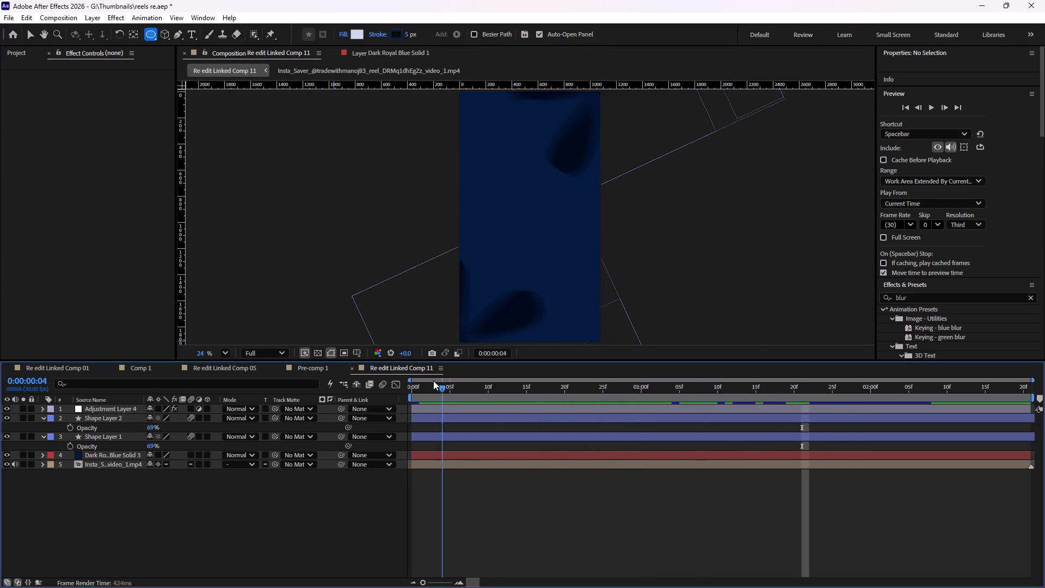
drag(433, 381, 406, 381)
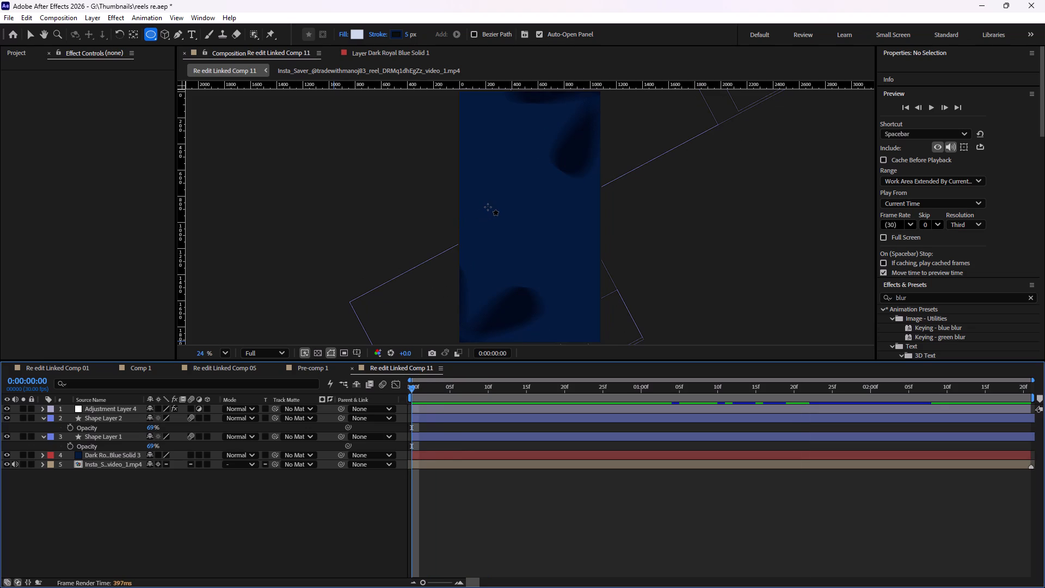
scroll(491, 212, up, 4)
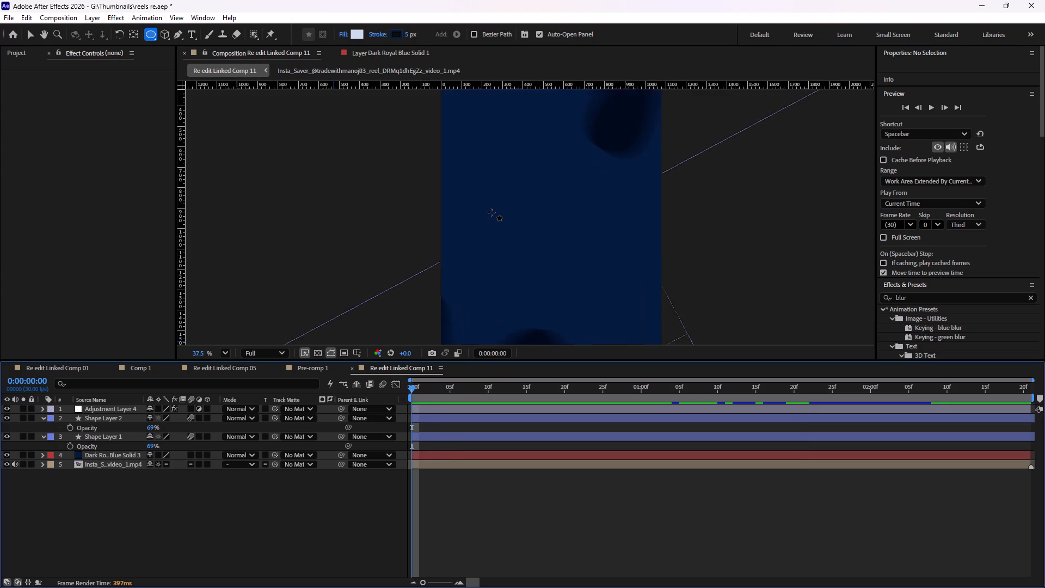
scroll(491, 212, up, 11)
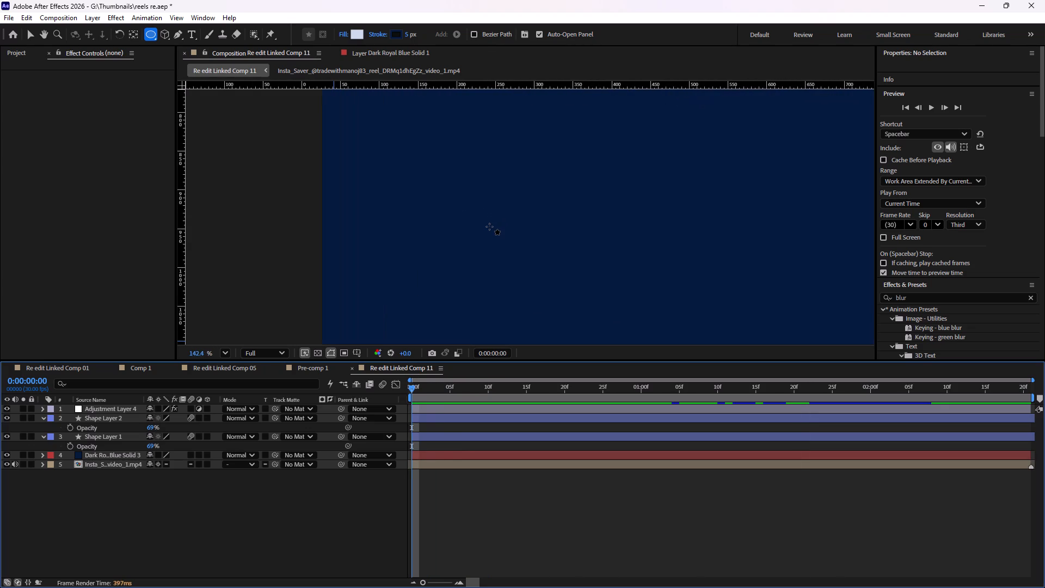
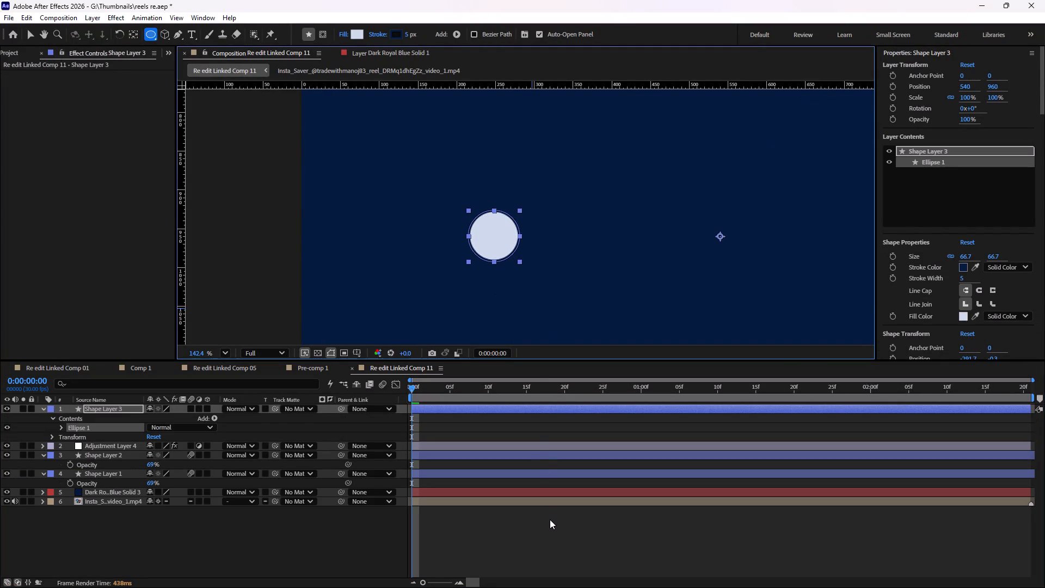
Undo the small ellipse and draw a larger circle, about 124 px across, on the left half of the composition.
key(ctrl+z)
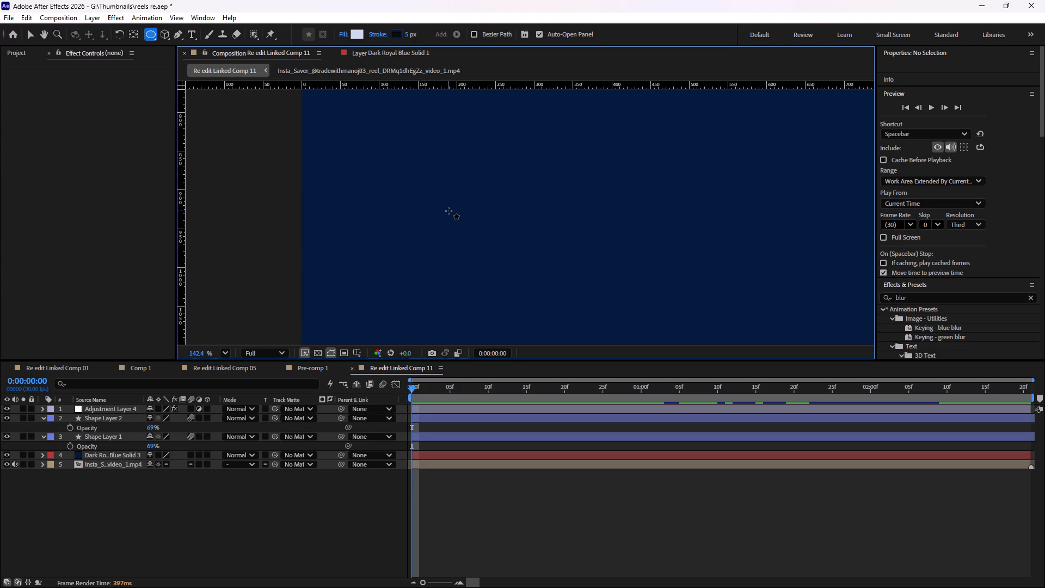
shift+drag(447, 209, 544, 289)
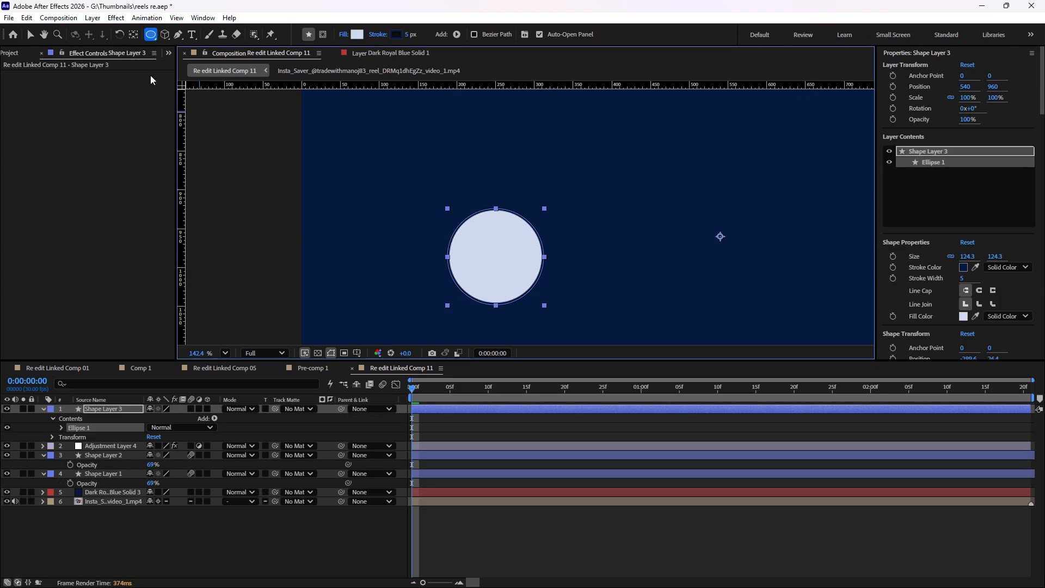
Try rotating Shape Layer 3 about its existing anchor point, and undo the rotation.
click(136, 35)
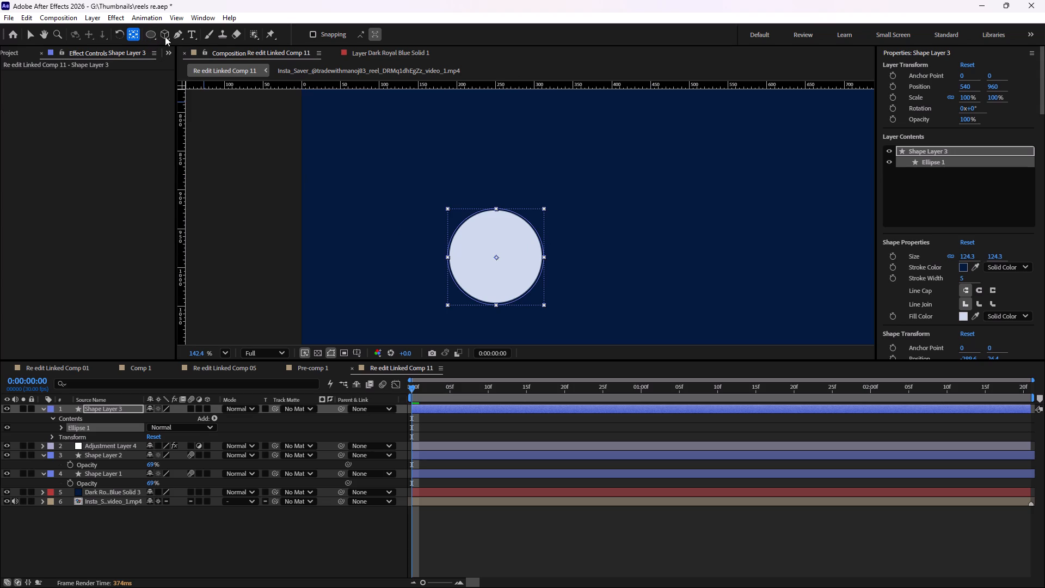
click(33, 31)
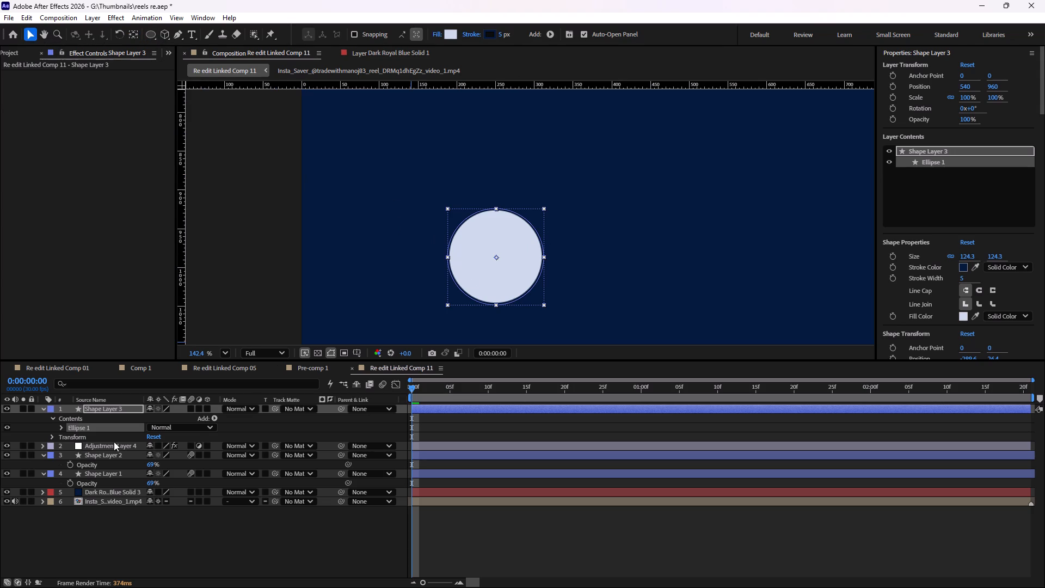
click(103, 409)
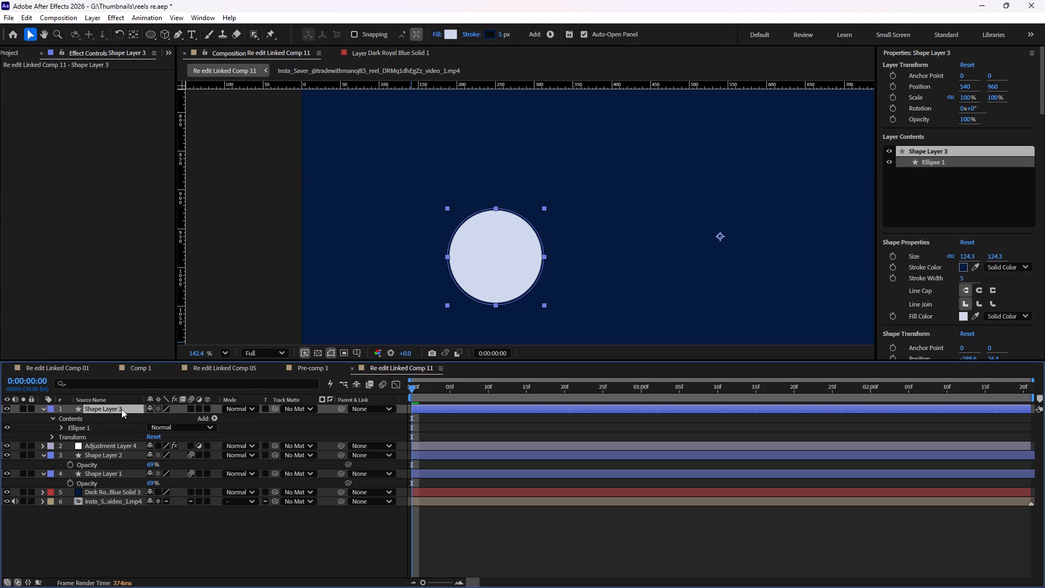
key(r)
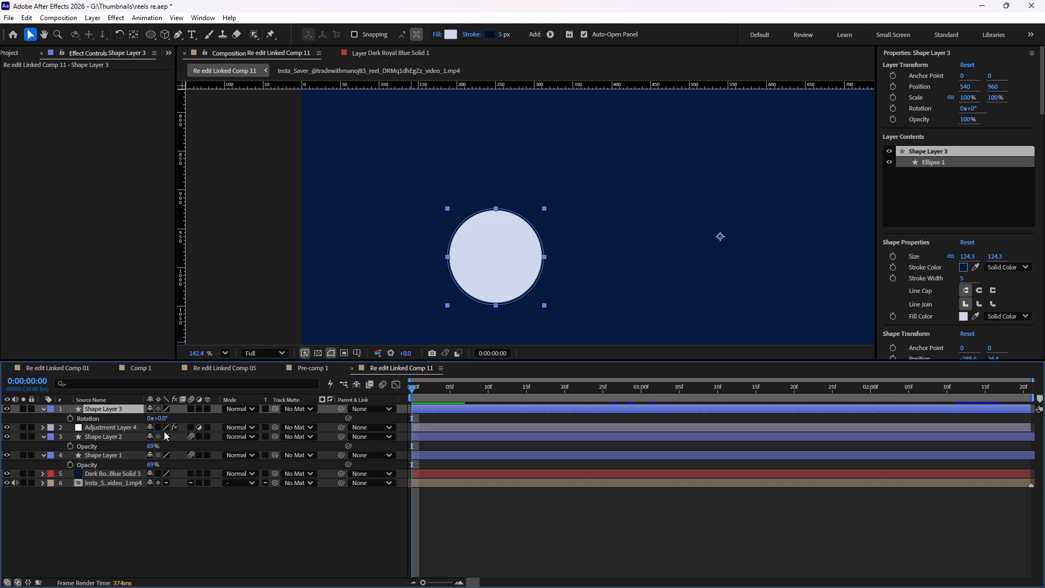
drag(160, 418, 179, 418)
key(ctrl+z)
Move Shape Layer 3's anchor point onto the centre of the circle, at about -289.4, 26.
click(135, 32)
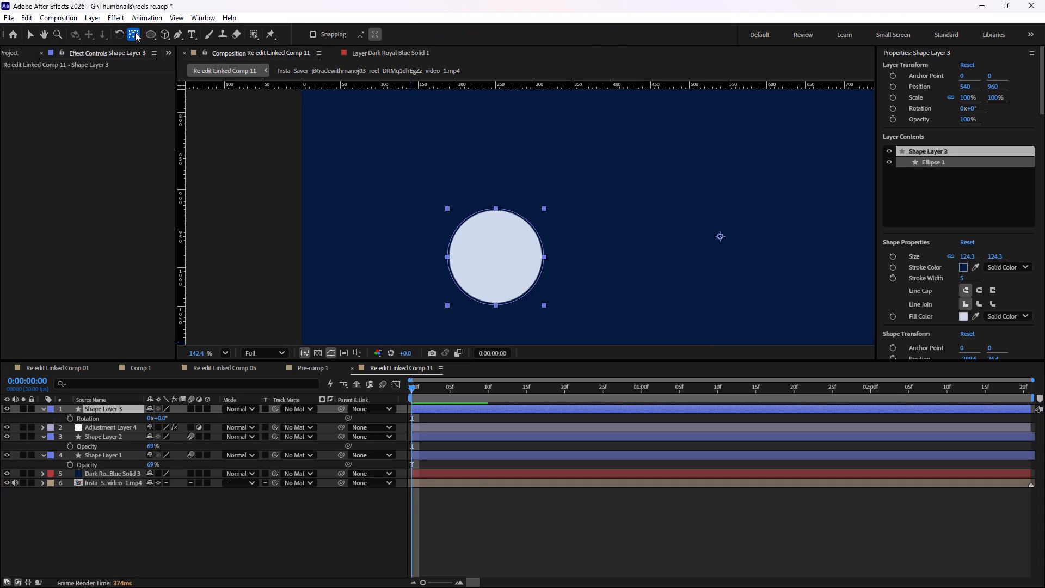
drag(721, 238, 496, 257)
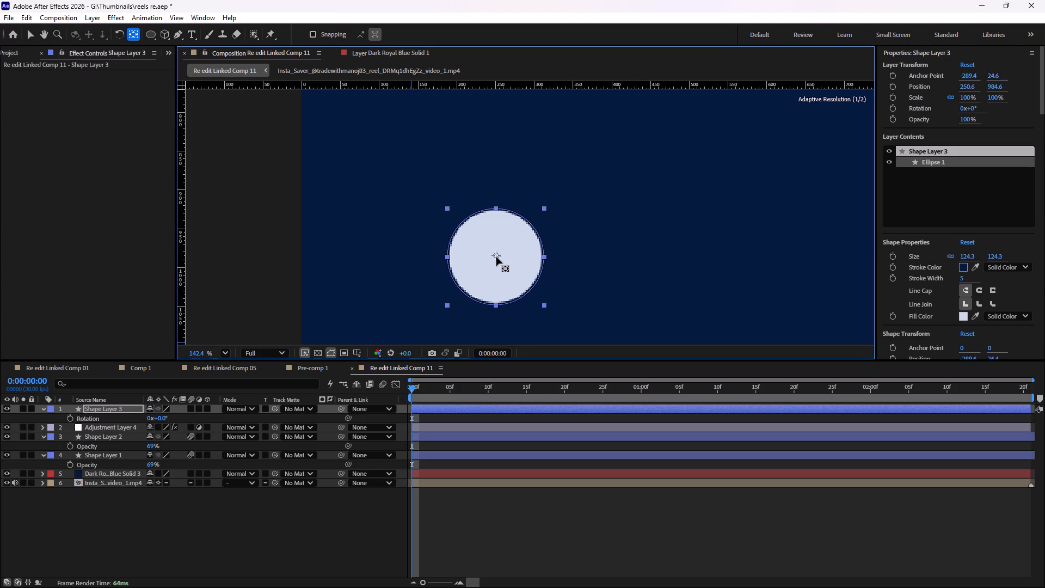
drag(496, 257, 495, 258)
drag(495, 258, 496, 258)
drag(496, 258, 496, 258)
Scale Shape Layer 3 up to 128%.
scroll(597, 268, down, 2)
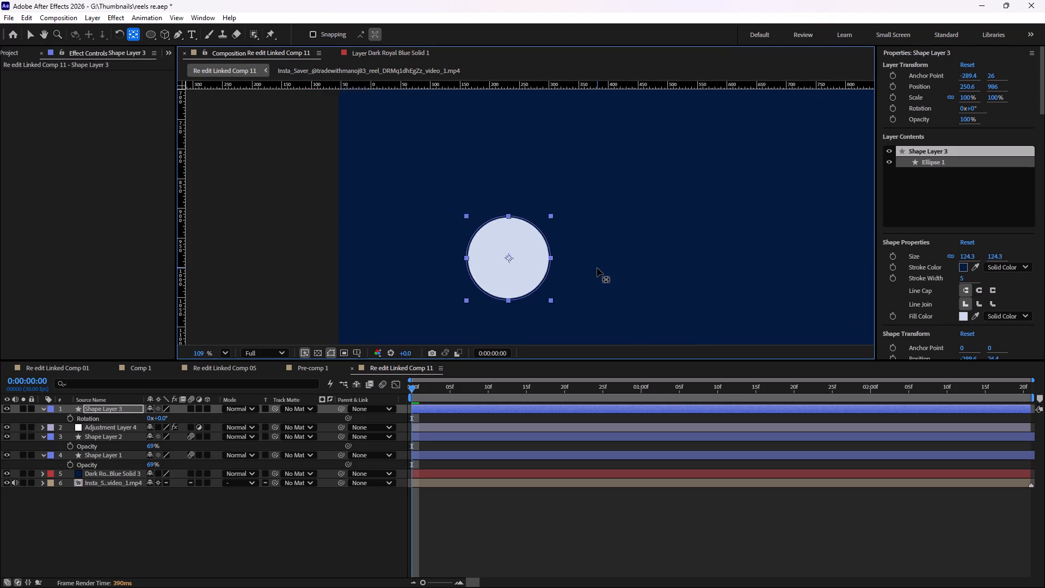
scroll(597, 268, down, 10)
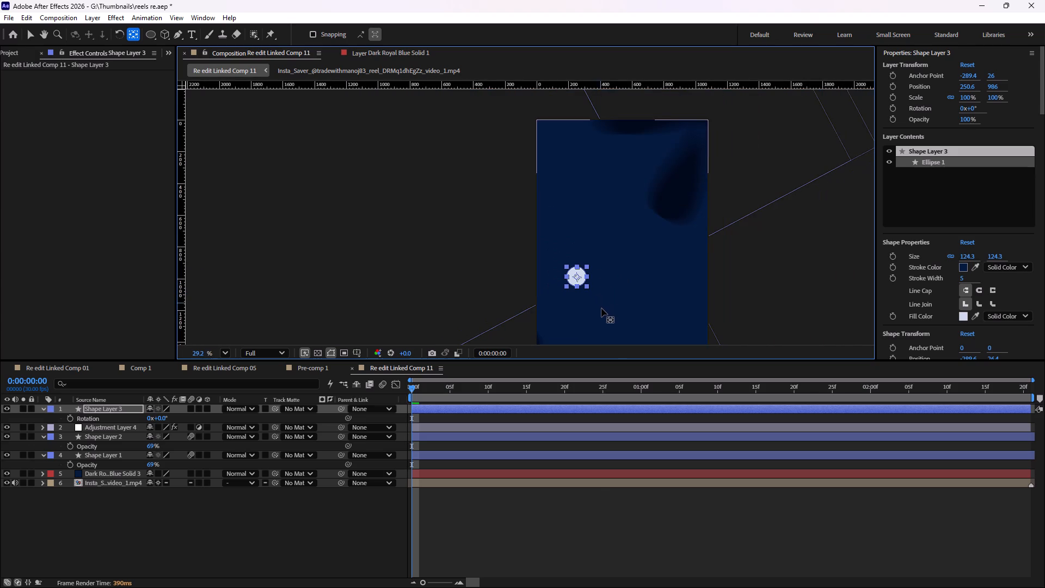
click(597, 510)
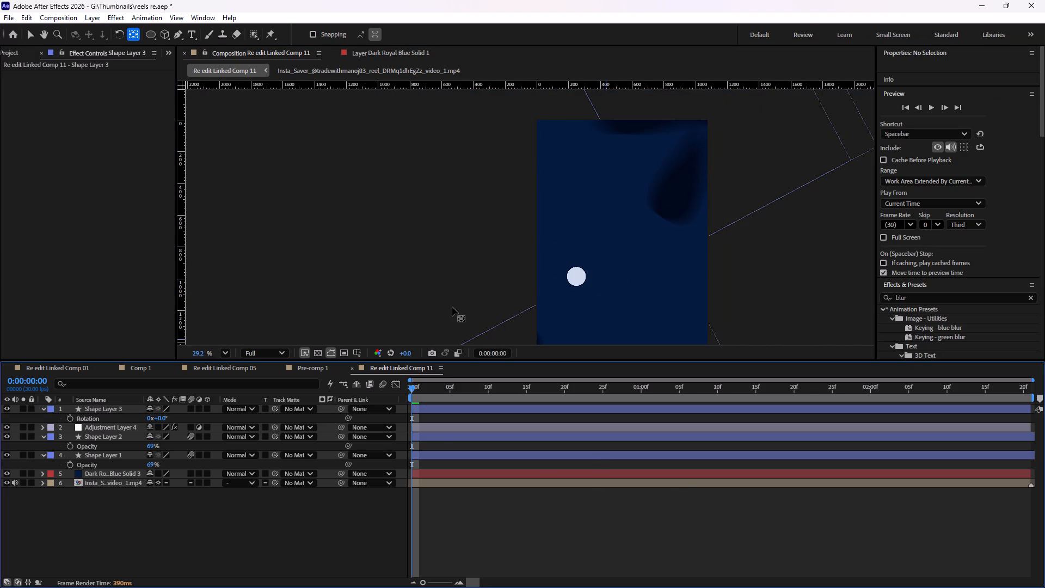
scroll(589, 241, up, 5)
scroll(580, 292, up, 4)
scroll(580, 292, down, 4)
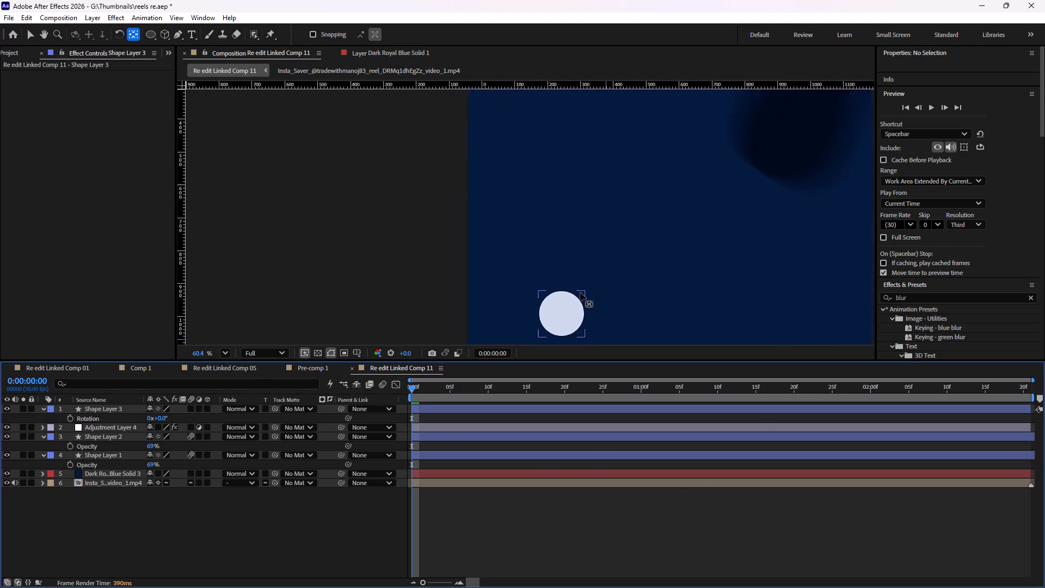
scroll(580, 292, down, 2)
scroll(570, 313, up, 4)
scroll(570, 313, down, 5)
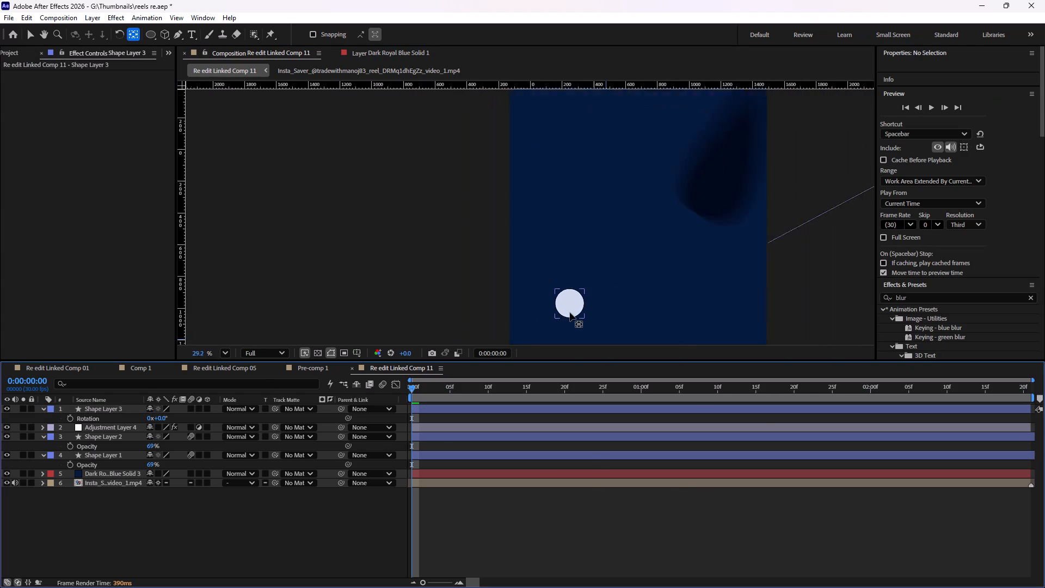
scroll(570, 313, down, 2)
click(502, 538)
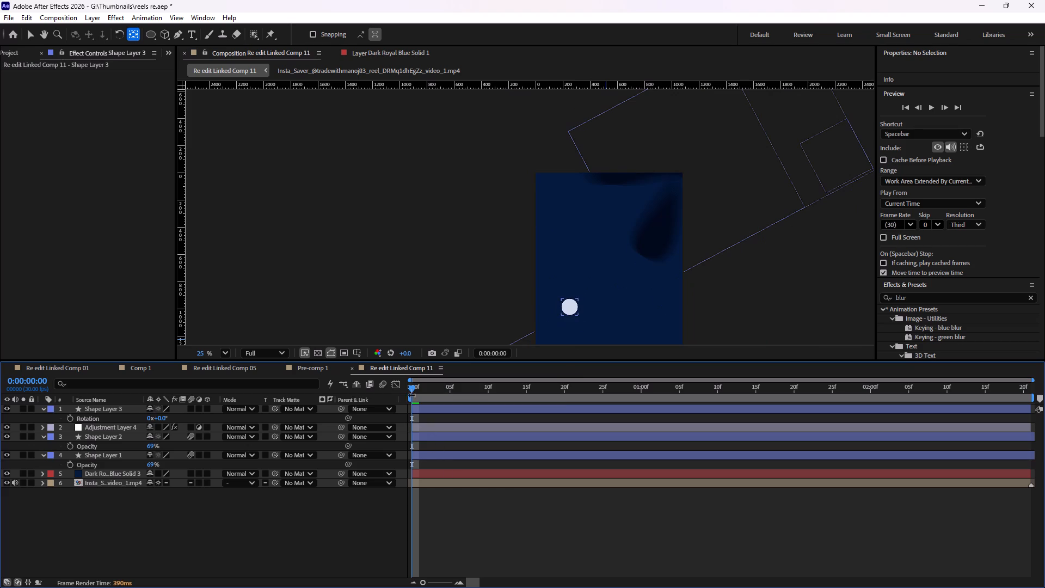
key(s)
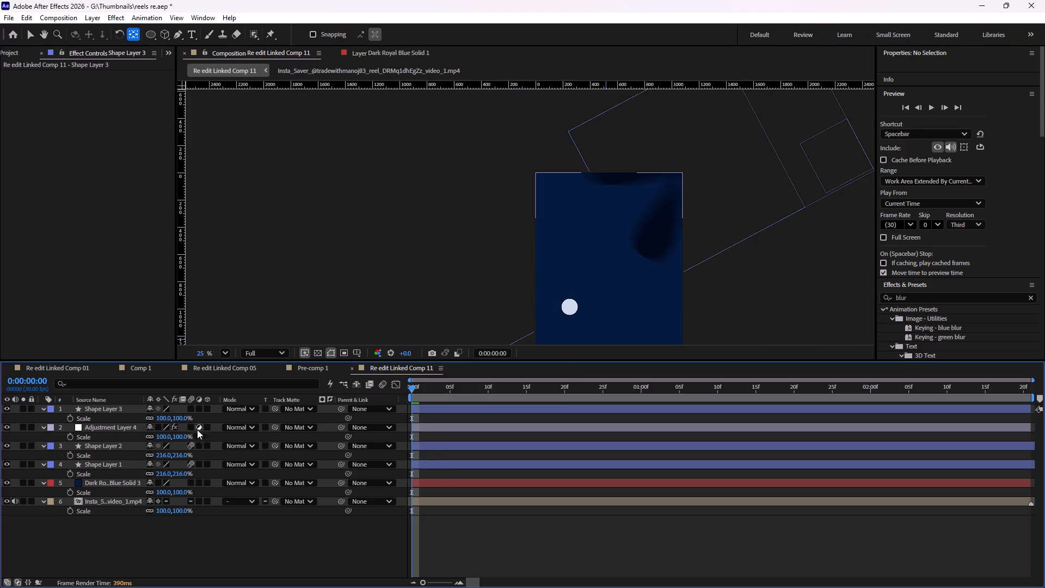
drag(183, 420, 205, 420)
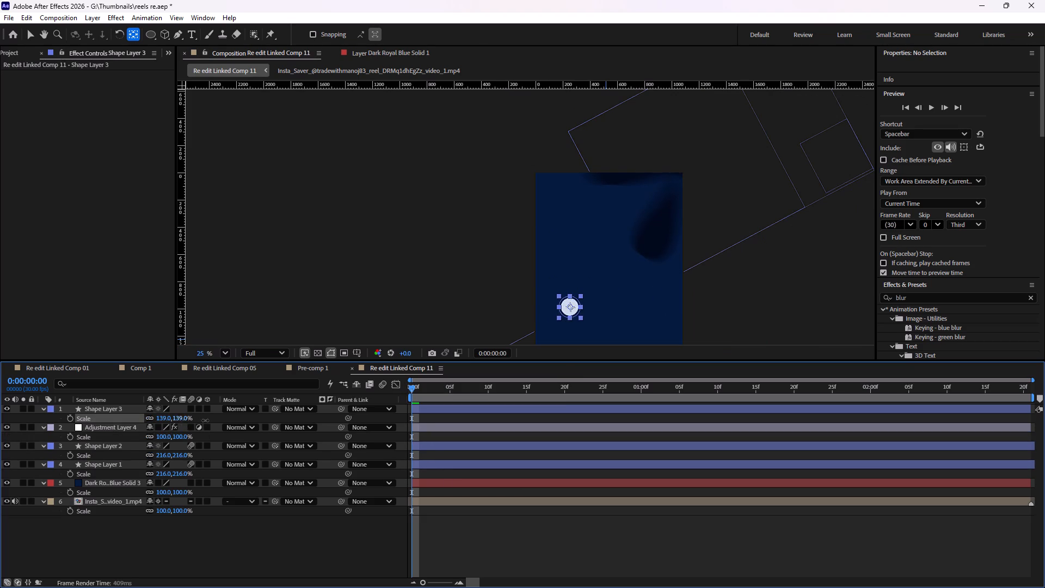
drag(205, 420, 198, 420)
click(514, 520)
Centre Shape Layer 3 horizontally and vertically in the composition using Align.
scroll(515, 509, down, 2)
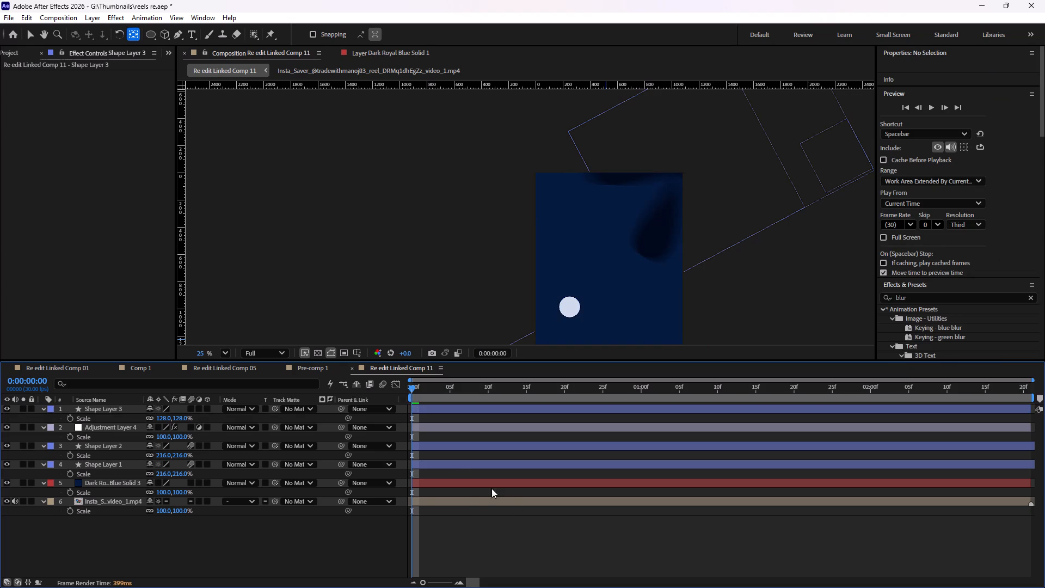
click(231, 351)
click(226, 351)
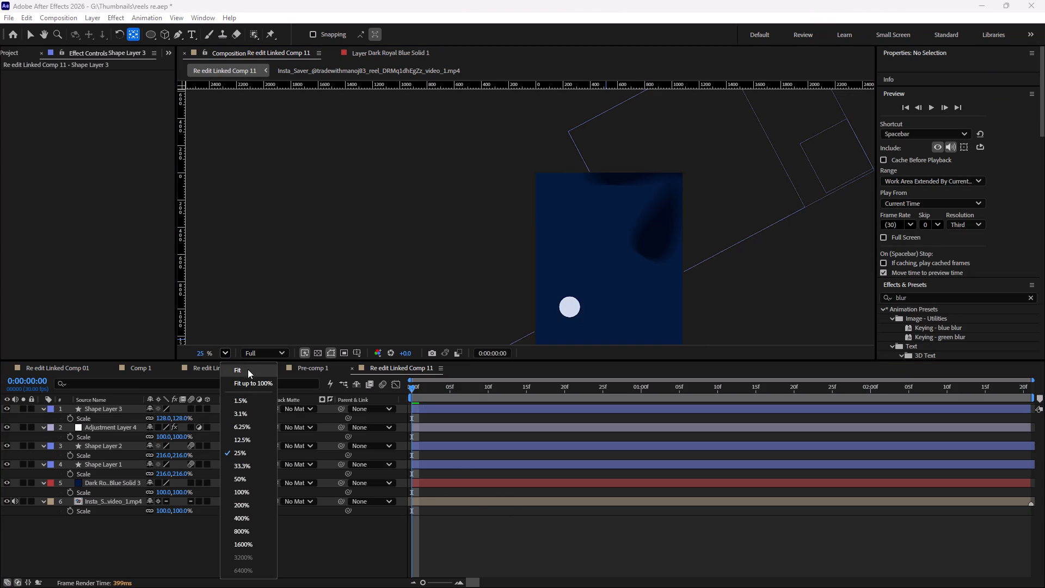
click(248, 369)
click(626, 537)
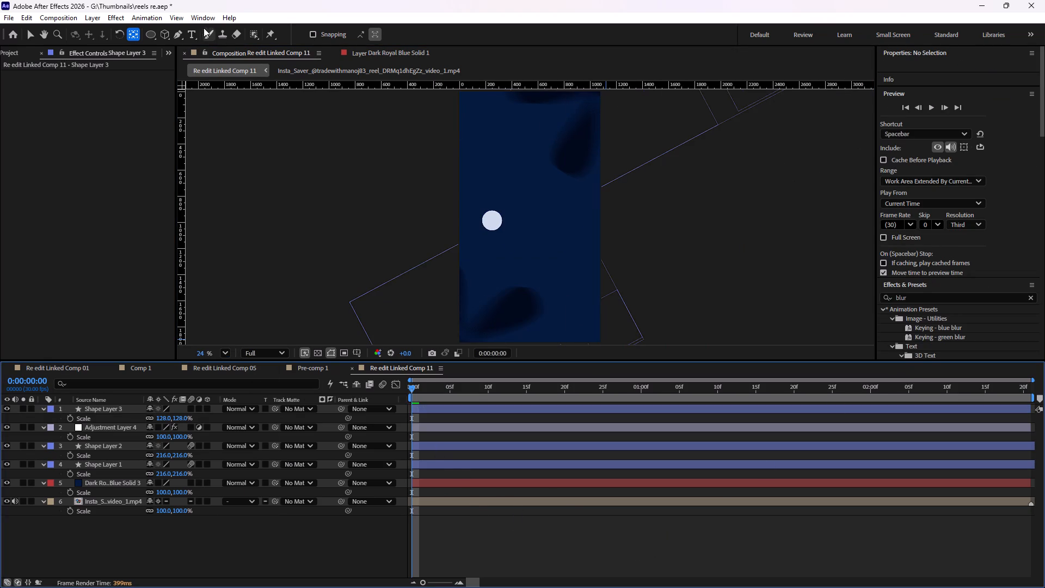
click(192, 17)
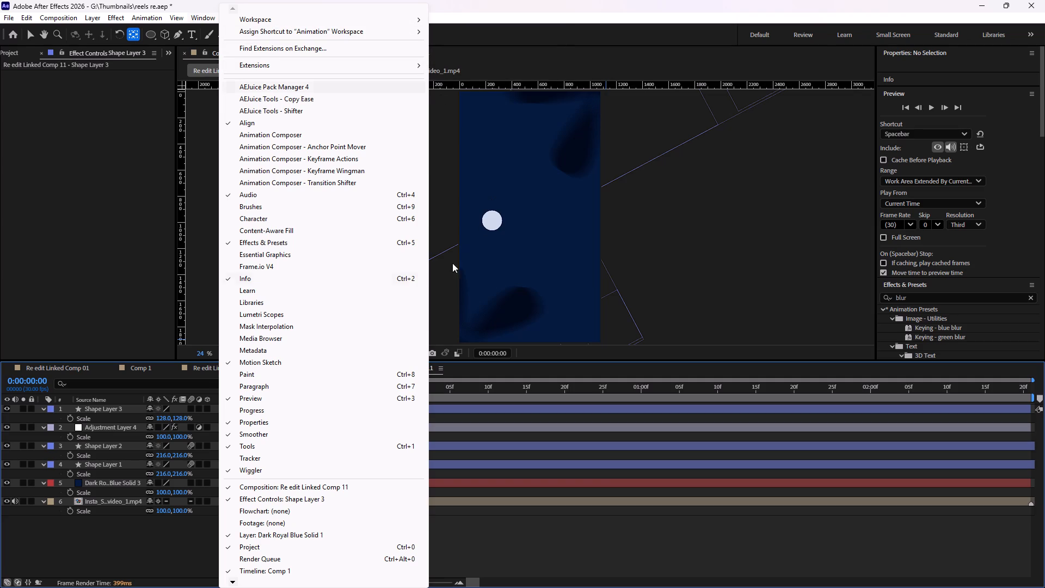
click(259, 123)
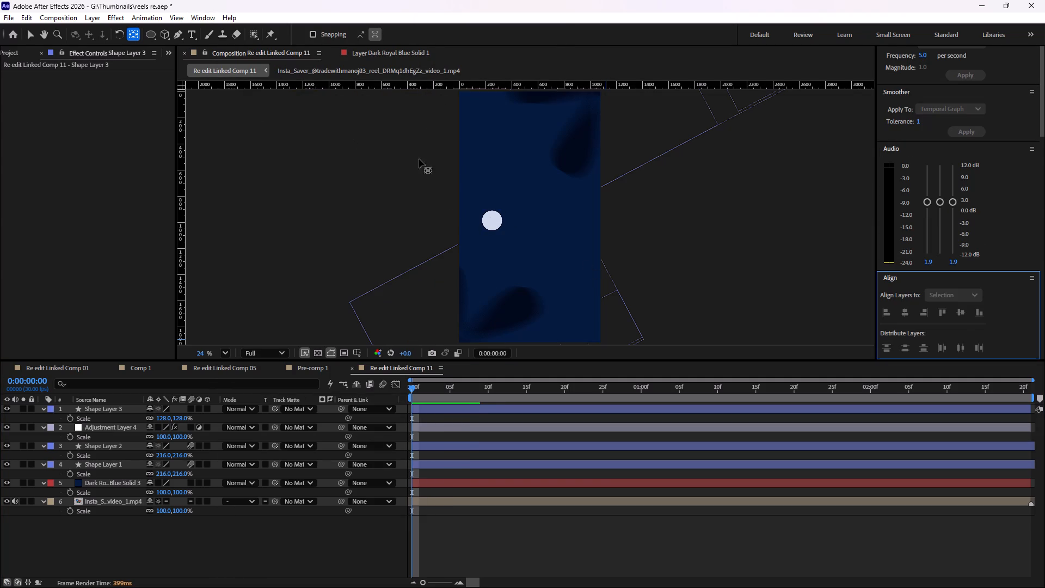
click(111, 408)
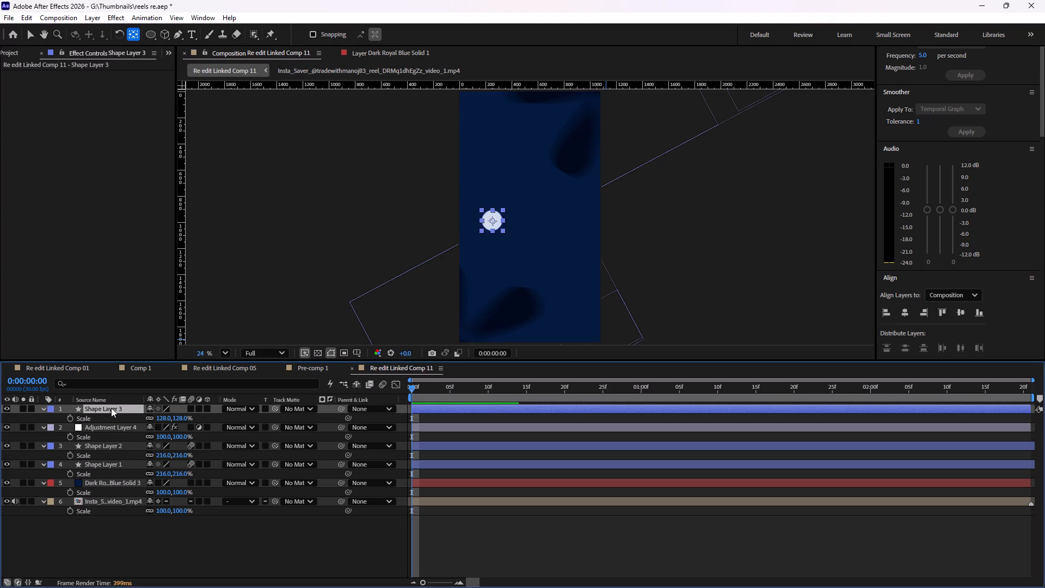
click(902, 316)
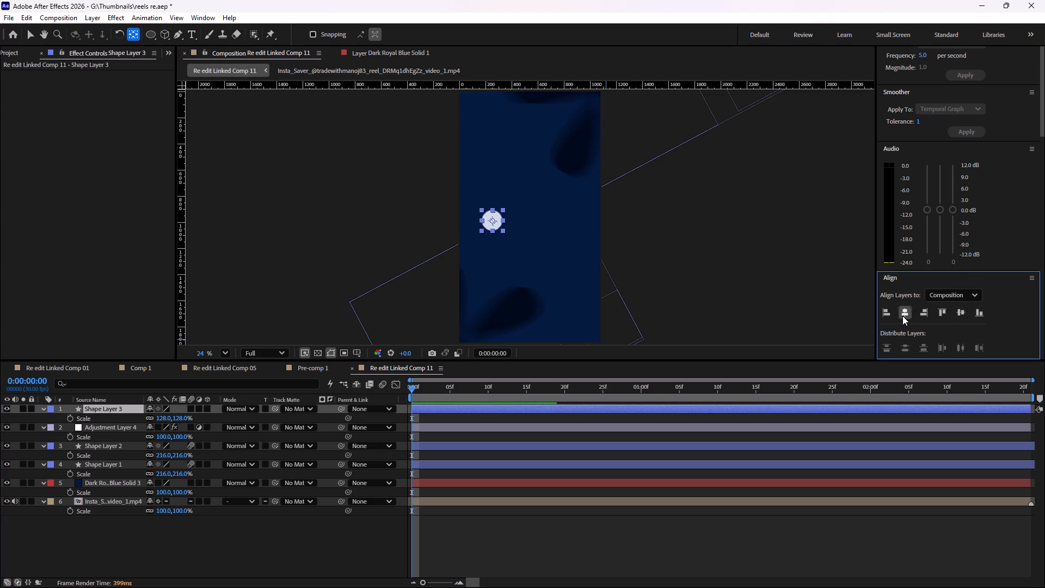
click(964, 316)
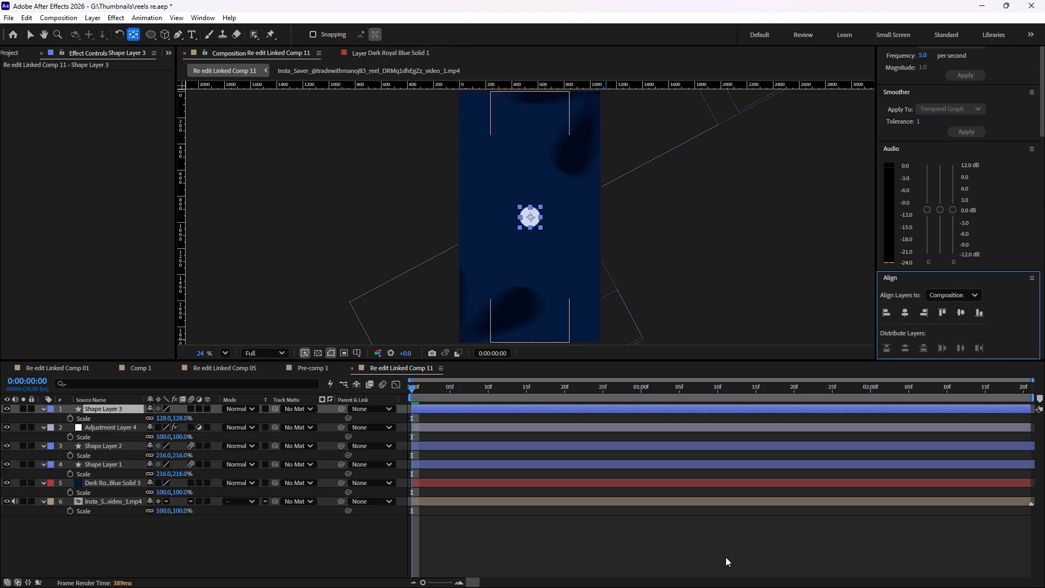
click(726, 557)
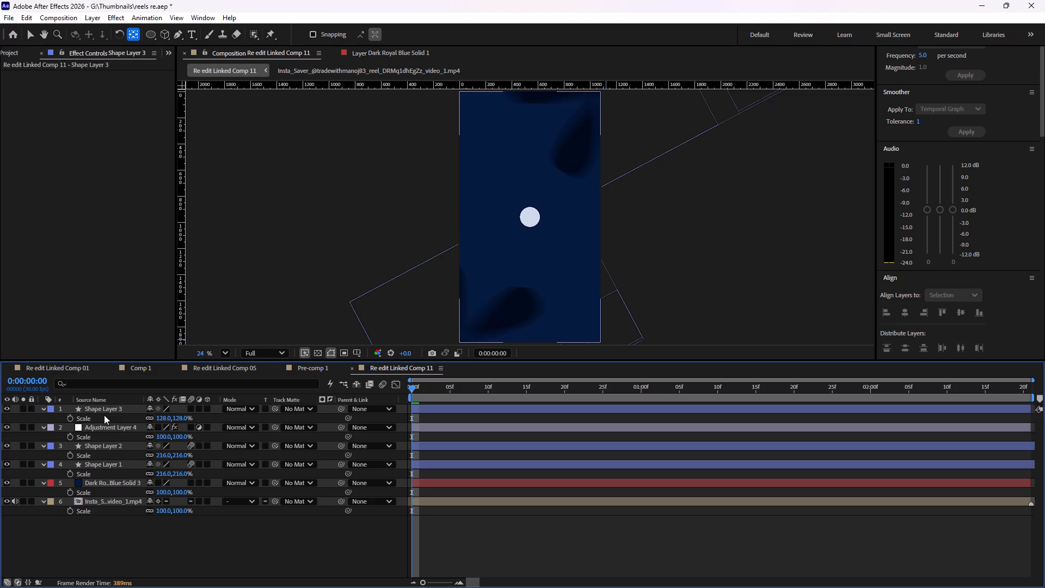
Reveal the layers' Position properties and collapse them for every layer except Shape Layer 3.
key(p)
click(290, 573)
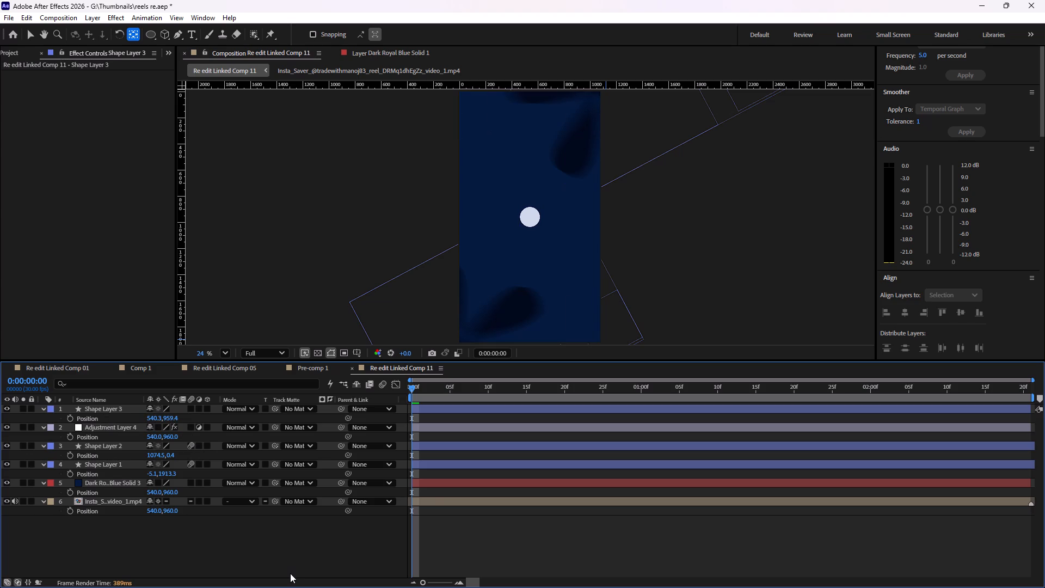
click(97, 427)
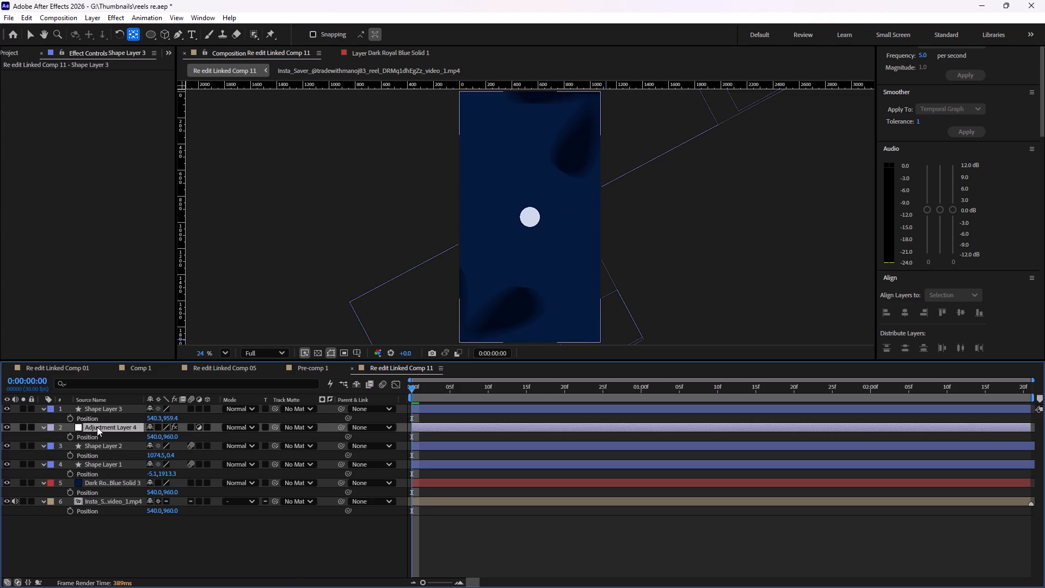
click(50, 426)
click(44, 430)
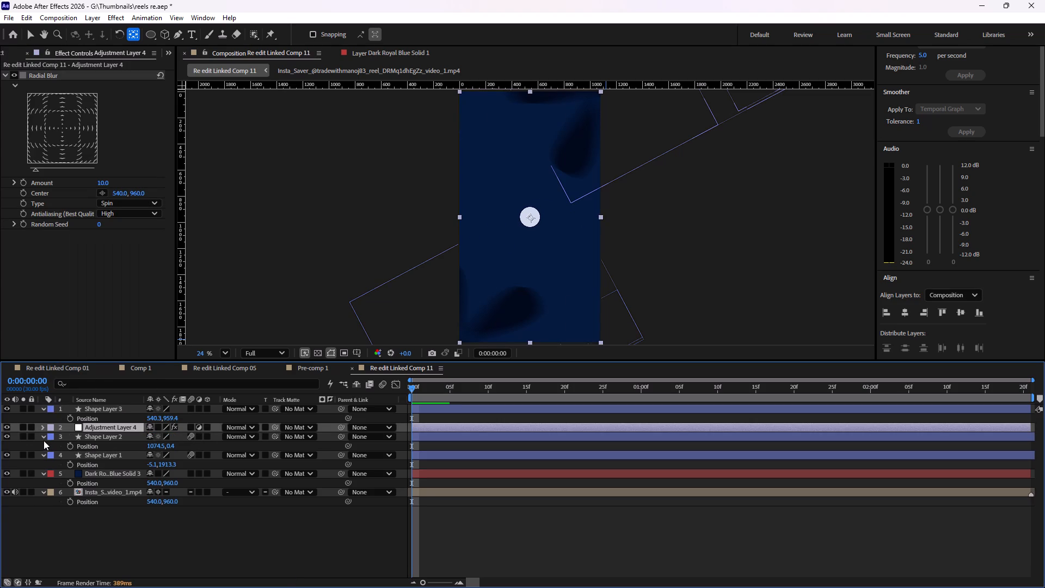
click(44, 440)
click(44, 446)
click(44, 454)
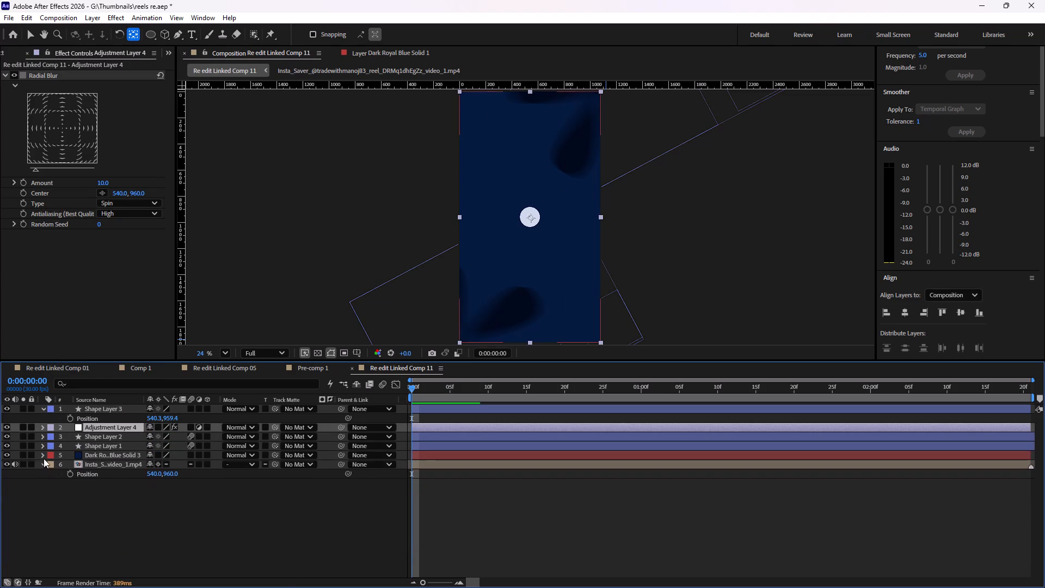
click(45, 464)
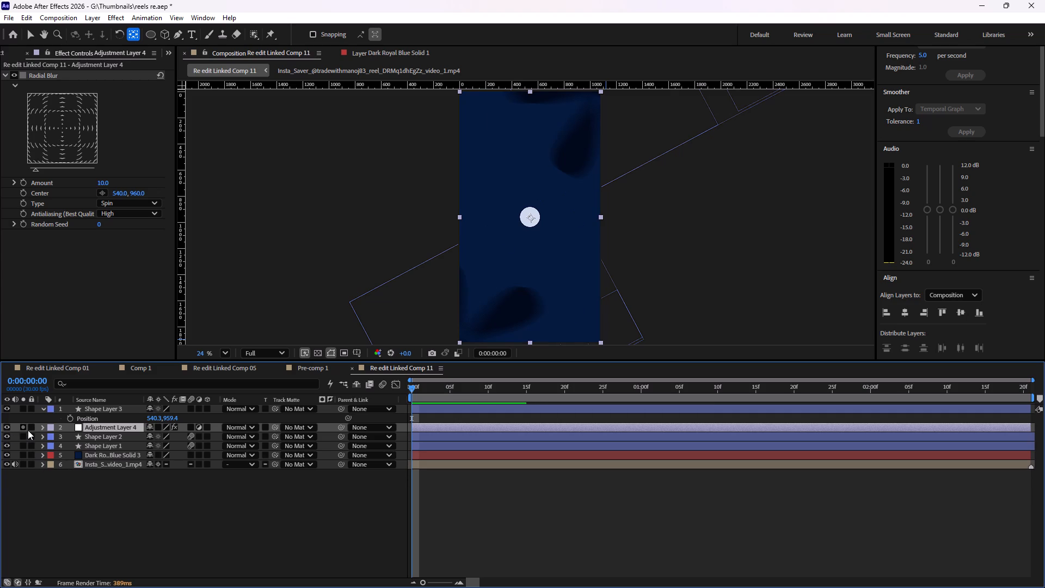
Lock all layers below Shape Layer 3, from Adjustment Layer 4 down to the Insta video.
click(28, 430)
drag(28, 436, 28, 444)
click(29, 446)
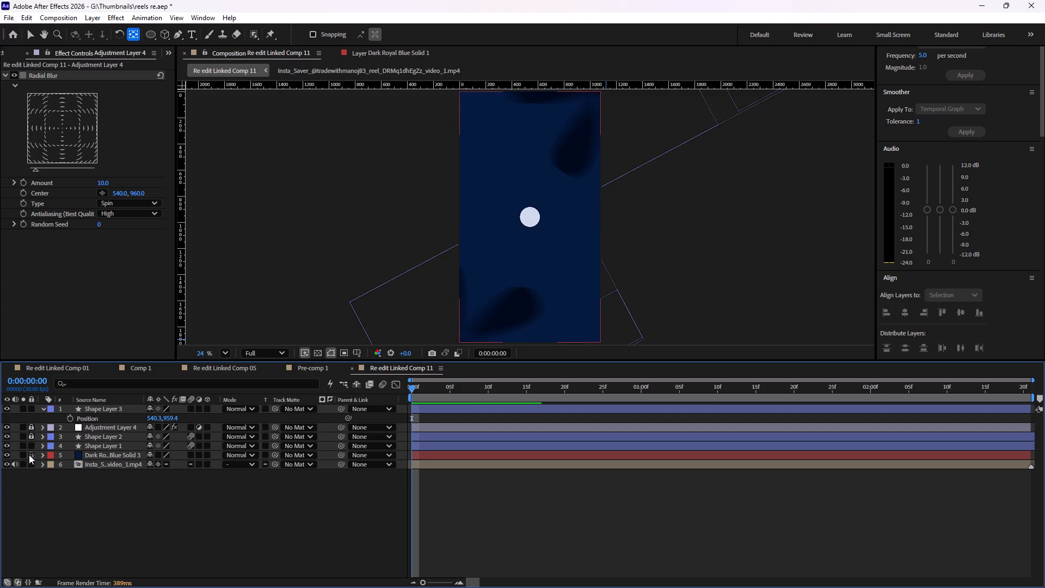
click(29, 456)
click(30, 466)
click(32, 444)
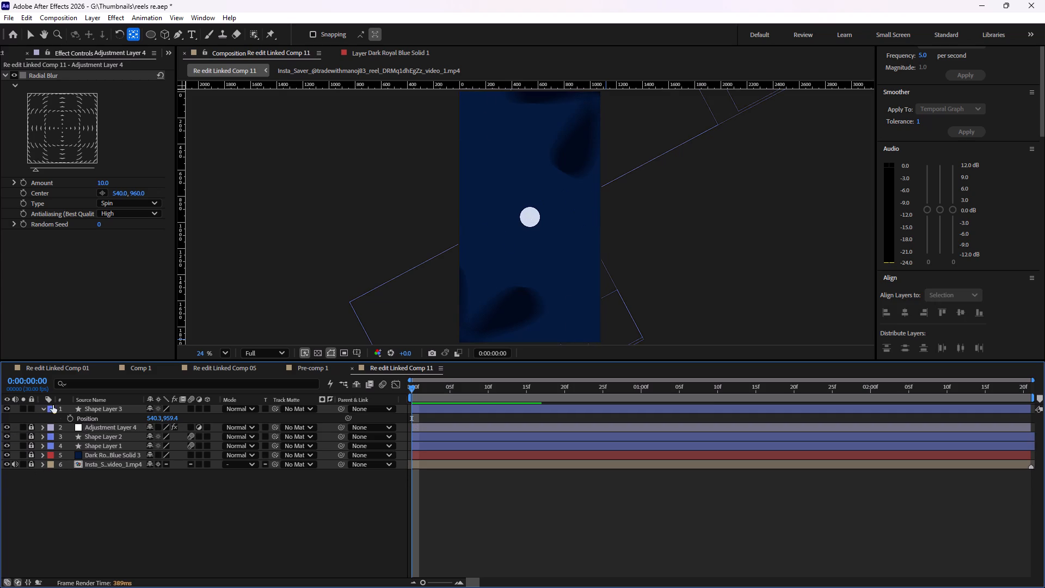
Duplicate the circle layer Shape Layer 3 four times, giving five stacked circle layers.
click(99, 411)
scroll(518, 229, up, 7)
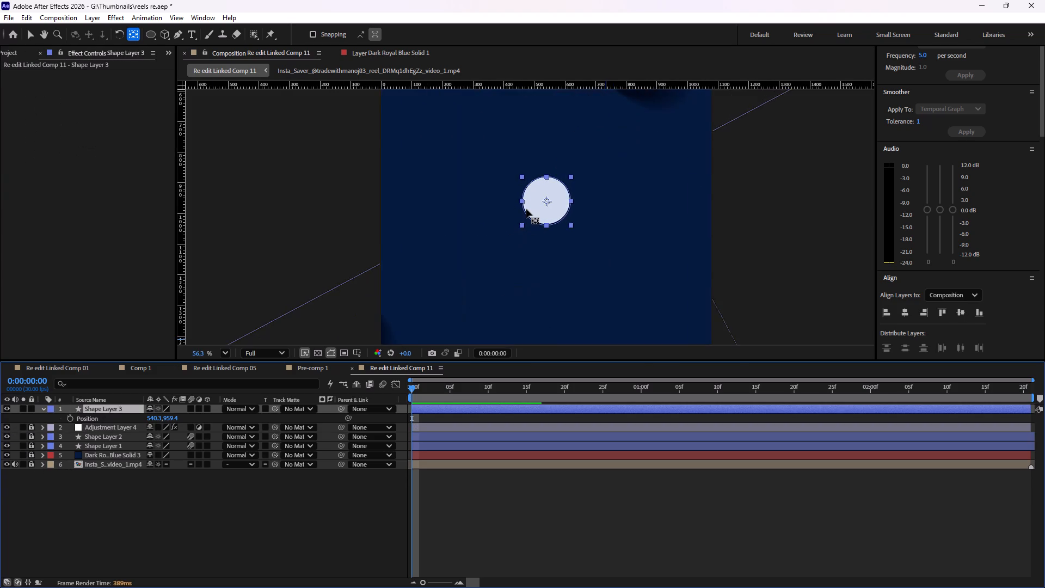
scroll(526, 209, up, 5)
scroll(526, 209, down, 3)
scroll(444, 260, down, 4)
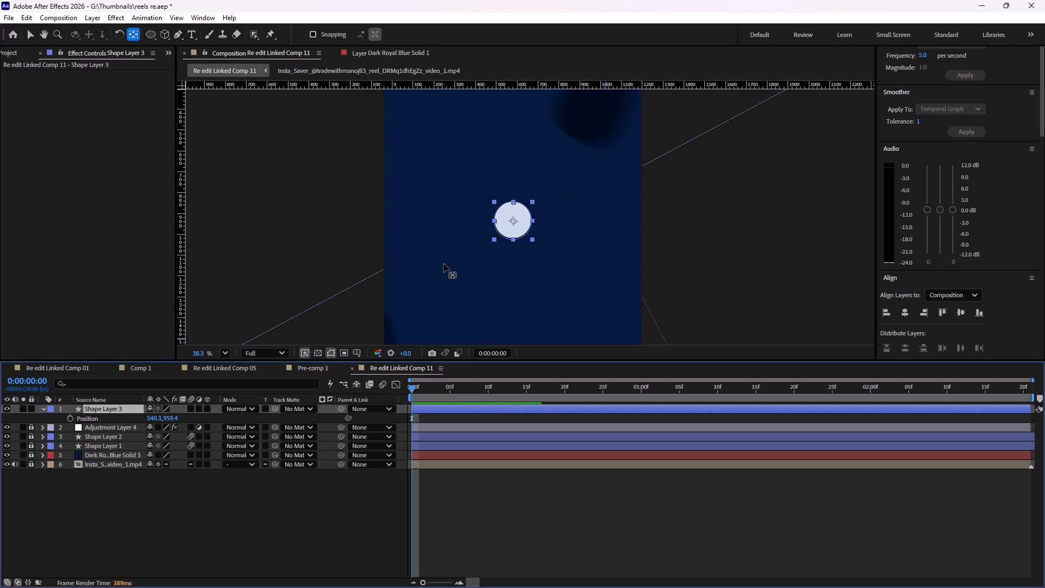
scroll(442, 286, down, 1)
click(115, 410)
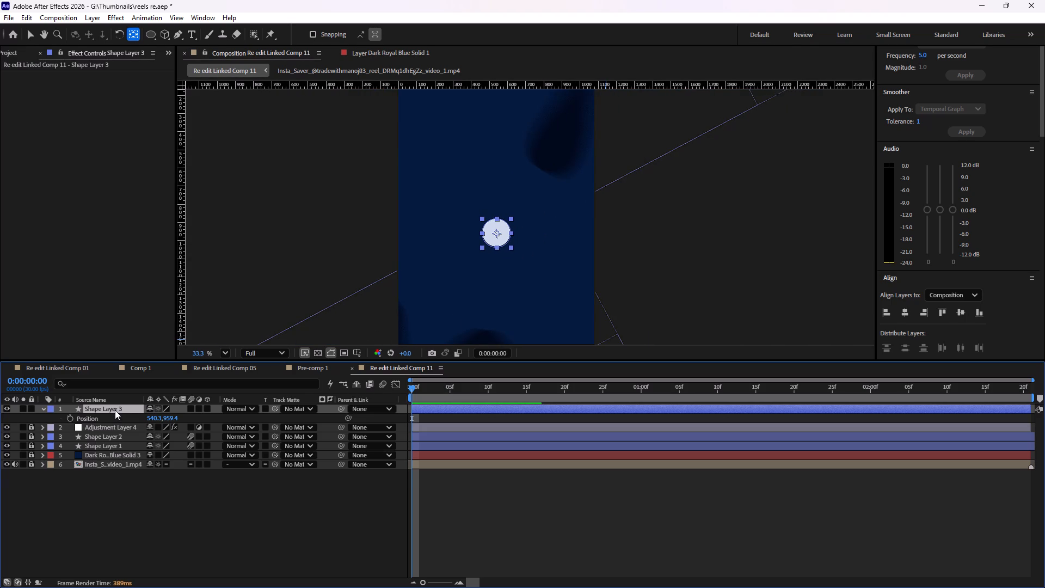
key(ctrl+d)
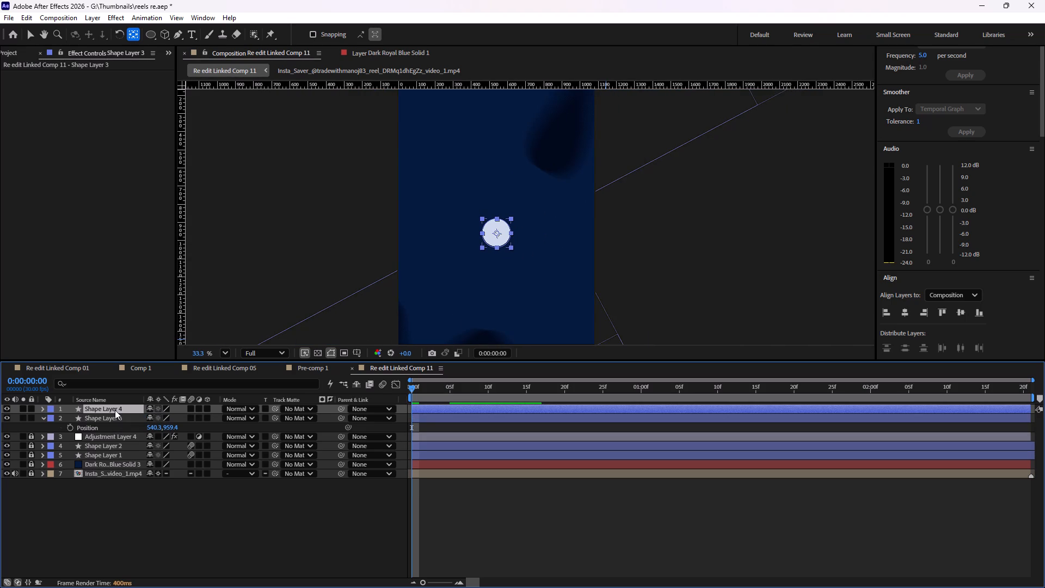
key(ctrl+d)
key(ctrl+d)
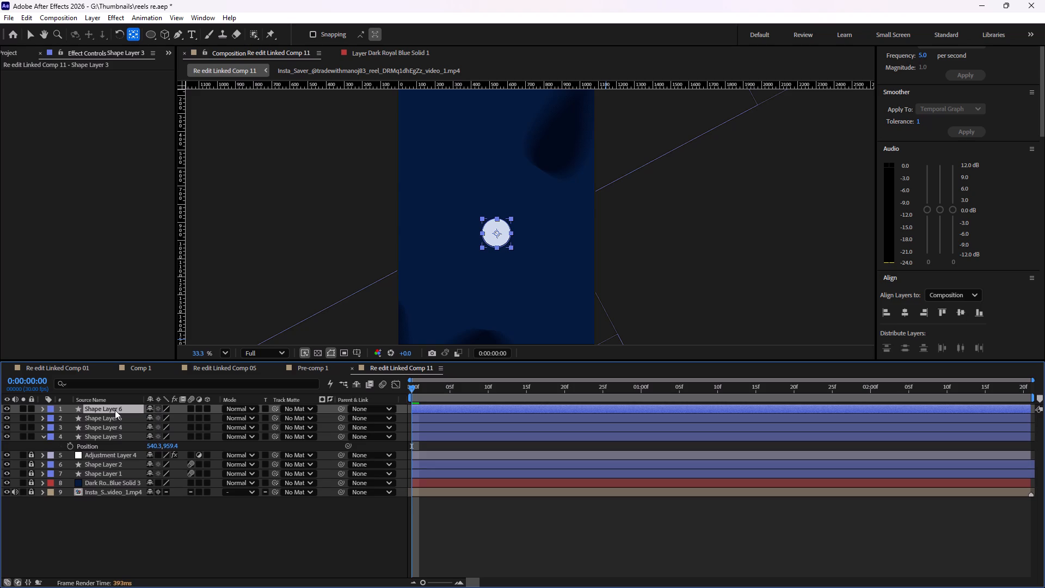
key(ctrl+d)
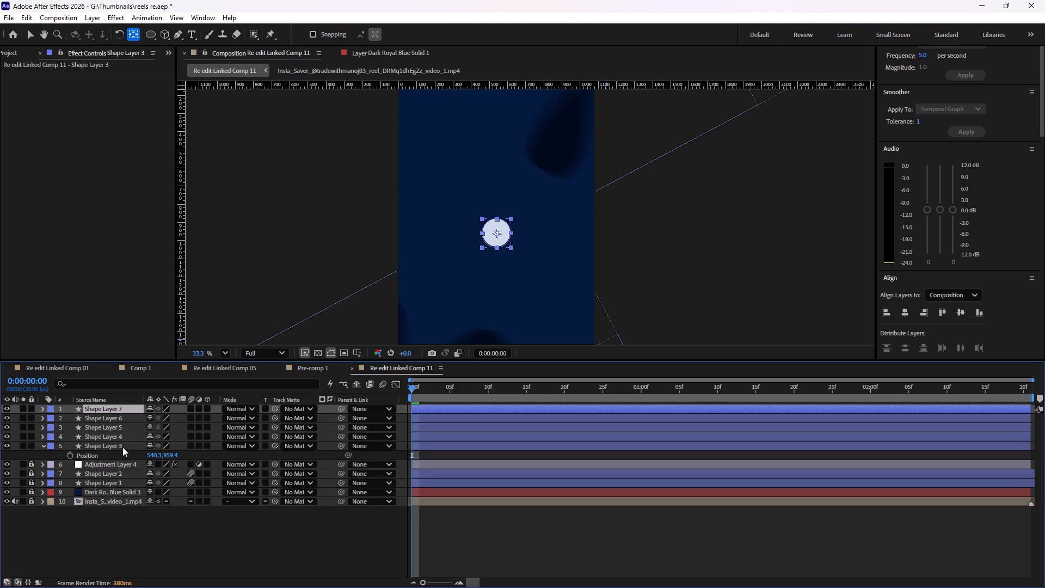
Rename the original circle layer, Shape Layer 3, as 1.
click(122, 448)
double_click(122, 448)
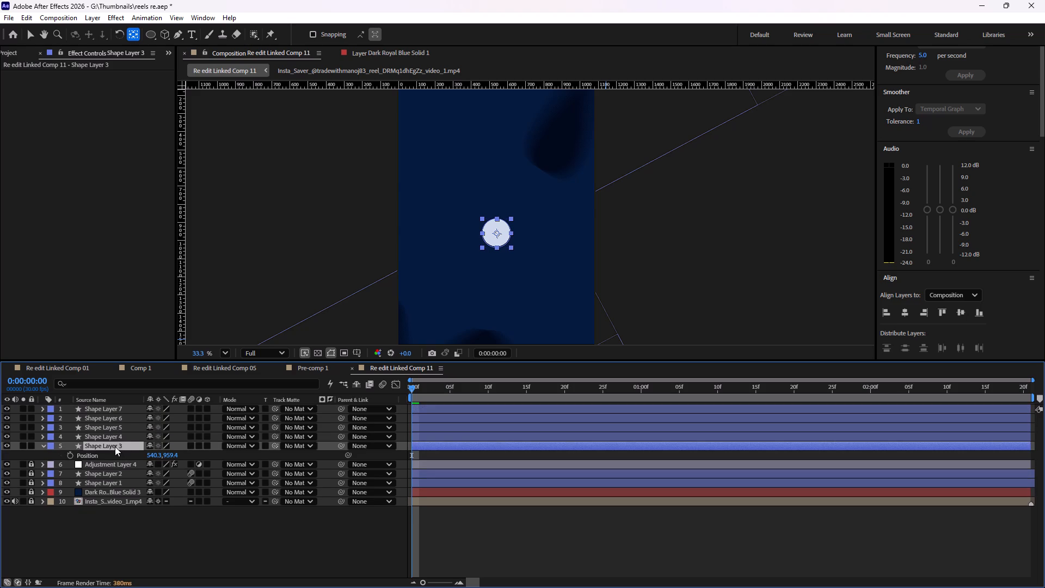
right_click(121, 444)
click(151, 401)
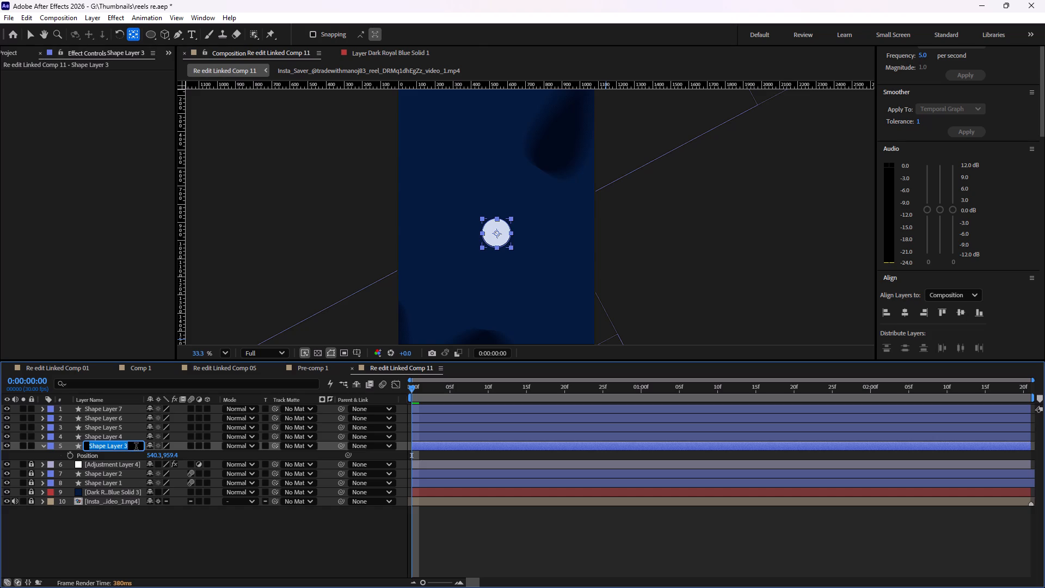
key(1)
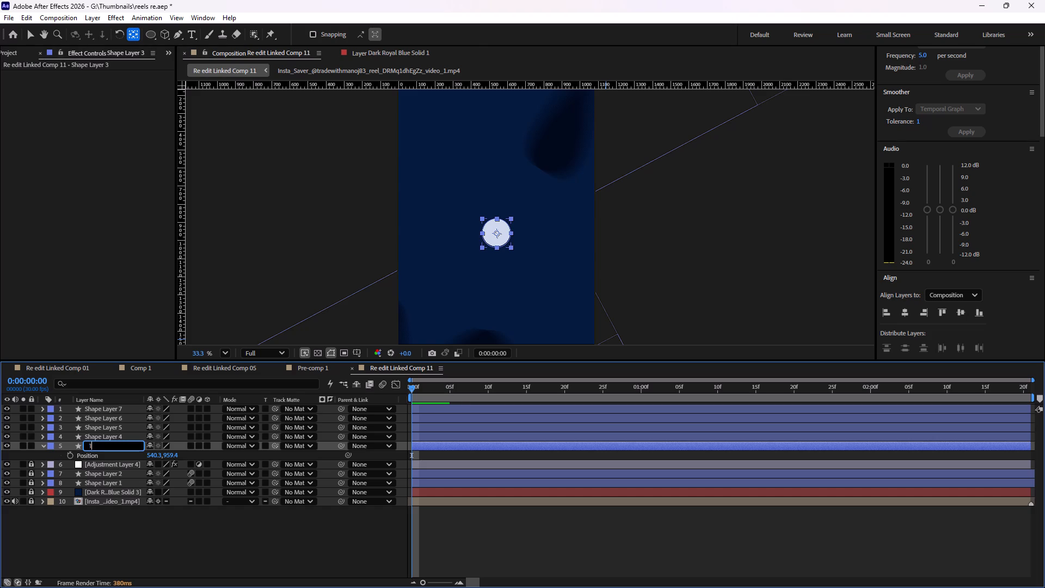
key(Return)
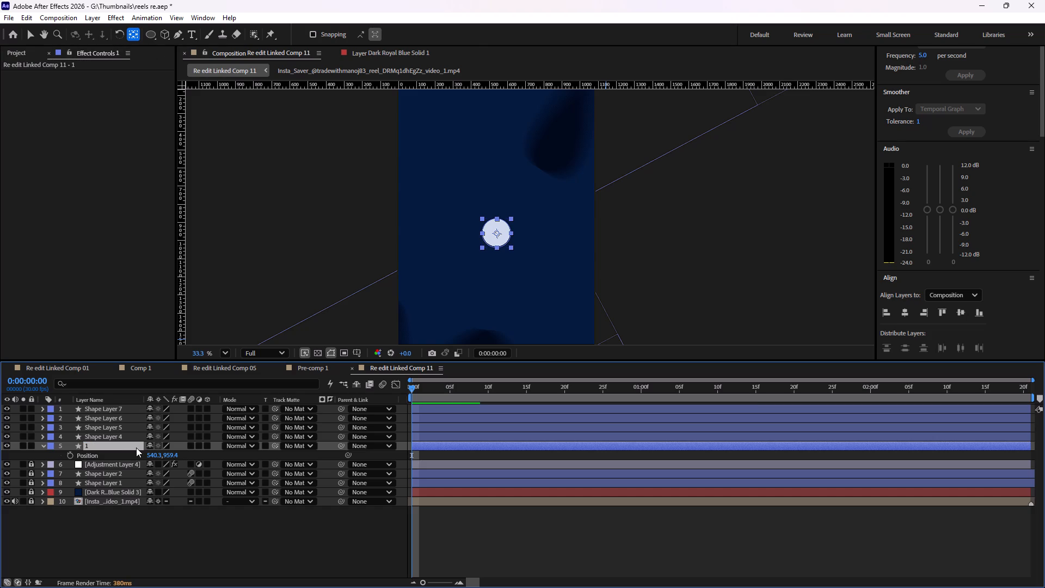
Rename the first duplicate, Shape Layer 4, directly above layer 1, as 2.
click(107, 438)
right_click(107, 438)
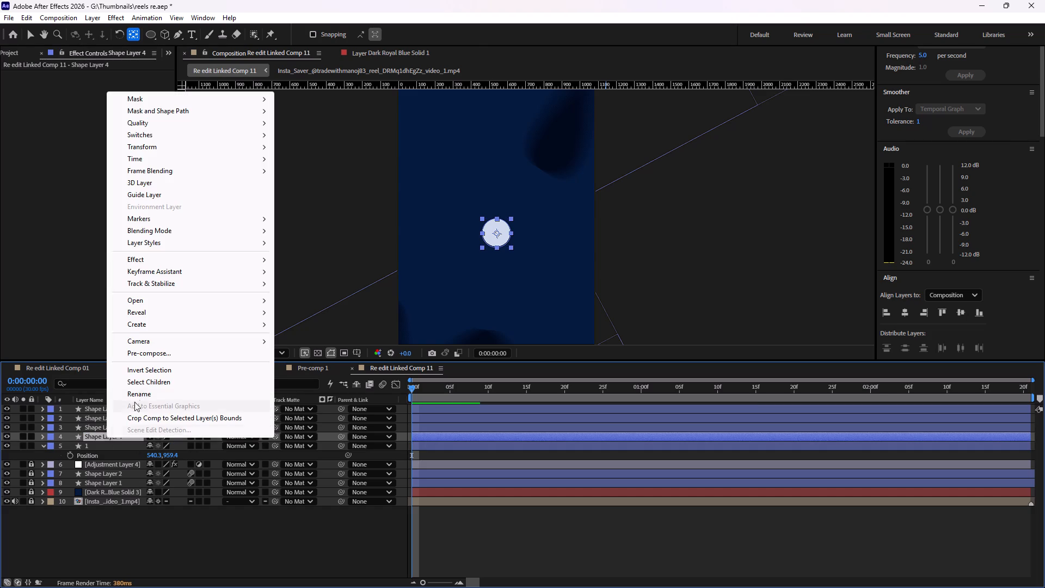
click(142, 397)
key(BackSpace)
key(2)
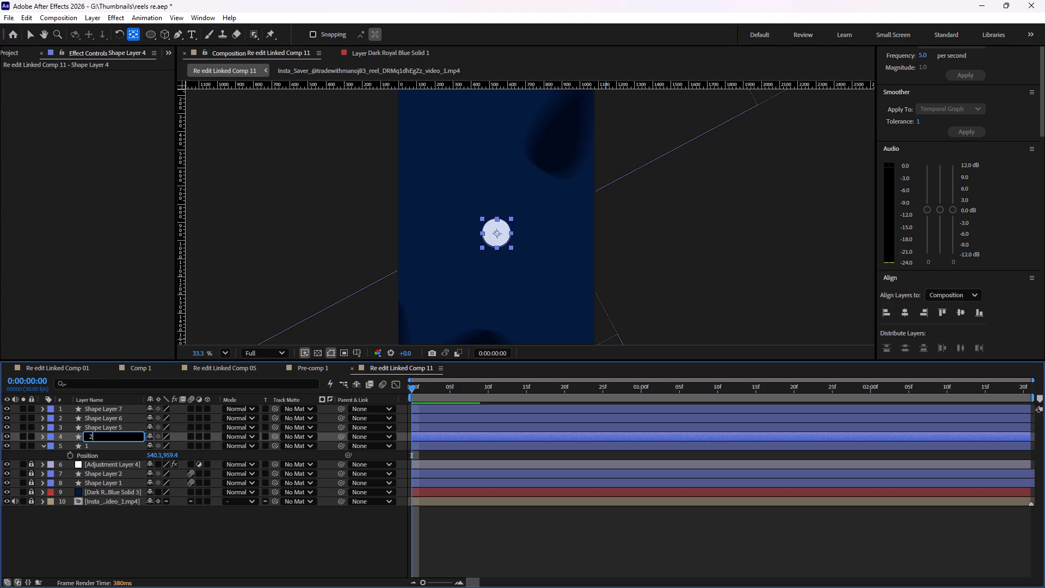
key(Return)
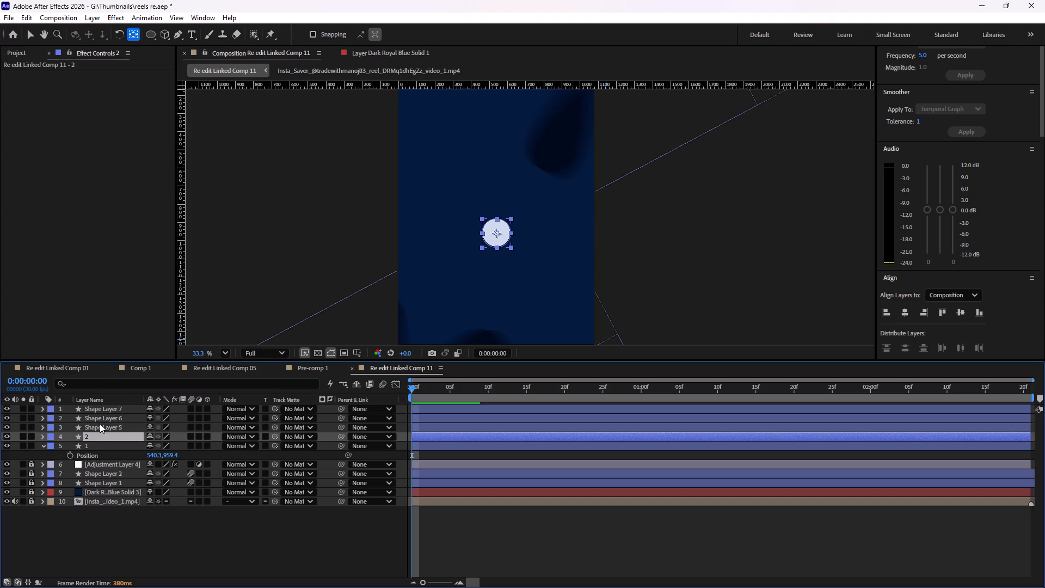
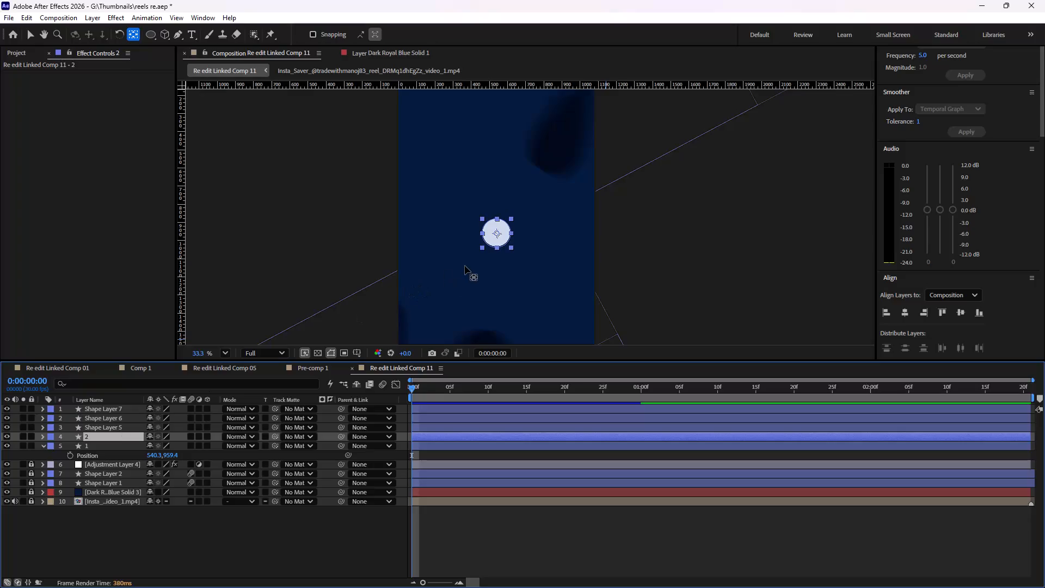
Delete the four duplicate circle layers above layer 1: 2, Shape Layer 5, Shape Layer 6 and Shape Layer 7.
scroll(465, 266, up, 12)
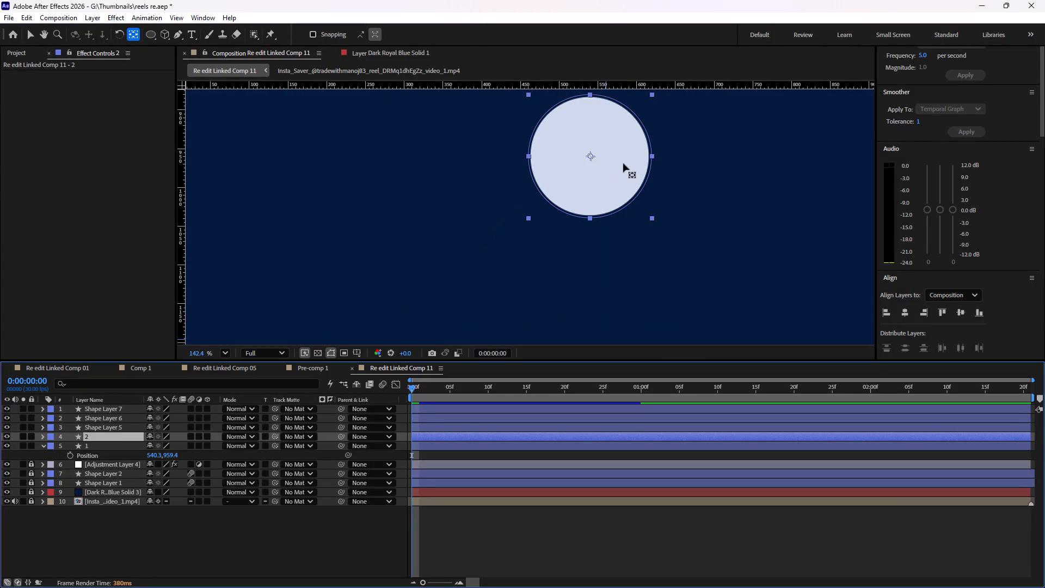
scroll(569, 218, down, 7)
scroll(572, 184, up, 6)
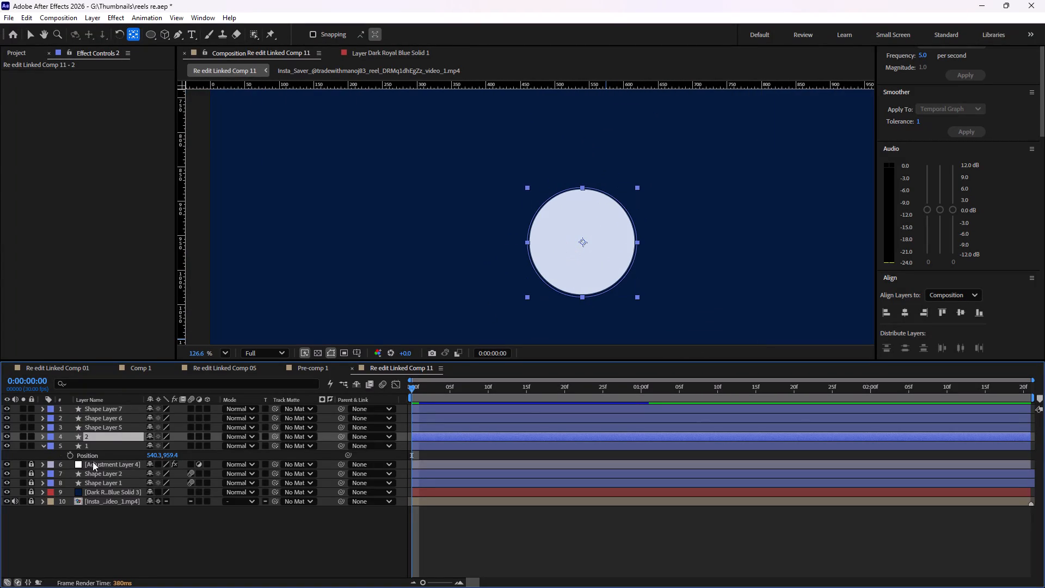
key(BackSpace)
click(101, 428)
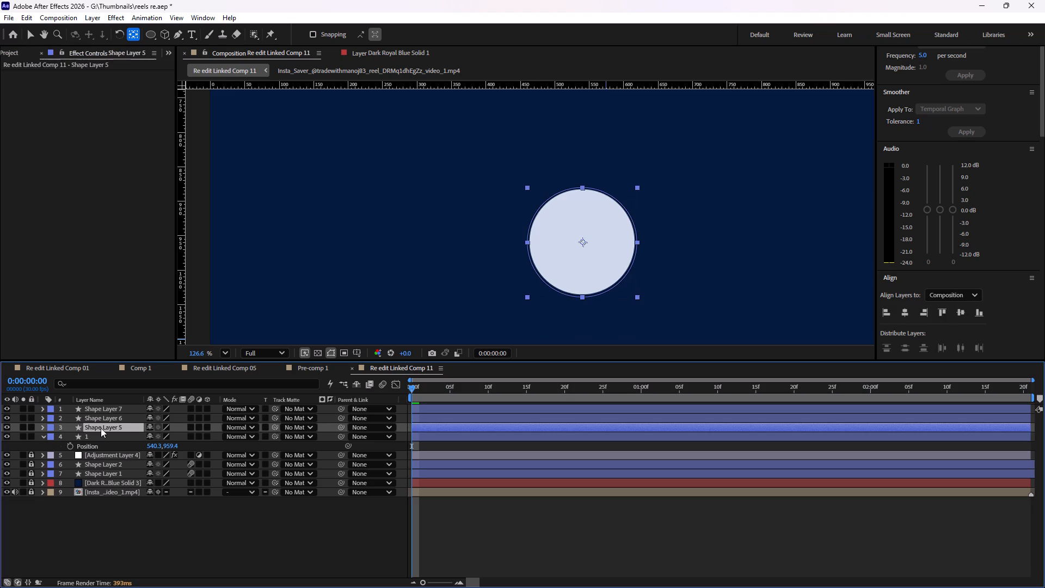
shift+click(101, 411)
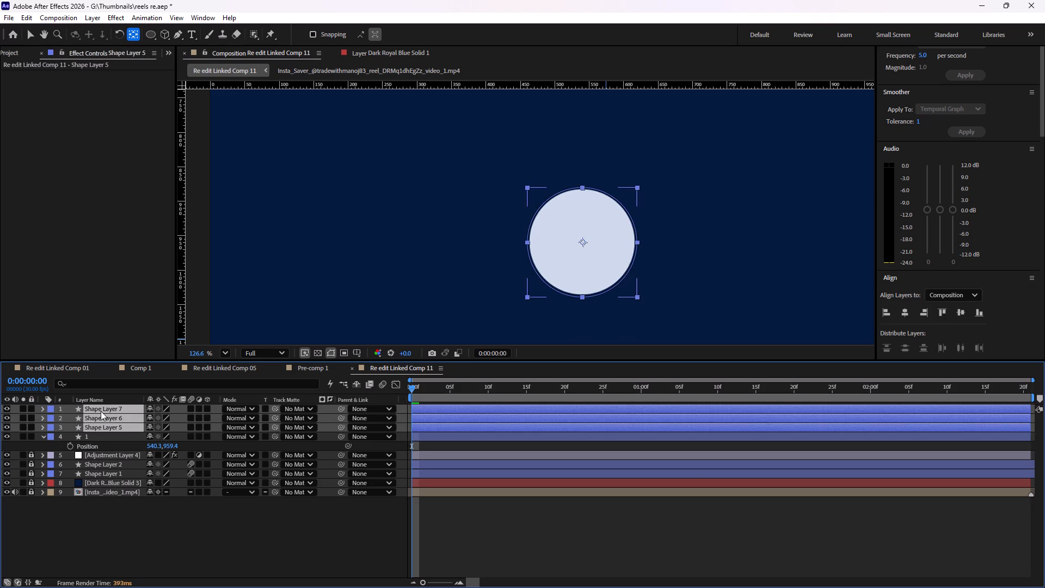
key(BackSpace)
Add a dash to Stroke 1 of Ellipse 1 in circle layer 1.
click(105, 407)
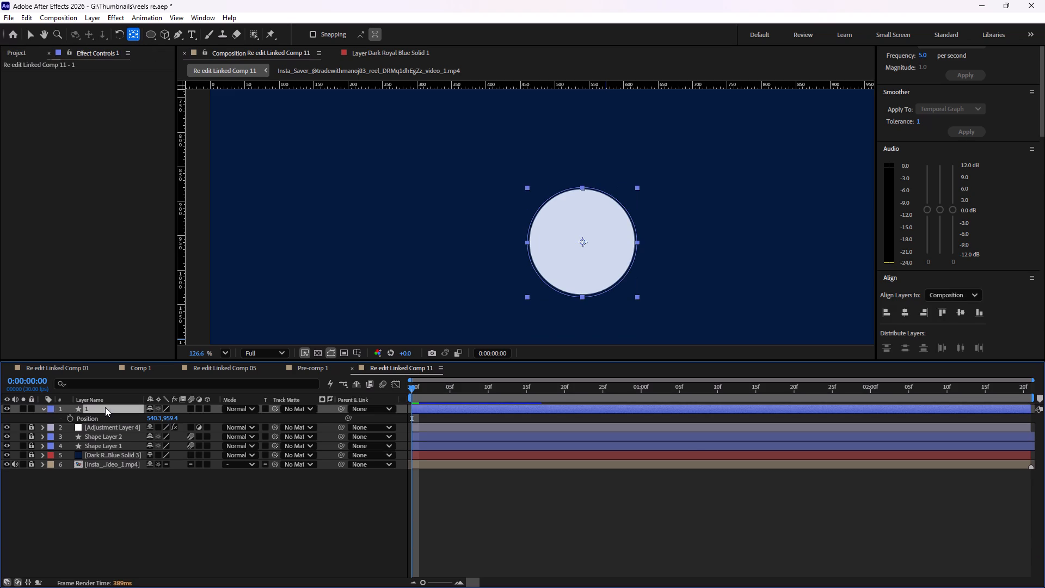
click(44, 408)
click(44, 408)
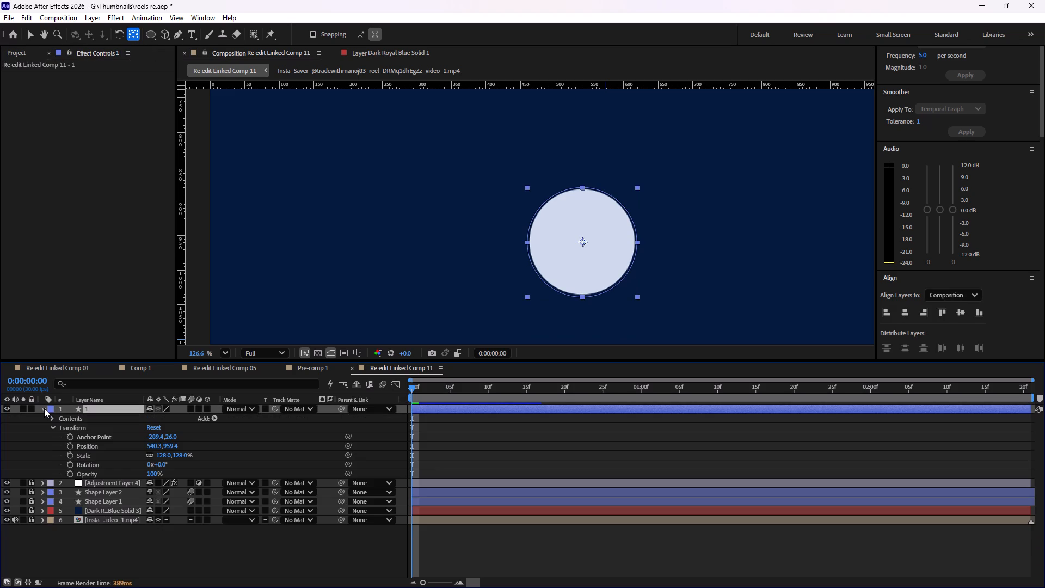
click(53, 419)
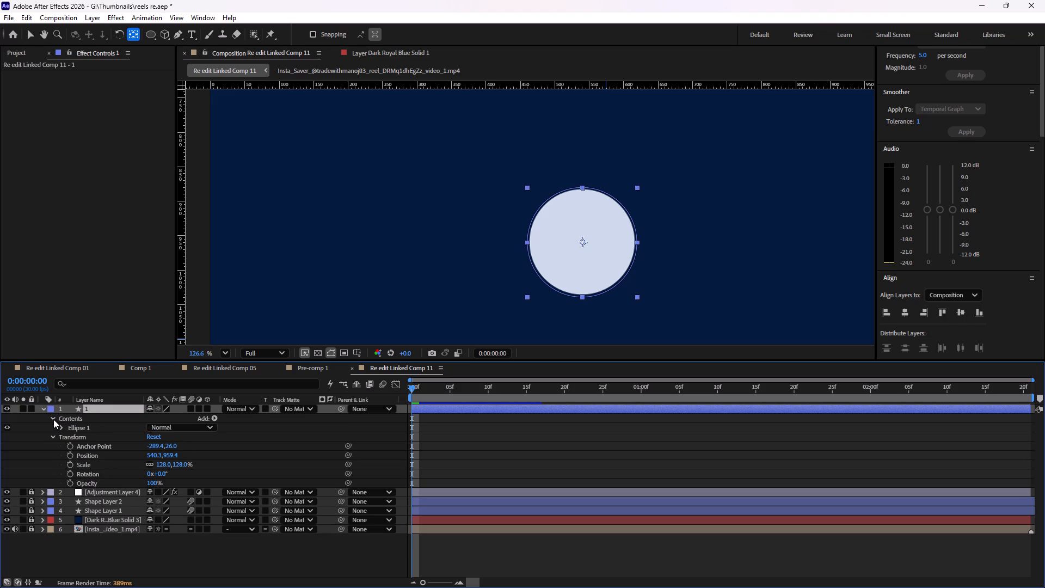
click(59, 428)
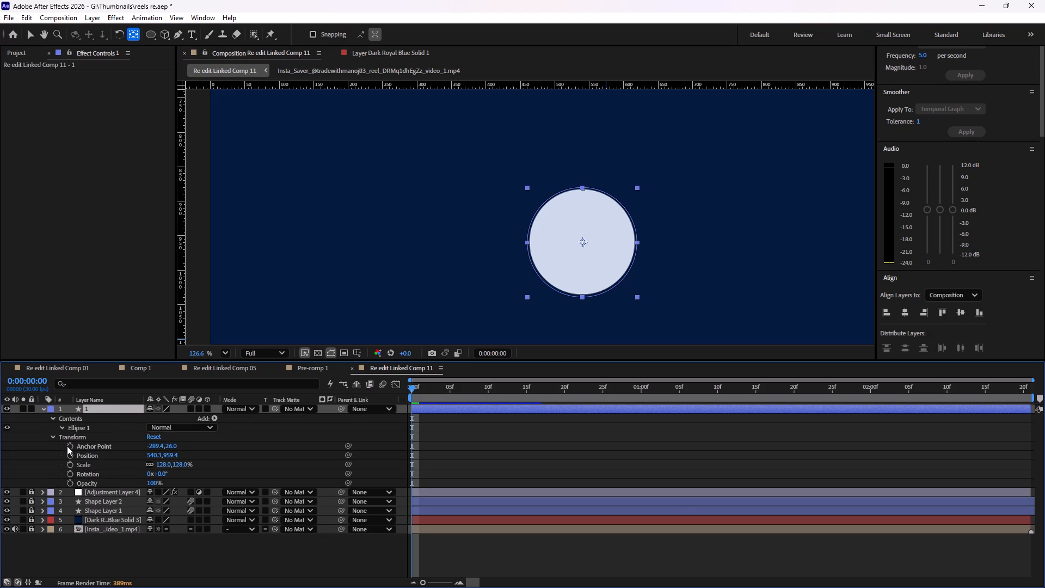
click(67, 446)
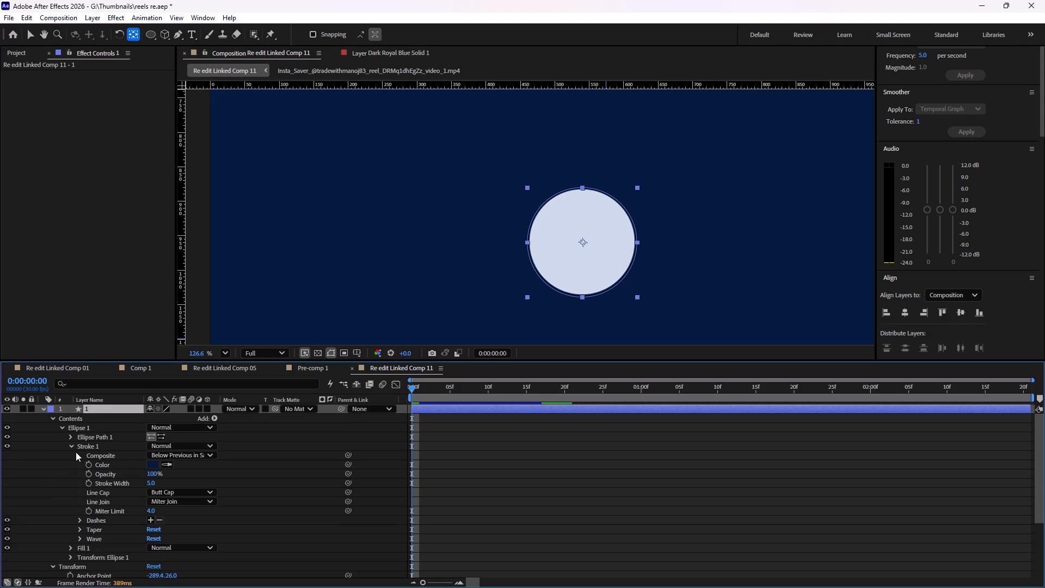
click(151, 519)
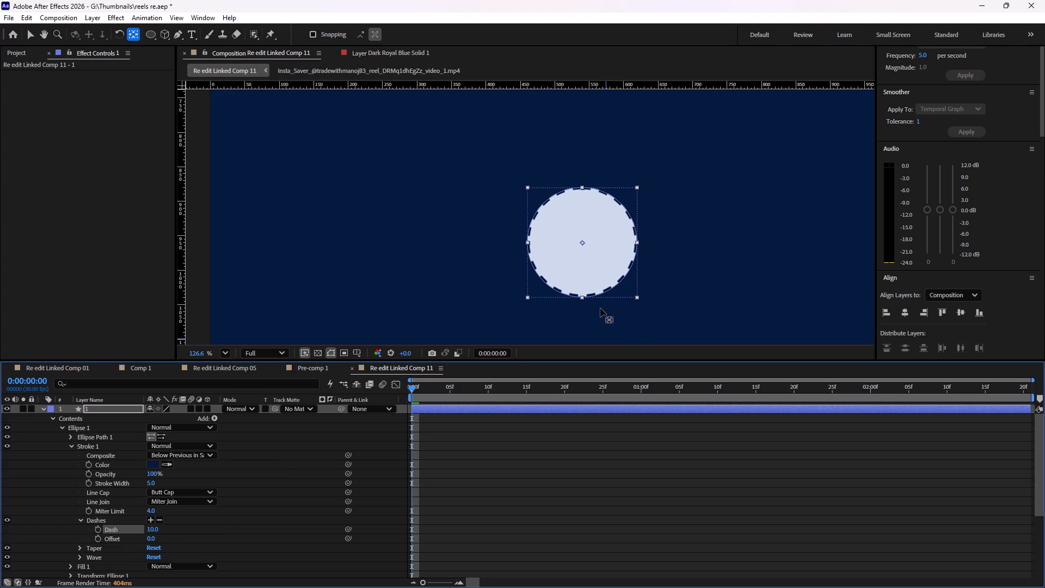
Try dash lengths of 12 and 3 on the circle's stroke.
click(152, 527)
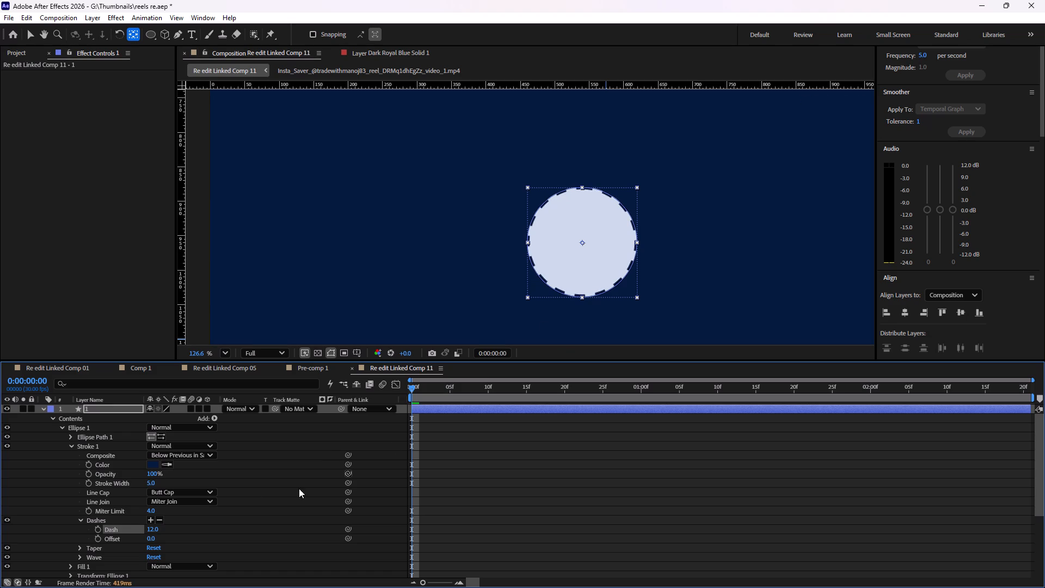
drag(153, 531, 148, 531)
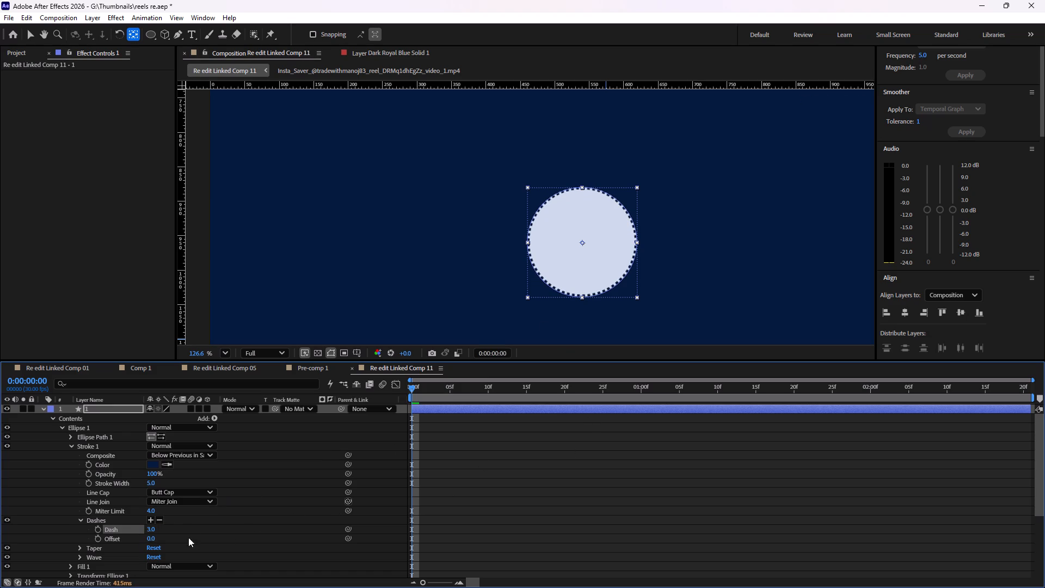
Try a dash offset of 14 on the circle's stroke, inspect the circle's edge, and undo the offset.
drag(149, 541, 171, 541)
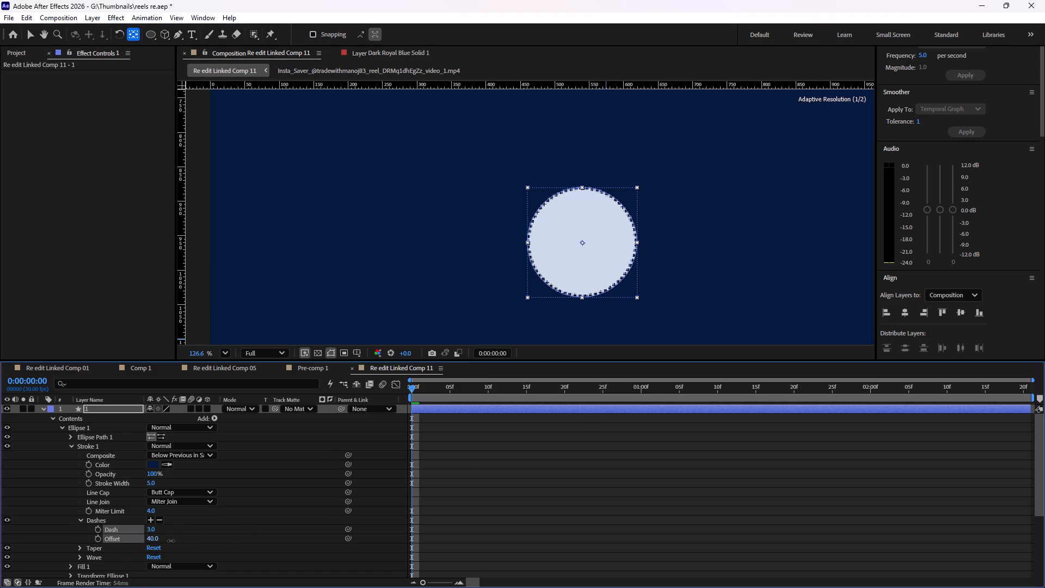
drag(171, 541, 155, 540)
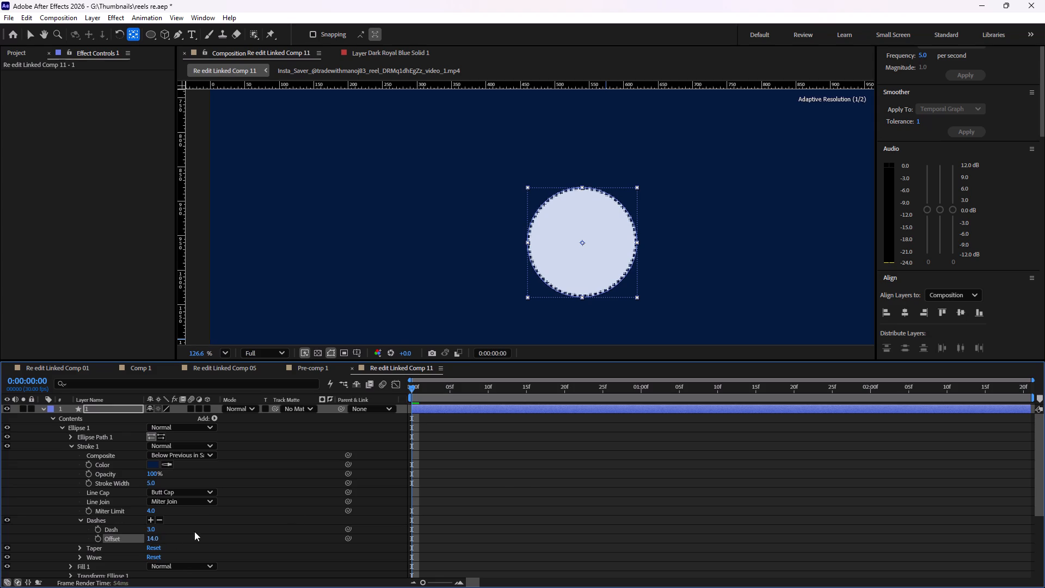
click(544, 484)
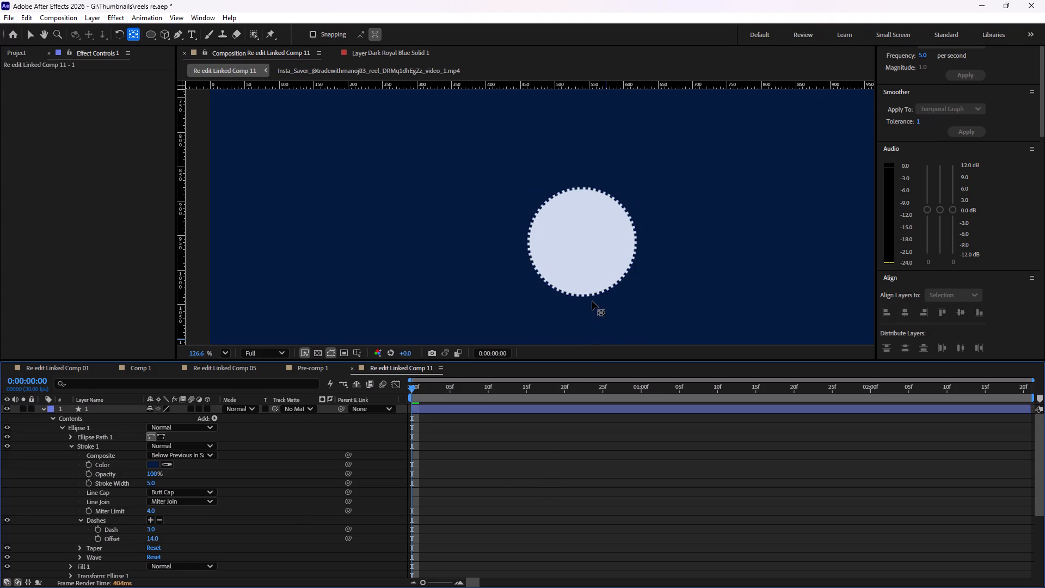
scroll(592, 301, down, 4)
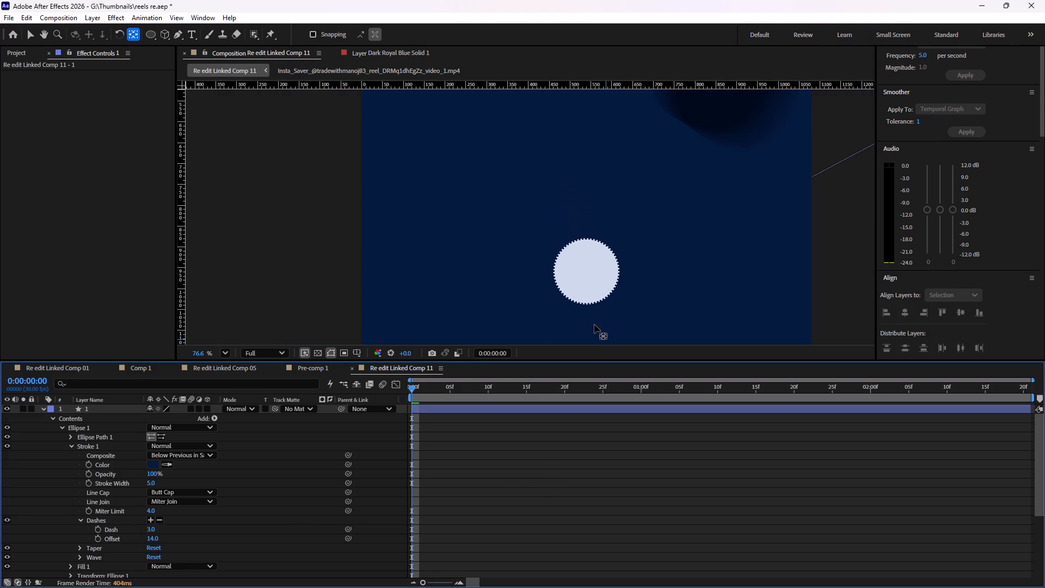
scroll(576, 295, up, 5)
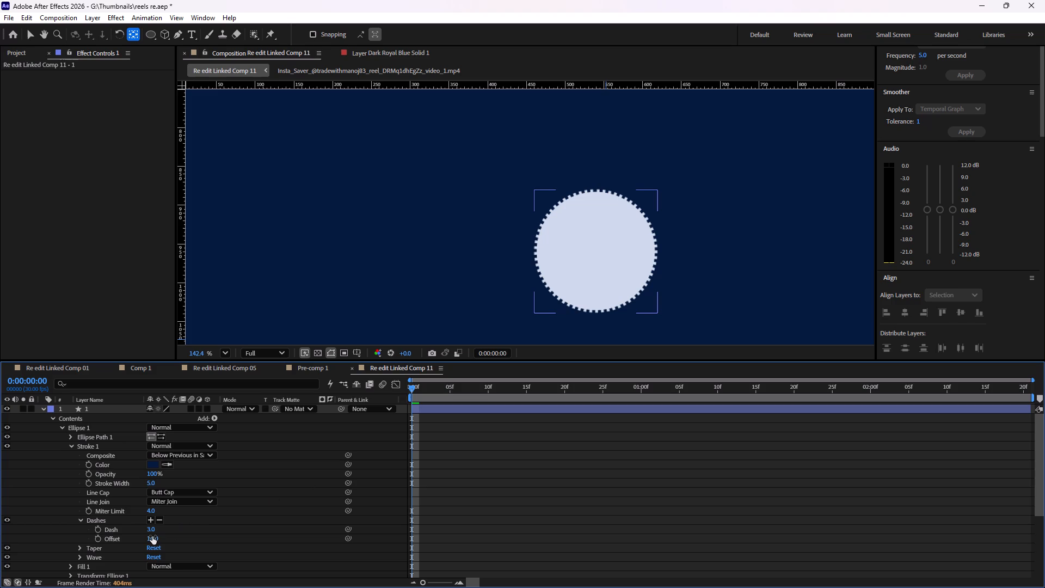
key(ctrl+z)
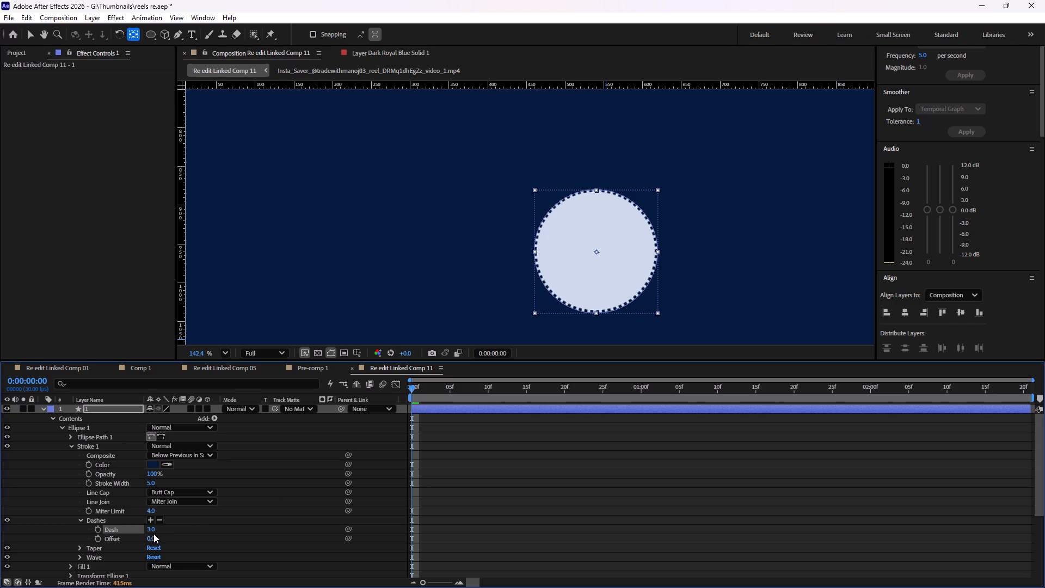
Set the dash length of the circle's stroke to 16.
drag(150, 531, 154, 531)
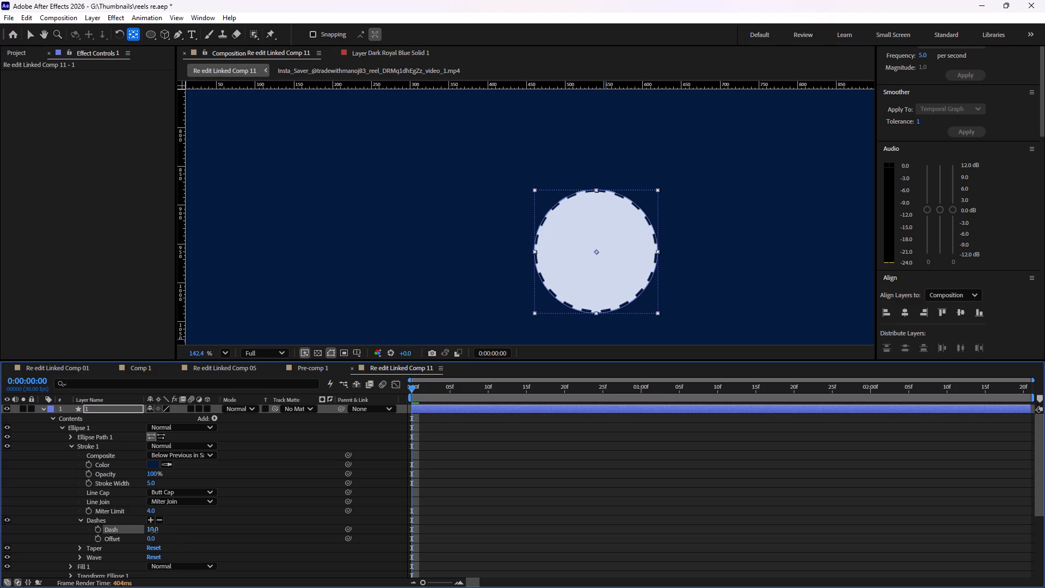
drag(154, 531, 157, 531)
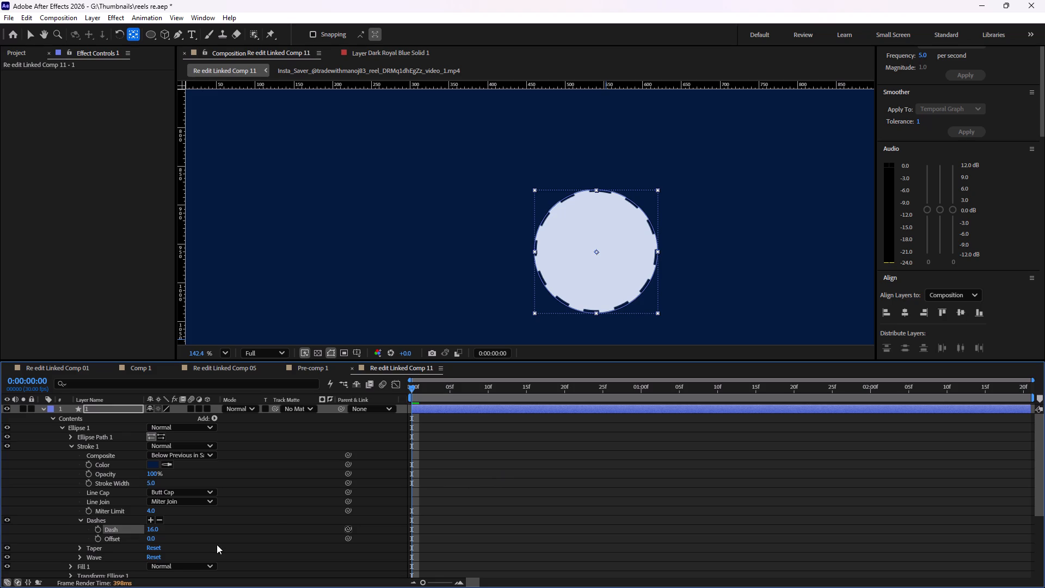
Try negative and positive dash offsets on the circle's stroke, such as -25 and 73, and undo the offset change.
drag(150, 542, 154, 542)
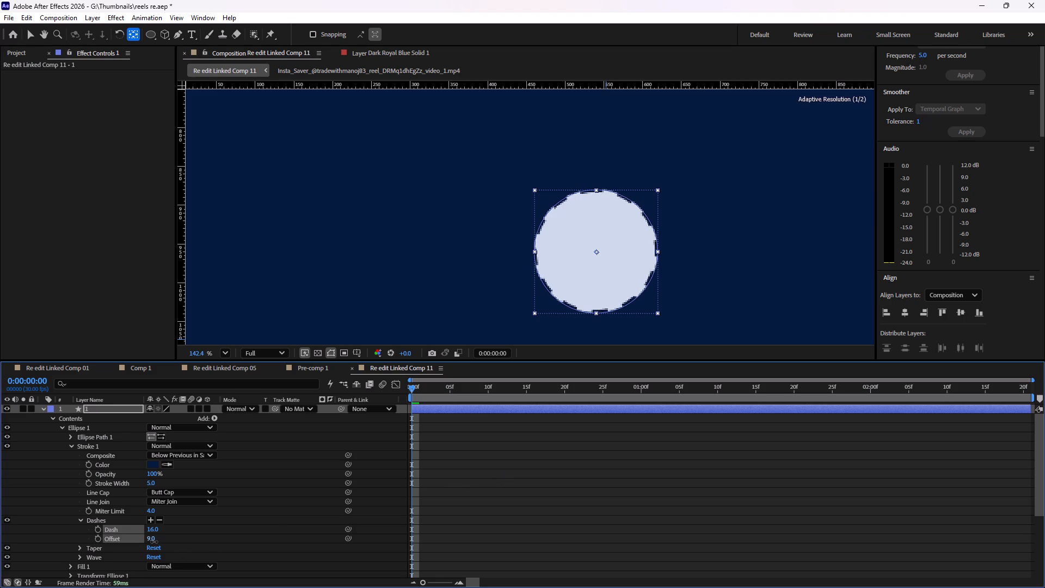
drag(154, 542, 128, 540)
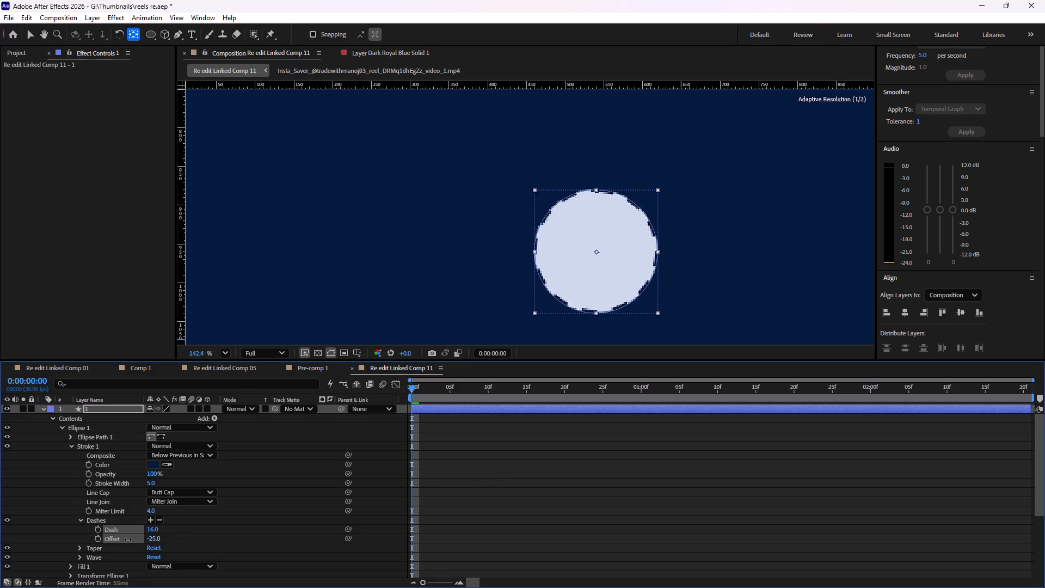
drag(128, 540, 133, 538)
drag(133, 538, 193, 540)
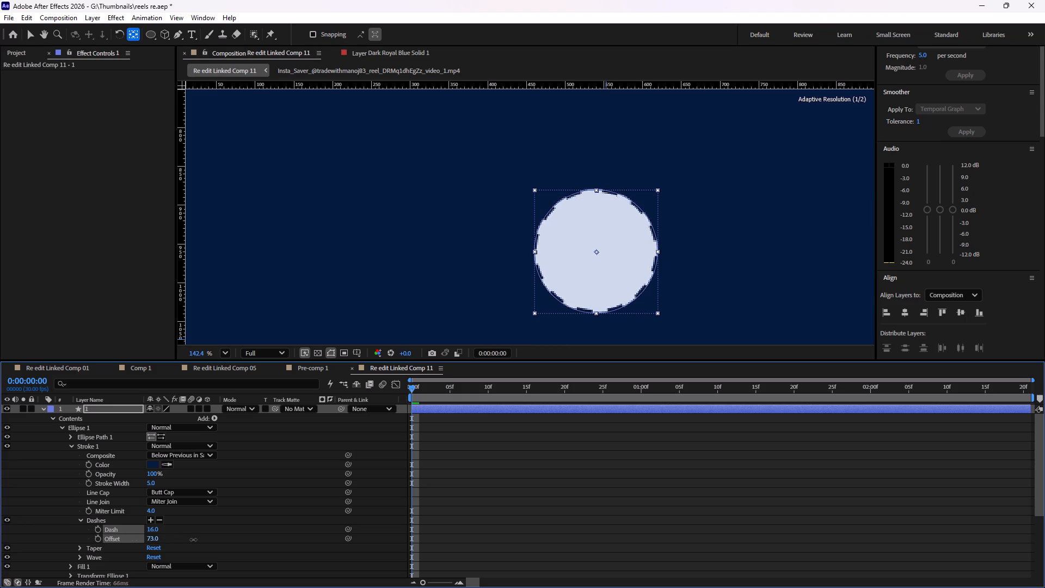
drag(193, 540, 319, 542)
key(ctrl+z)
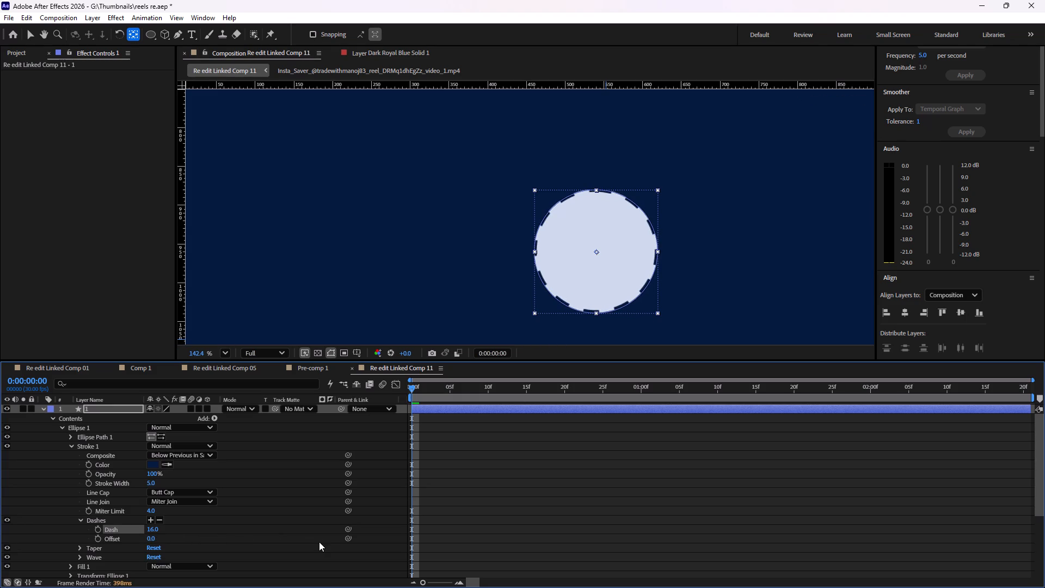
Collapse circle layer 1's properties and duplicate the dashed circle layer four times, giving five stacked circles.
click(43, 407)
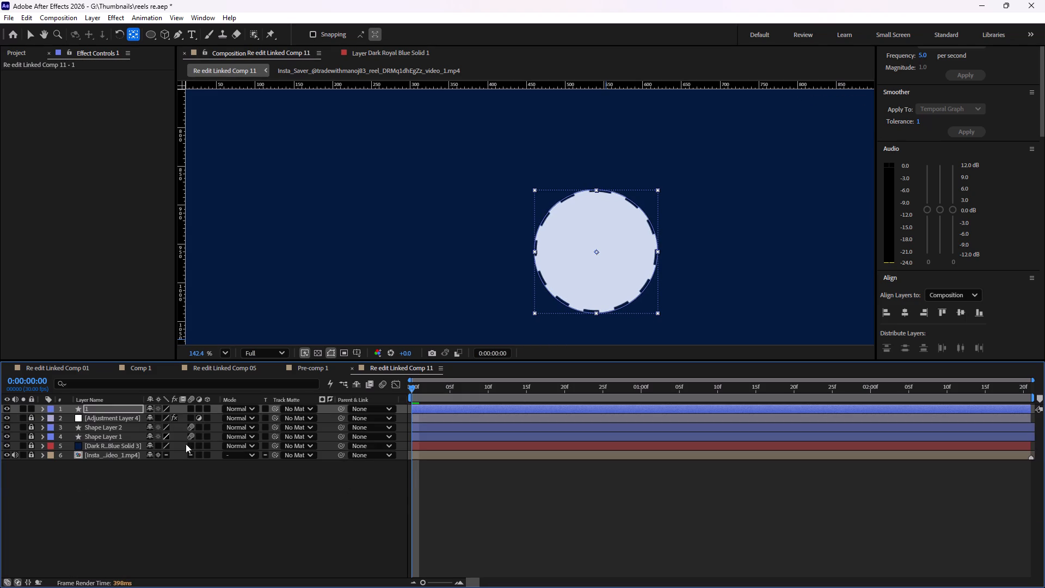
click(501, 503)
scroll(561, 275, down, 3)
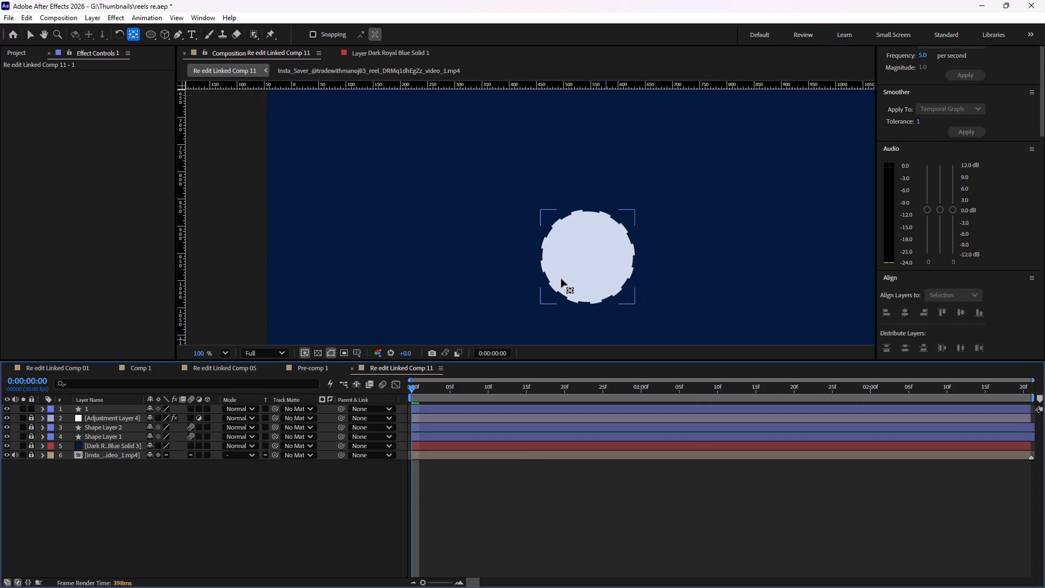
scroll(554, 302, down, 3)
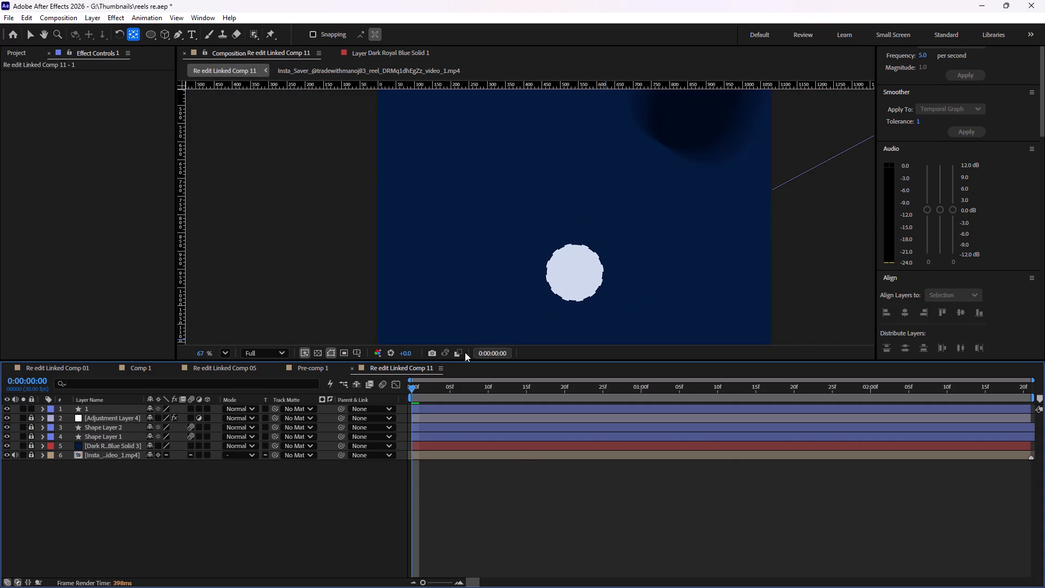
click(122, 408)
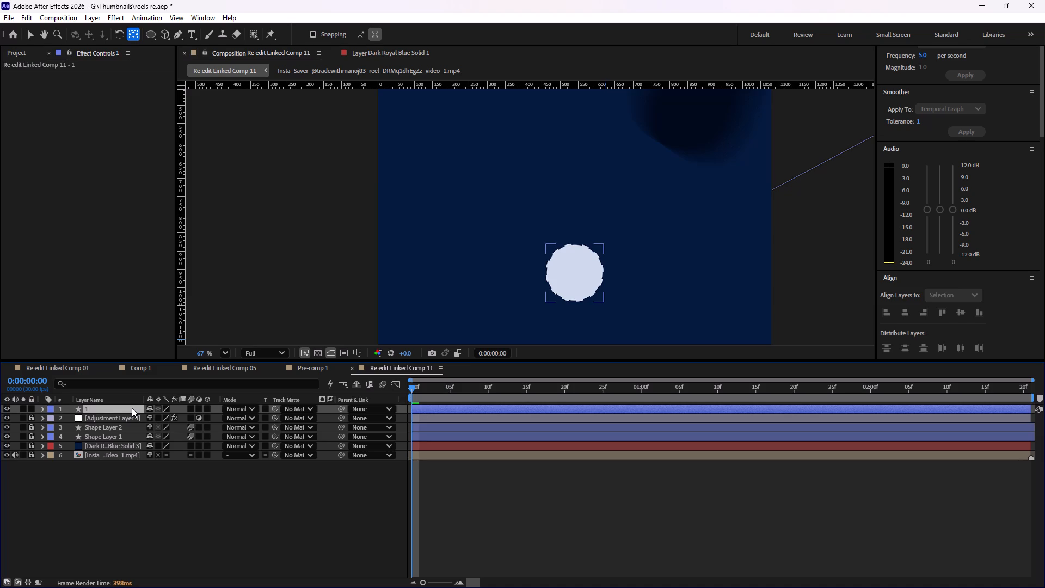
key(ctrl+d)
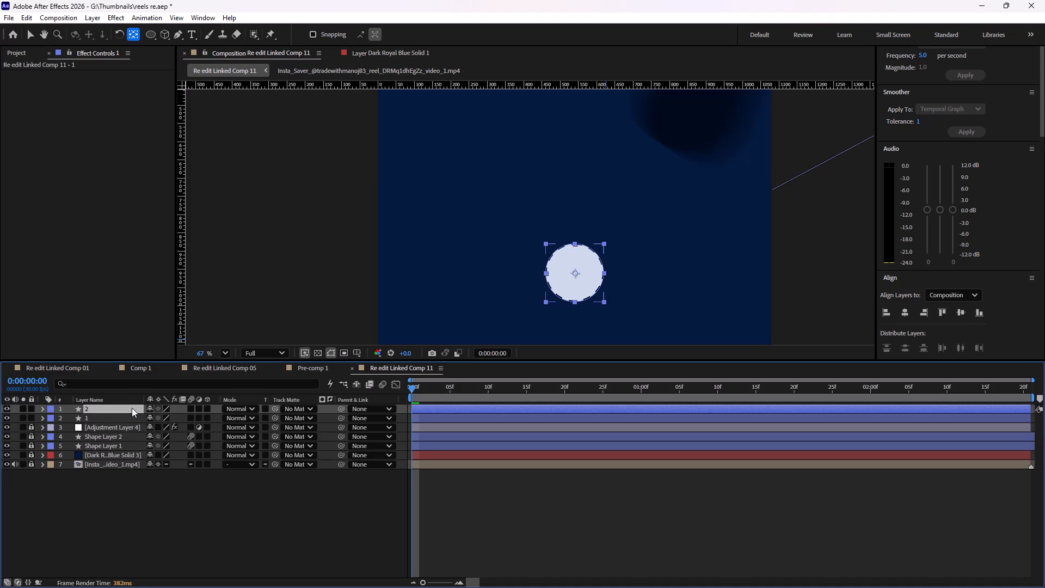
key(ctrl+d)
key(ctrl+d)
key(ctrl+d)
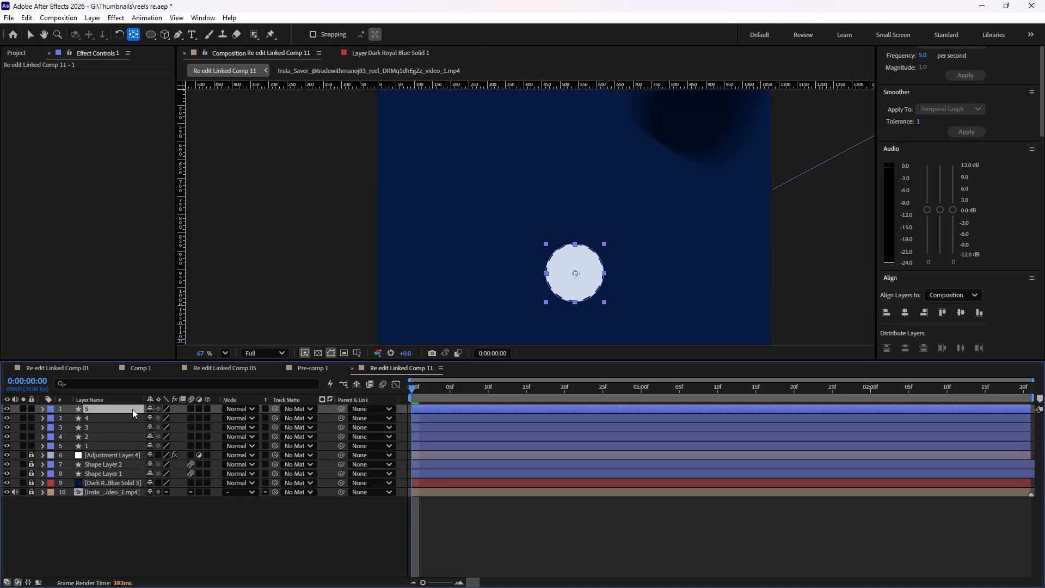
Reveal the Position of all five circle layers, 1 to 5, and shift them together leftward to X 198.3.
shift+click(91, 444)
key(p)
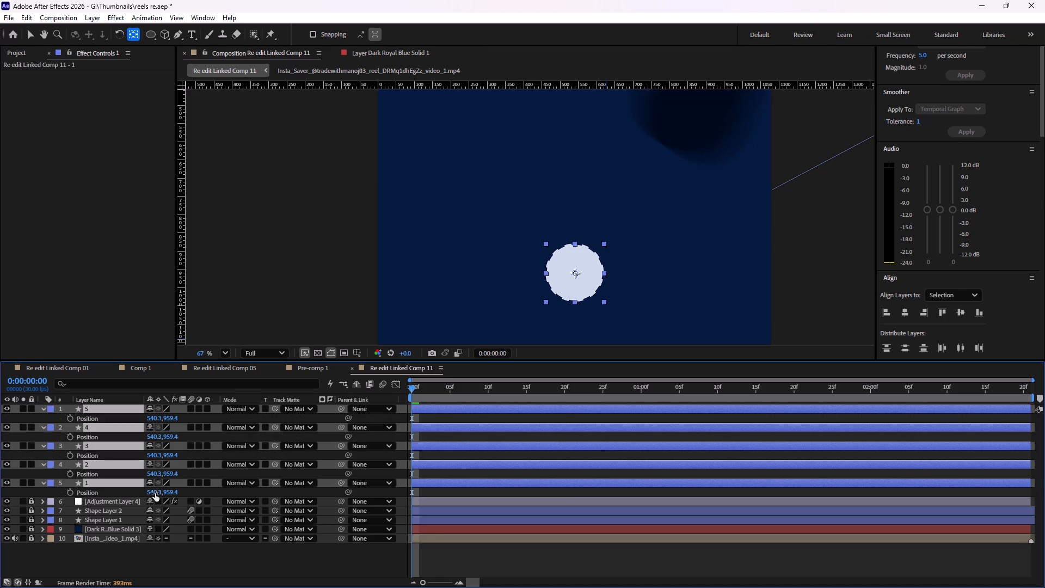
drag(155, 493, 38, 495)
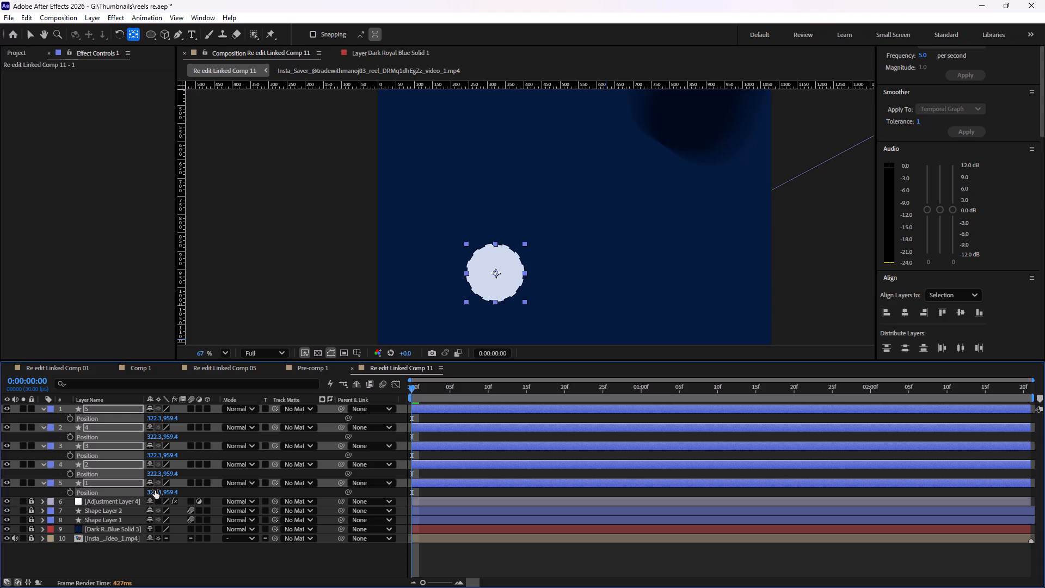
drag(152, 493, 110, 493)
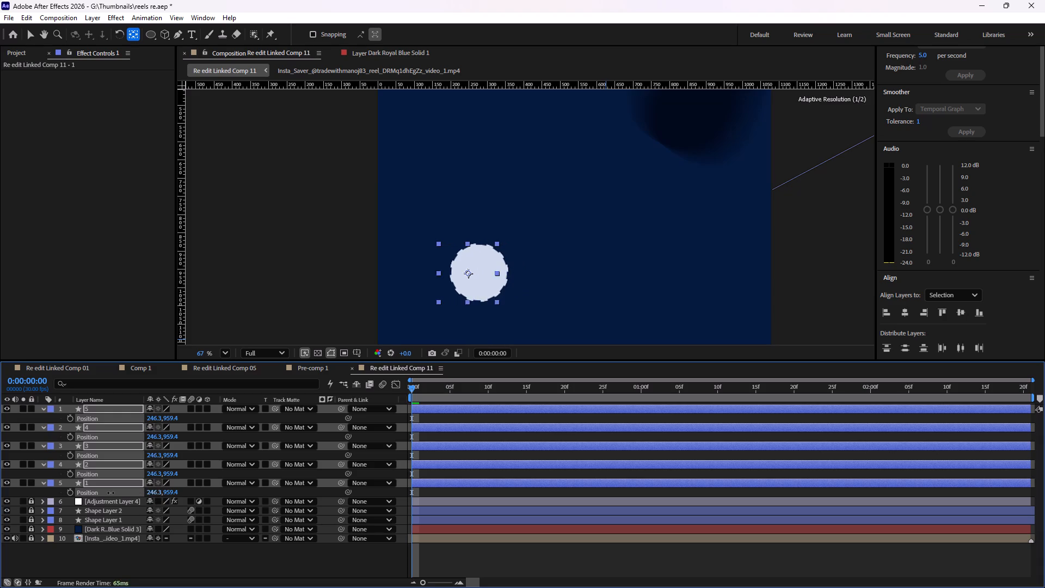
drag(110, 493, 85, 493)
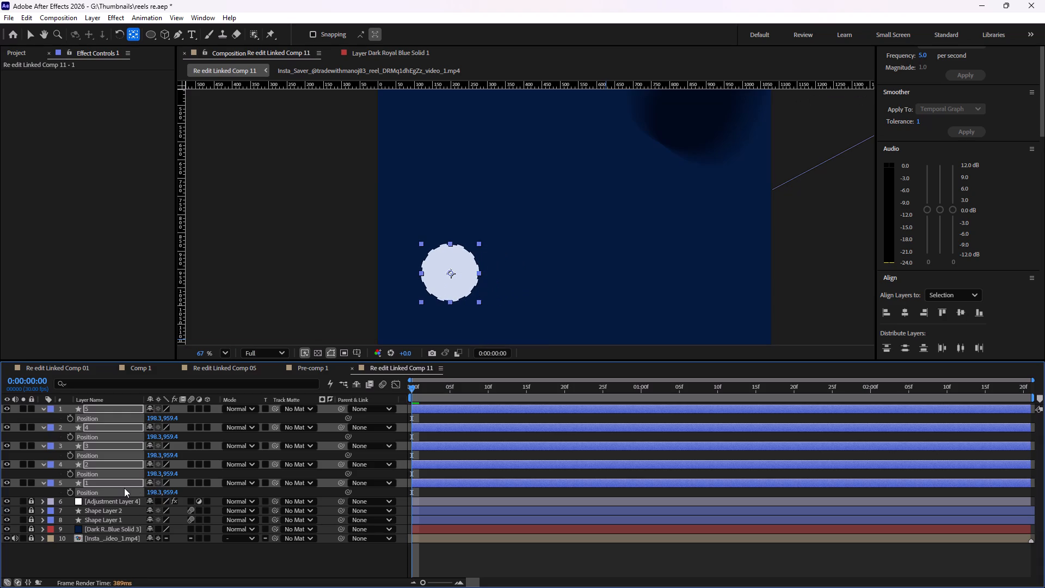
Move circle layer 2 alone horizontally to X 411.3, clear of circle 1 in the row.
click(118, 473)
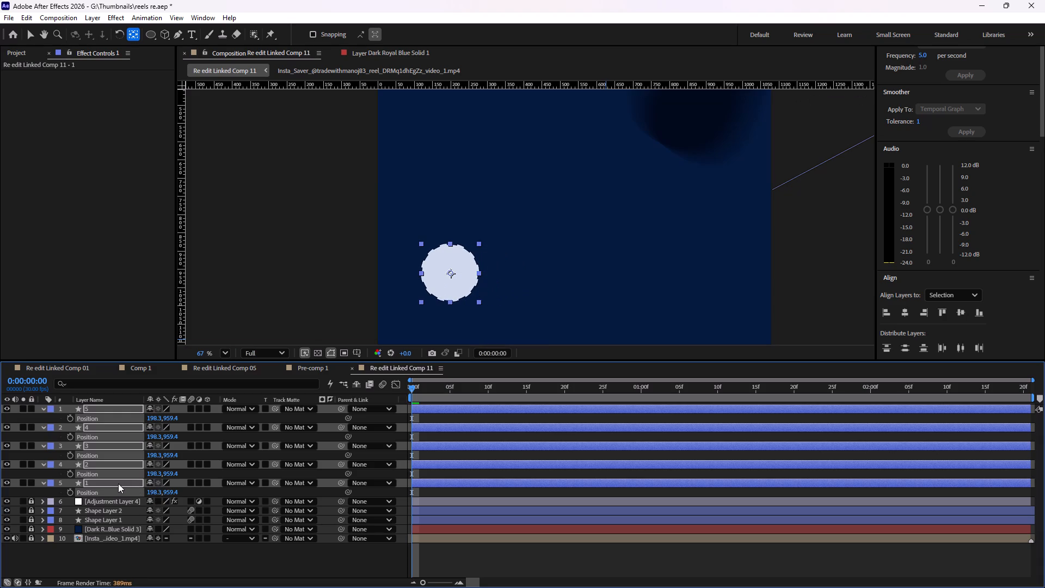
shift+click(118, 483)
click(120, 457)
click(457, 561)
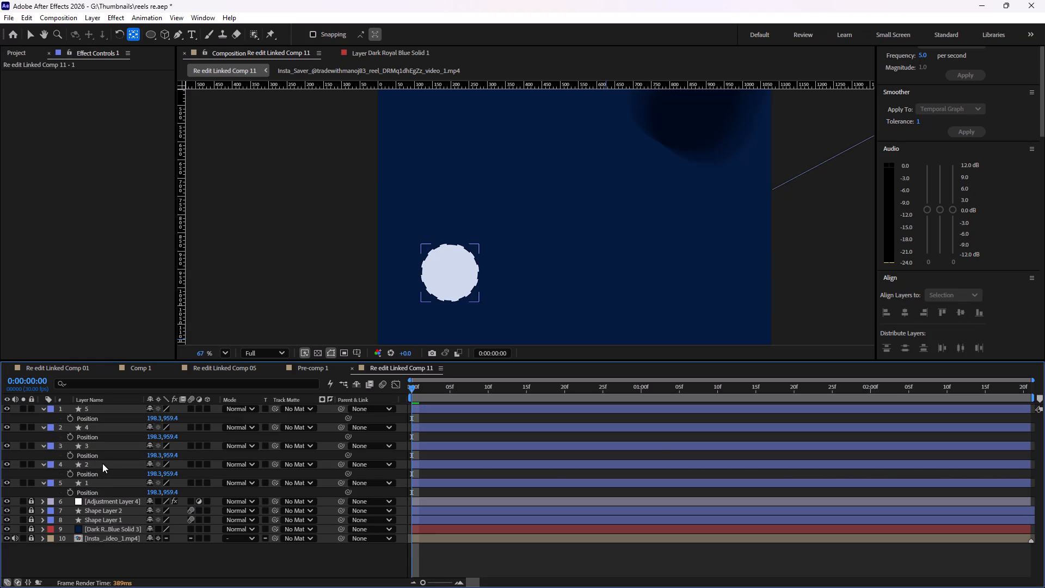
click(102, 463)
drag(155, 476, 163, 476)
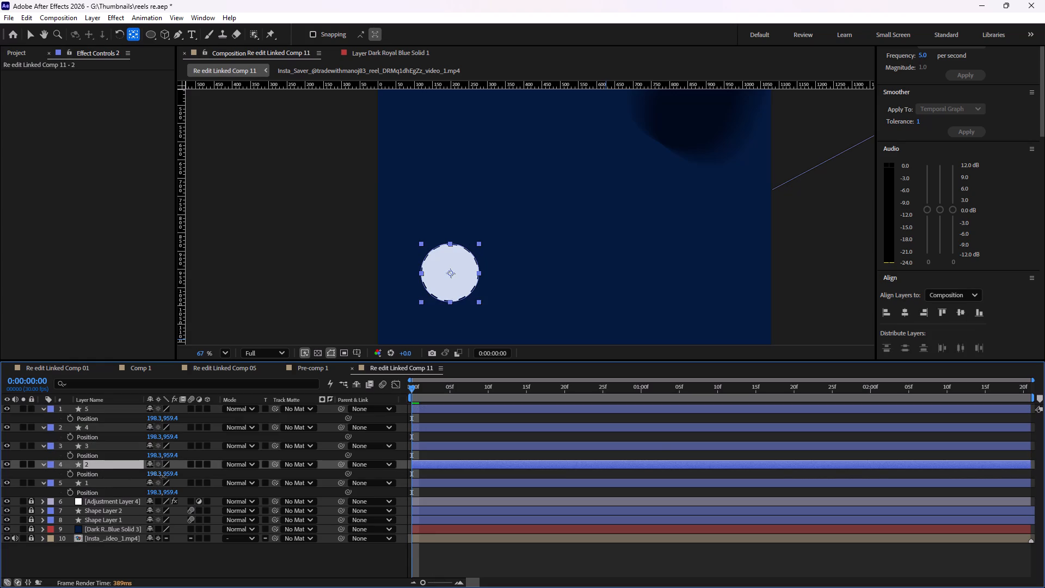
drag(163, 476, 250, 483)
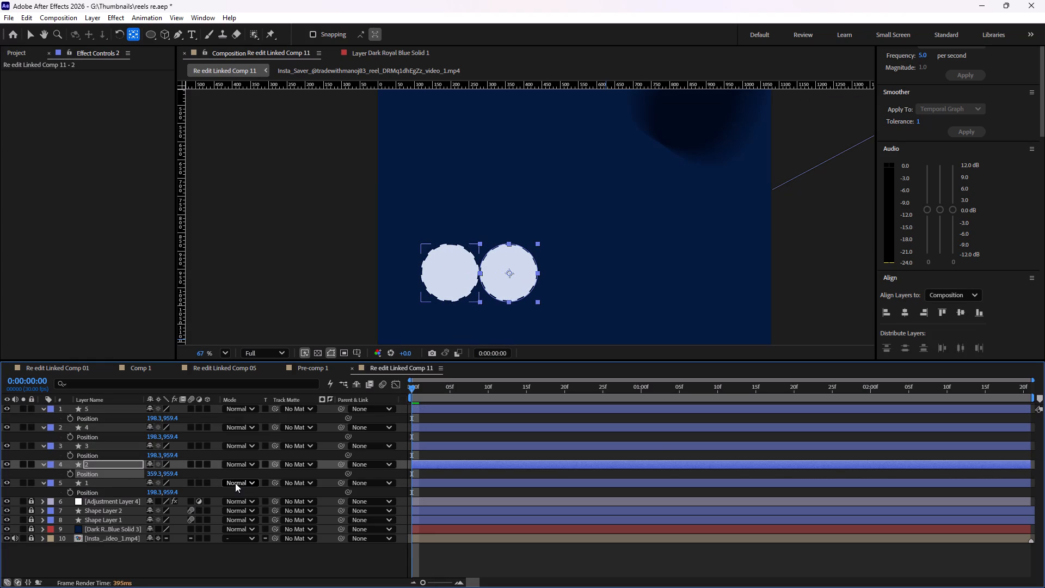
drag(156, 475, 177, 476)
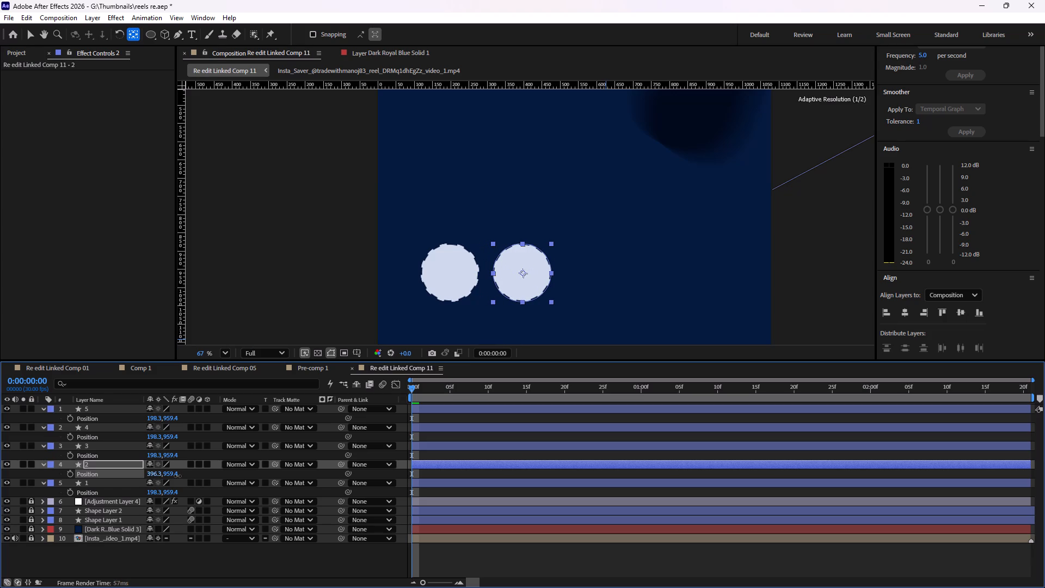
drag(177, 476, 186, 476)
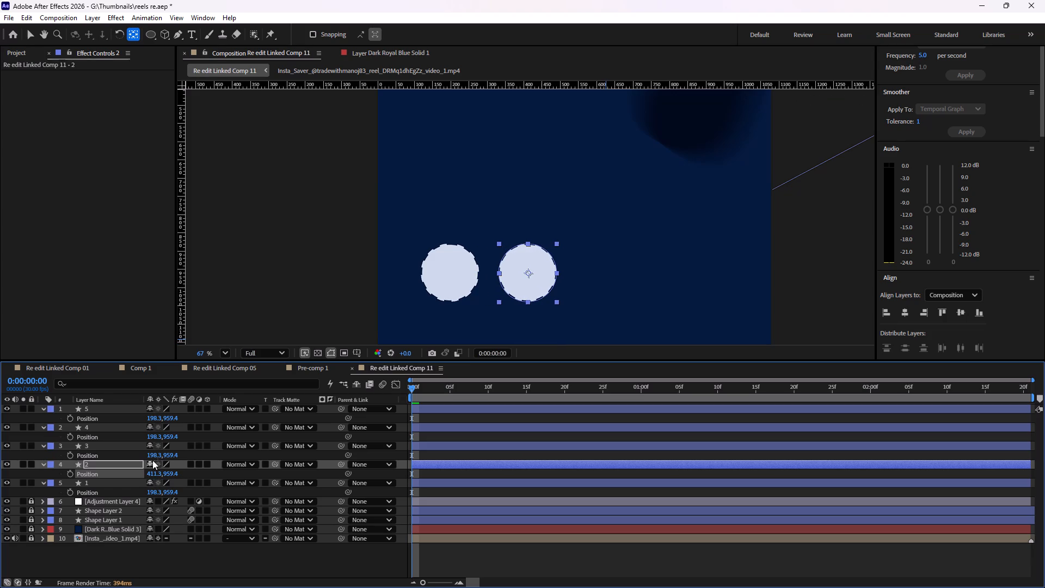
Move circle layer 3 horizontally to X 630.3, continuing the row after circle 2.
click(154, 457)
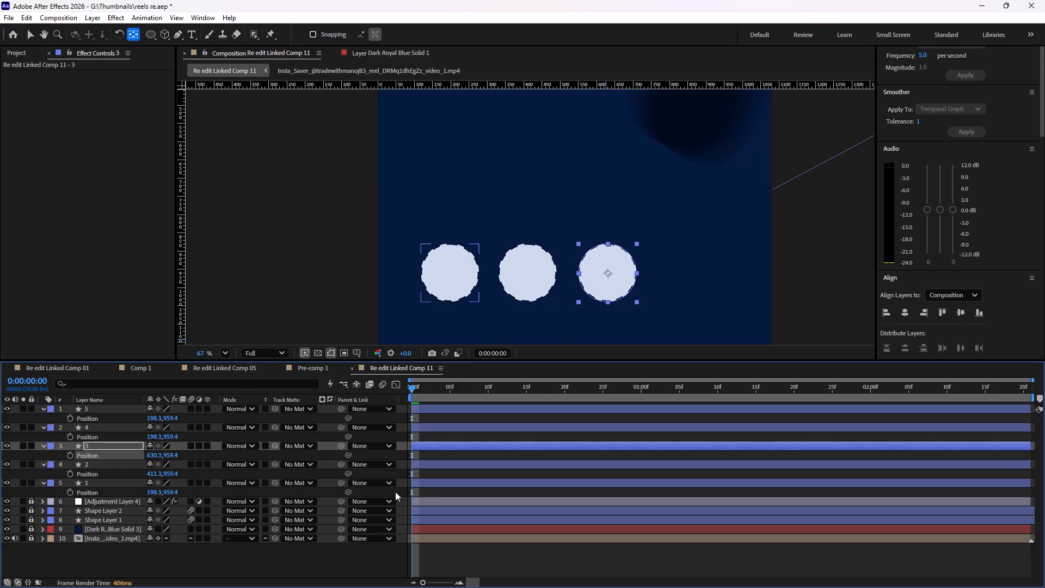
Move circle layer 4 horizontally to X 843.3, spacing it evenly after circle 3.
drag(151, 436, 167, 436)
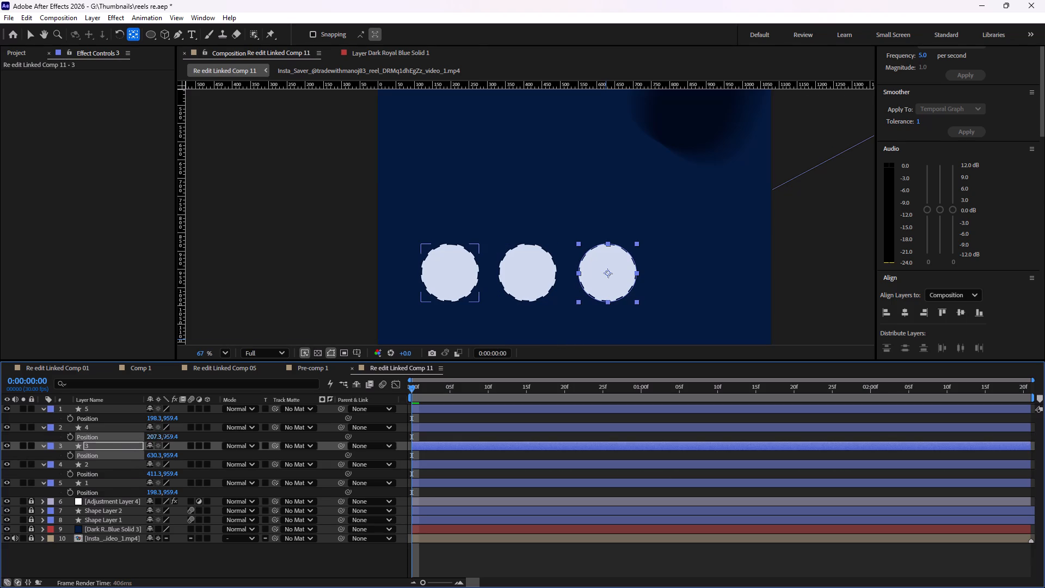
drag(167, 436, 536, 473)
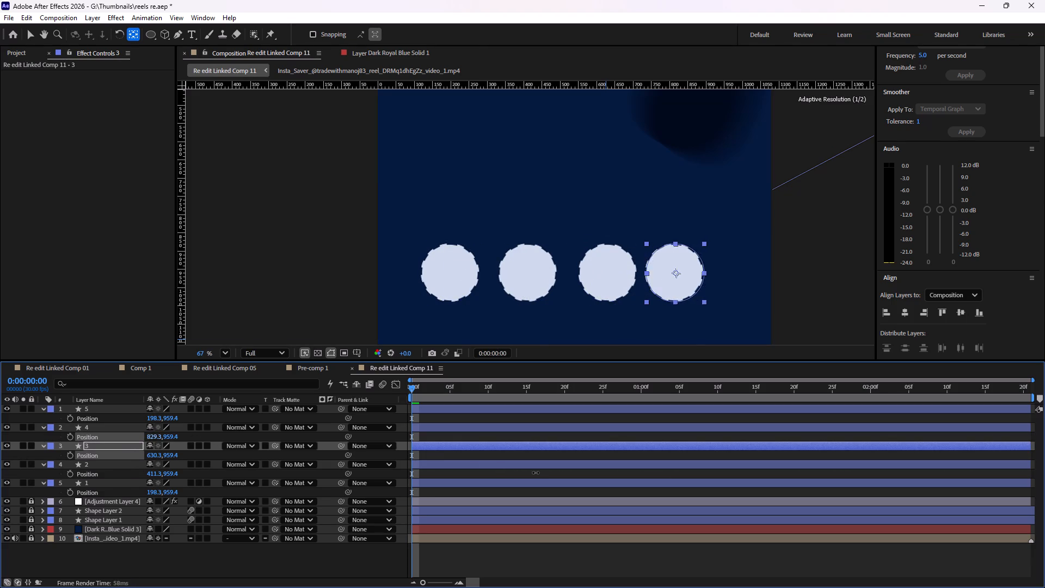
drag(536, 473, 537, 473)
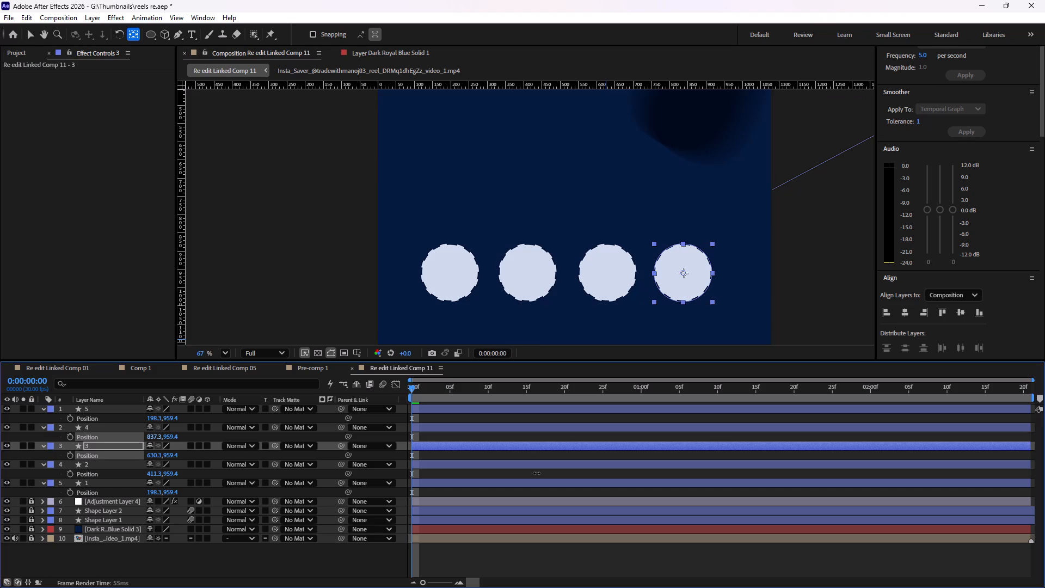
drag(537, 473, 538, 473)
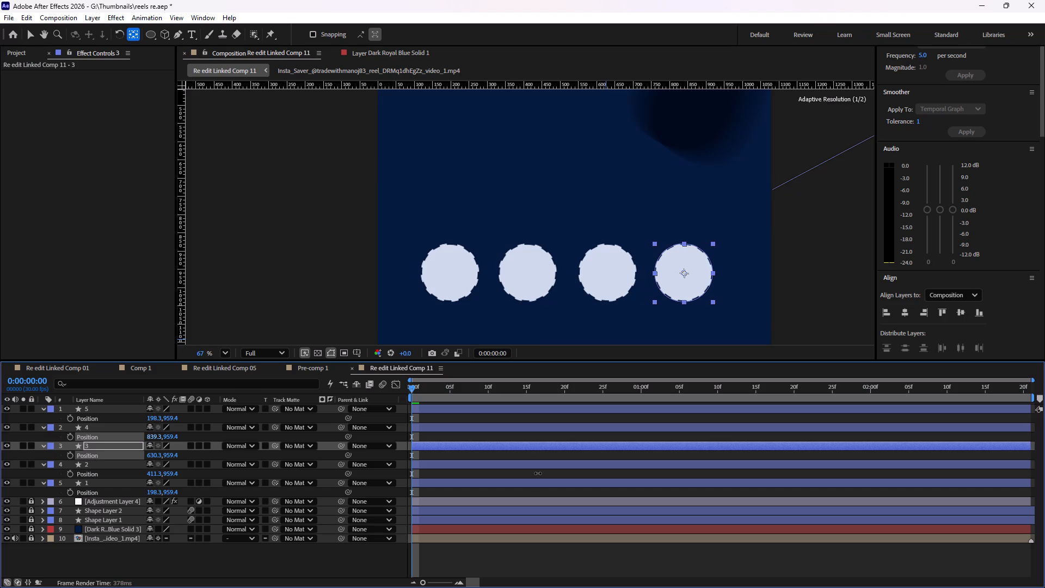
drag(538, 473, 540, 473)
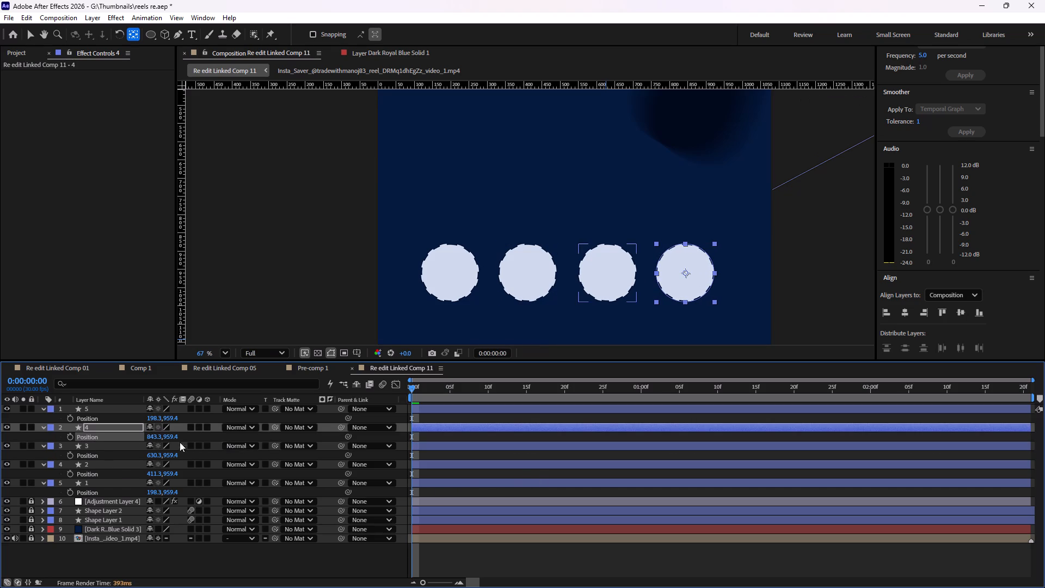
Move circle layer 5 horizontally to X 1068.3, partly beyond the frame's right edge, and collapse its properties.
drag(152, 419, 327, 437)
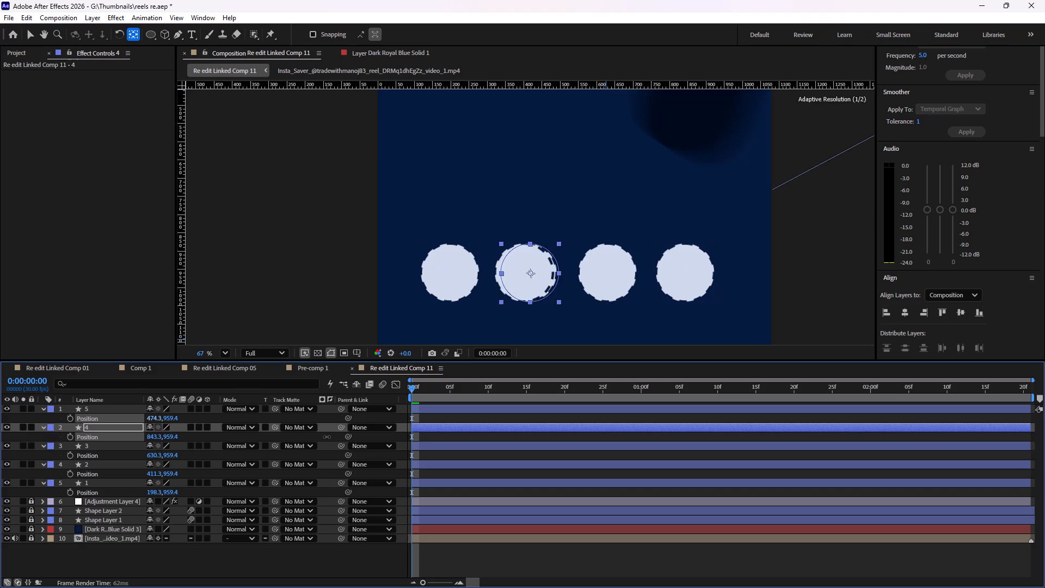
drag(327, 437, 671, 474)
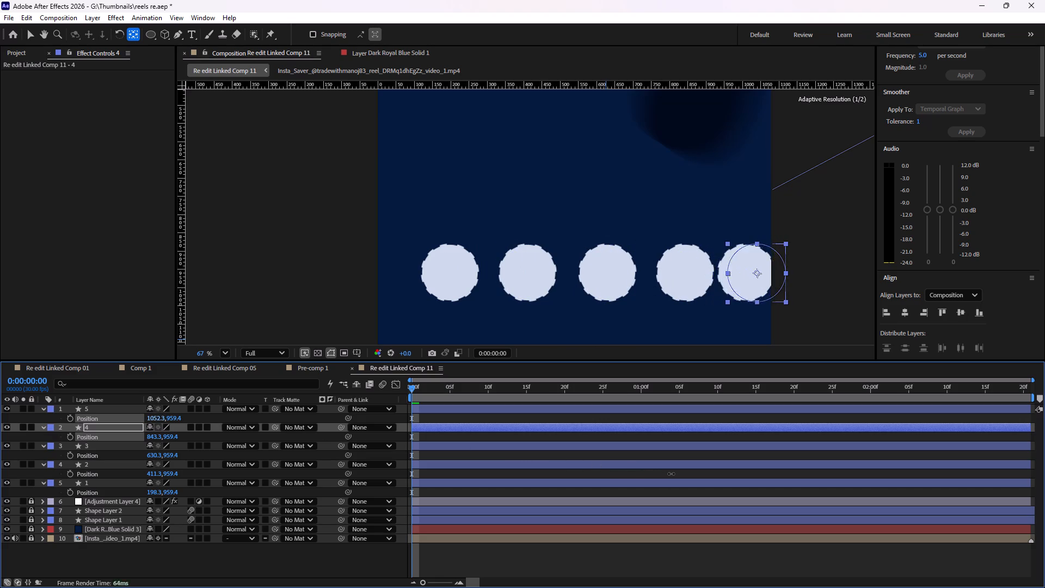
drag(671, 474, 679, 475)
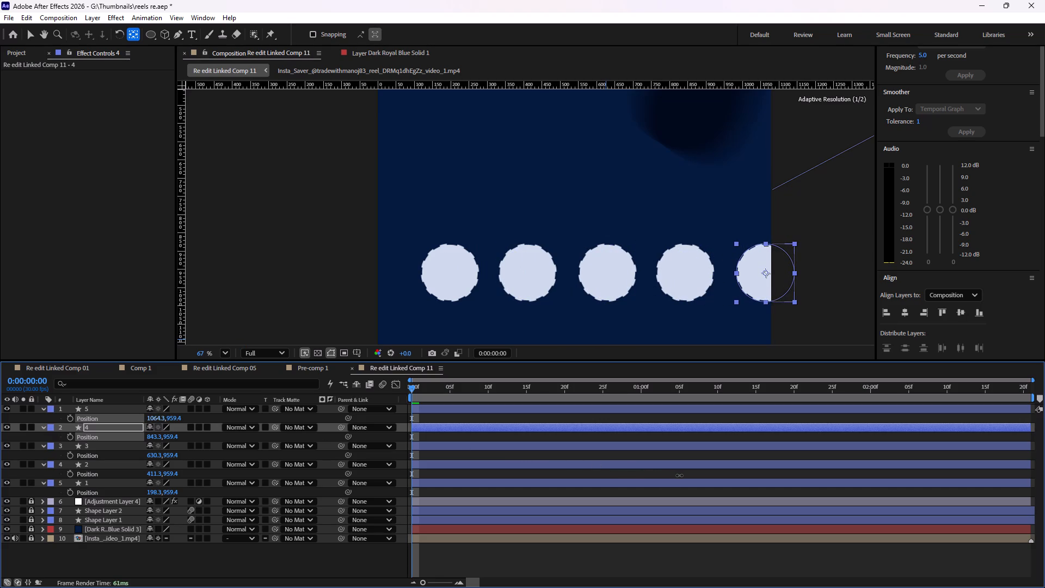
drag(679, 475, 681, 475)
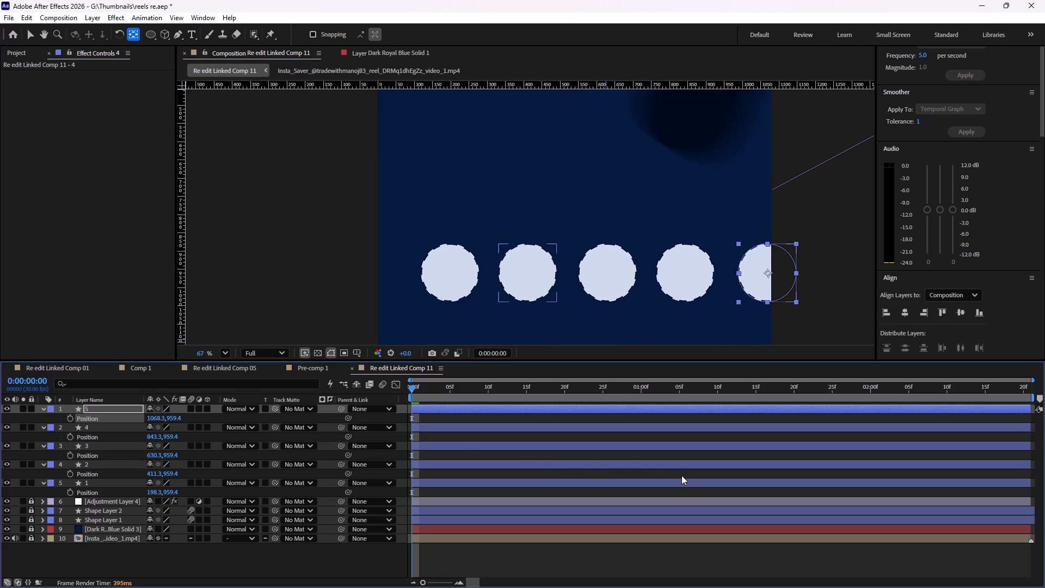
click(42, 410)
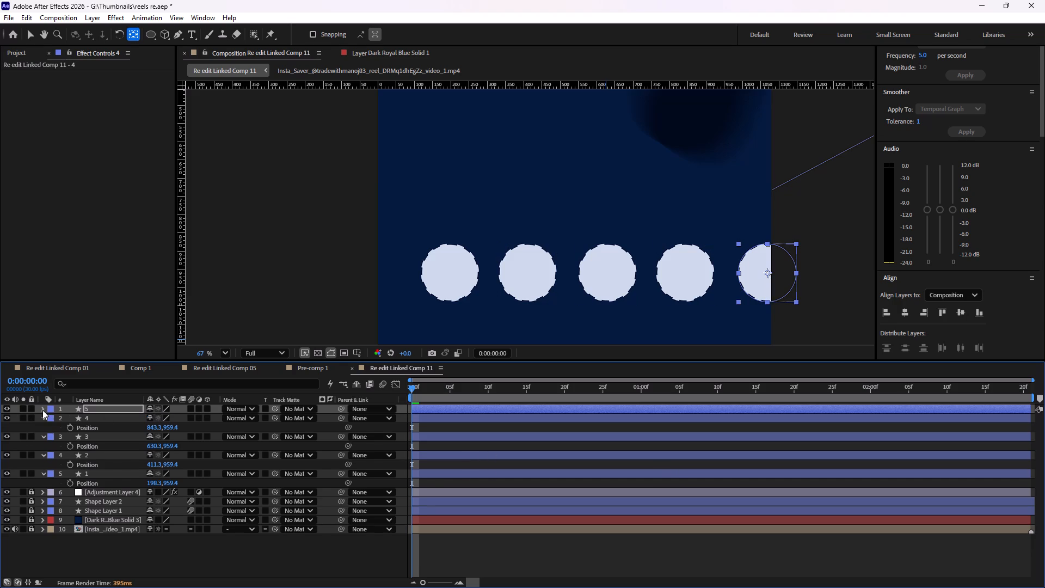
Add a new empty shape layer above the five circle layers.
scroll(513, 298, down, 1)
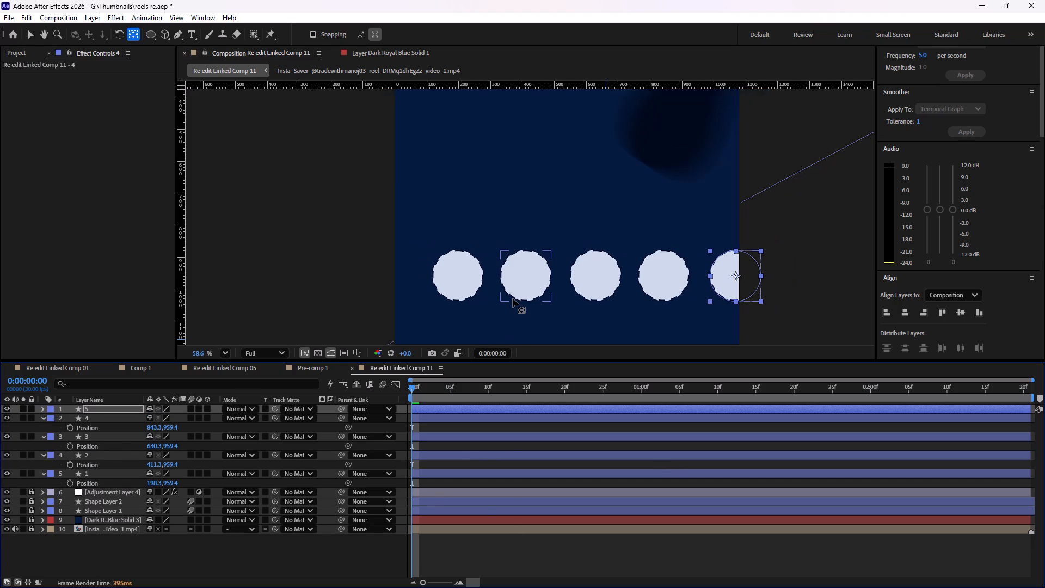
scroll(513, 298, down, 4)
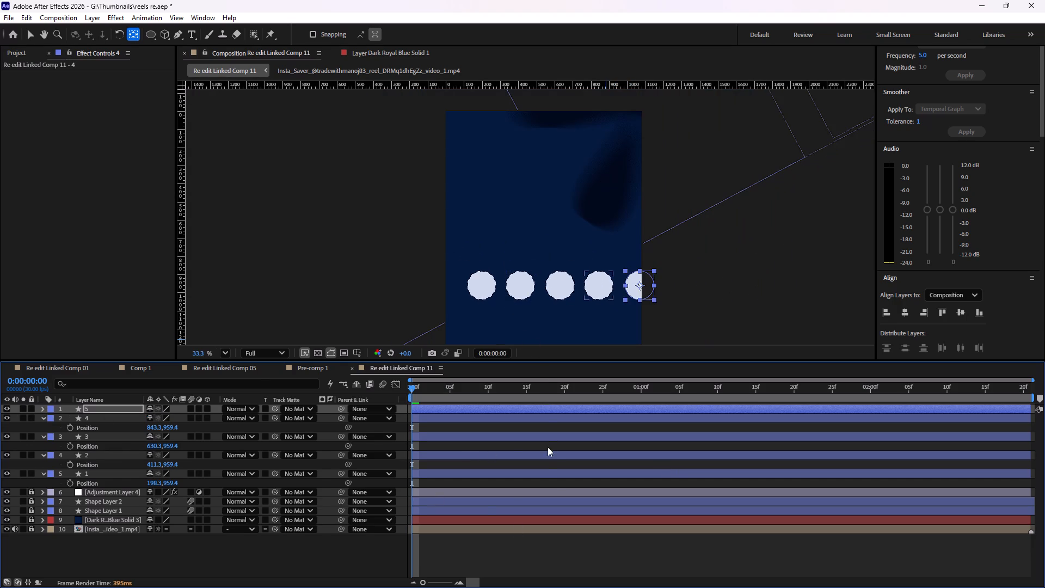
scroll(474, 209, down, 3)
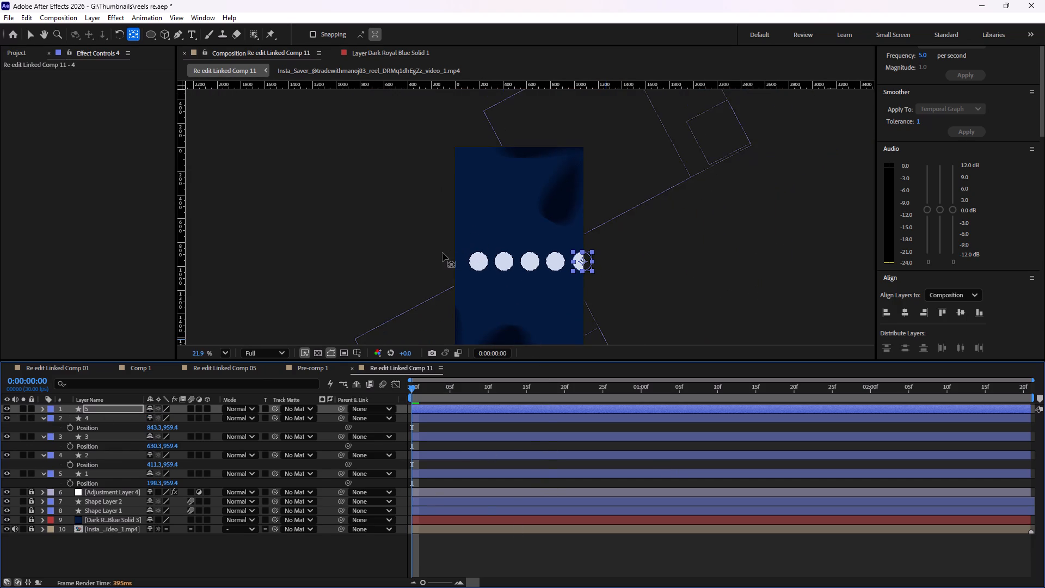
scroll(442, 253, up, 6)
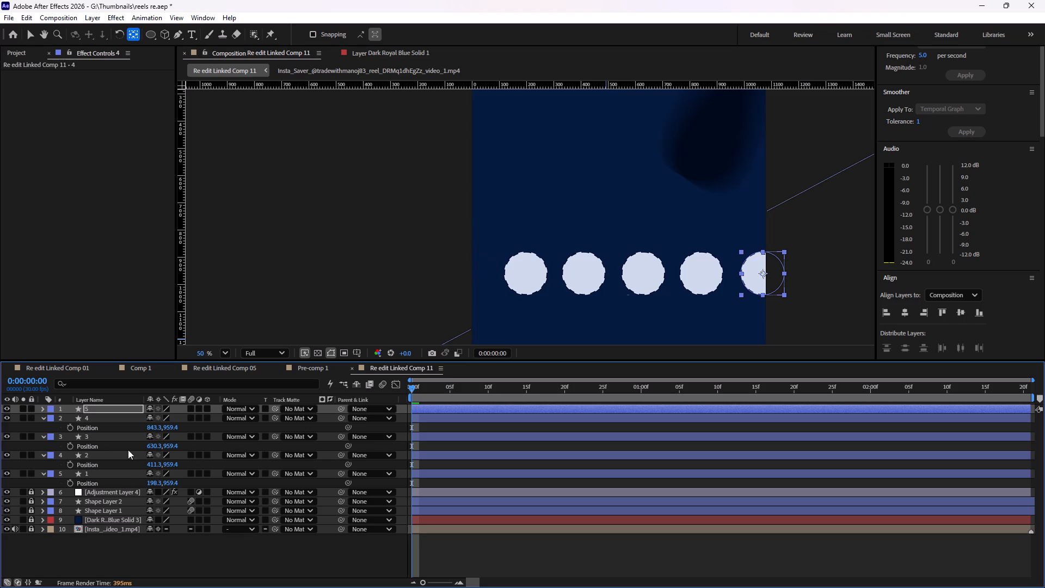
right_click(160, 555)
click(207, 420)
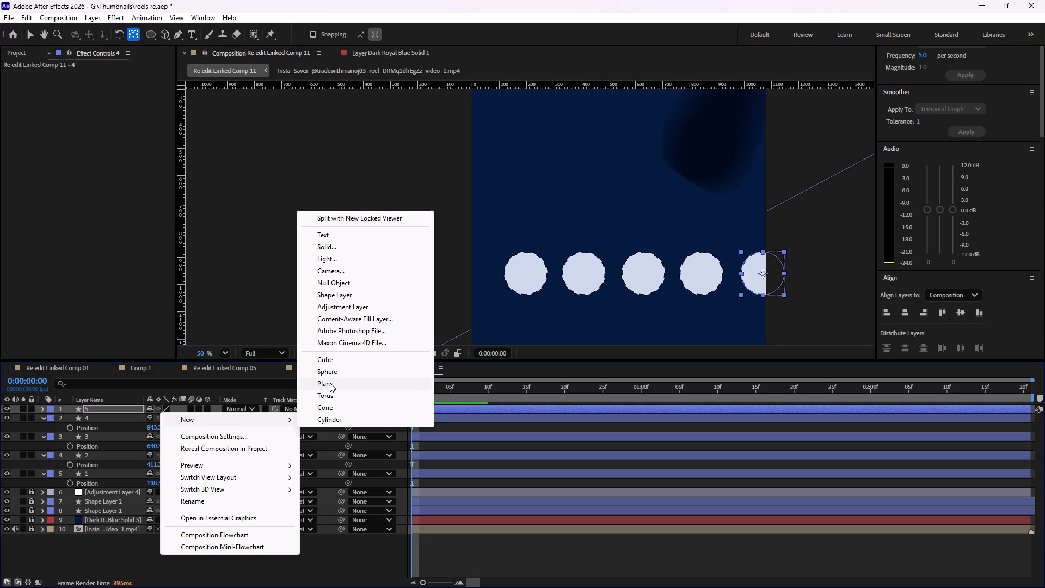
click(359, 561)
right_click(370, 560)
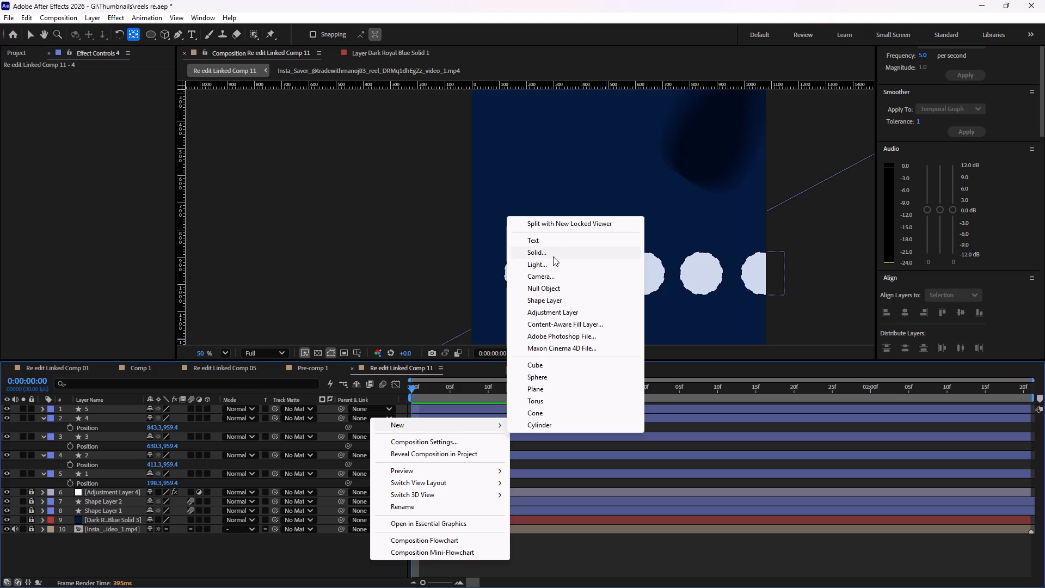
click(548, 303)
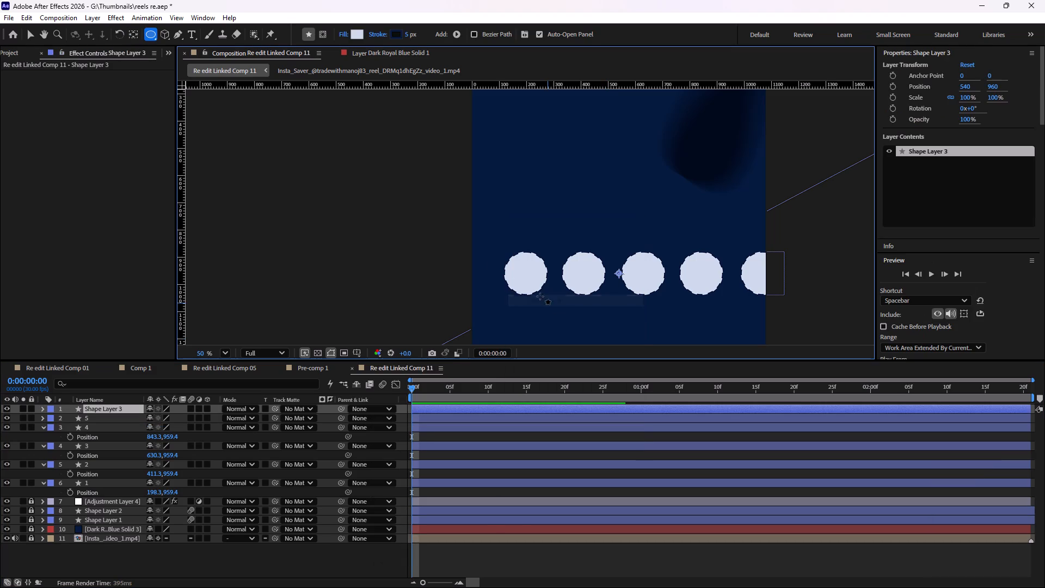
Set the fill for the new shape layer to None.
click(341, 35)
click(642, 279)
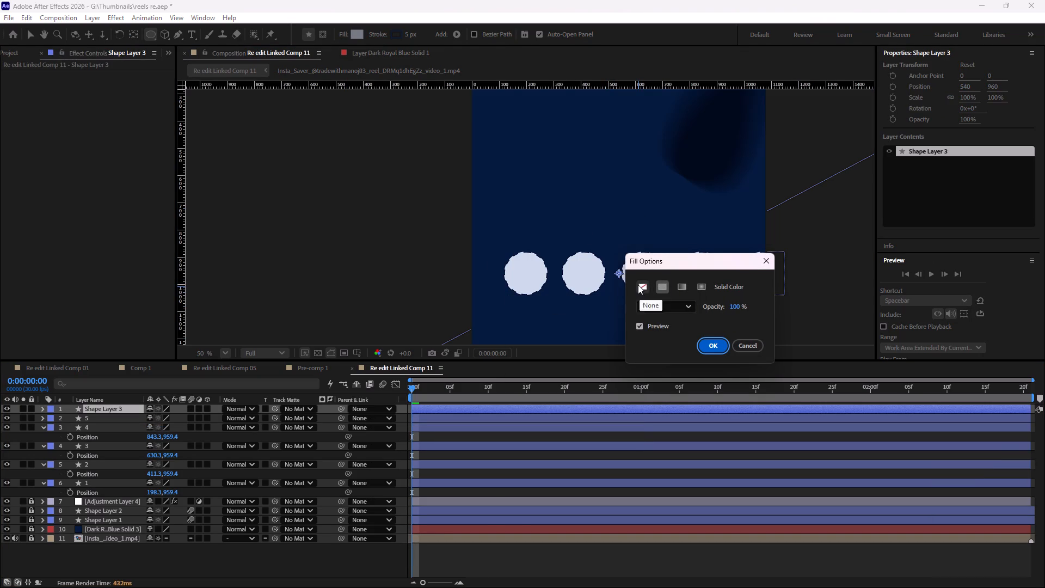
click(638, 285)
click(707, 344)
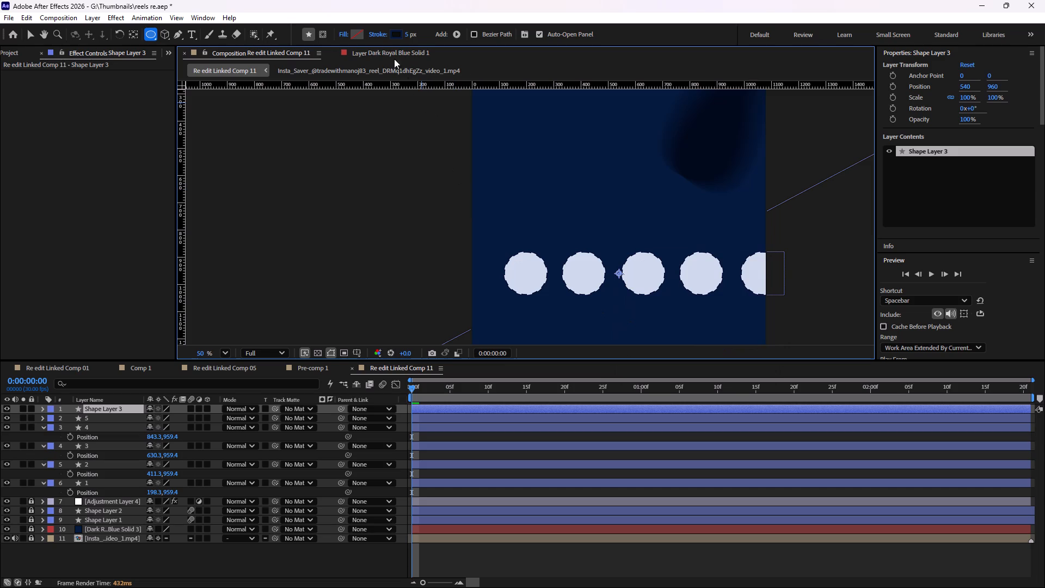
Set the stroke colour for the new shape layer to a dark red.
click(391, 35)
drag(626, 347, 522, 243)
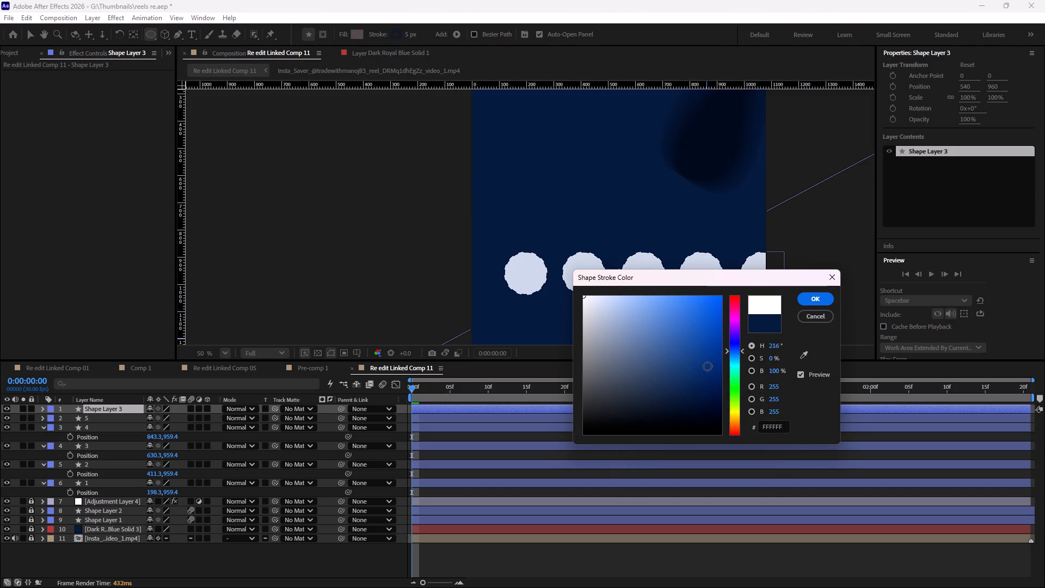
drag(726, 349, 731, 297)
drag(694, 323, 693, 370)
click(820, 299)
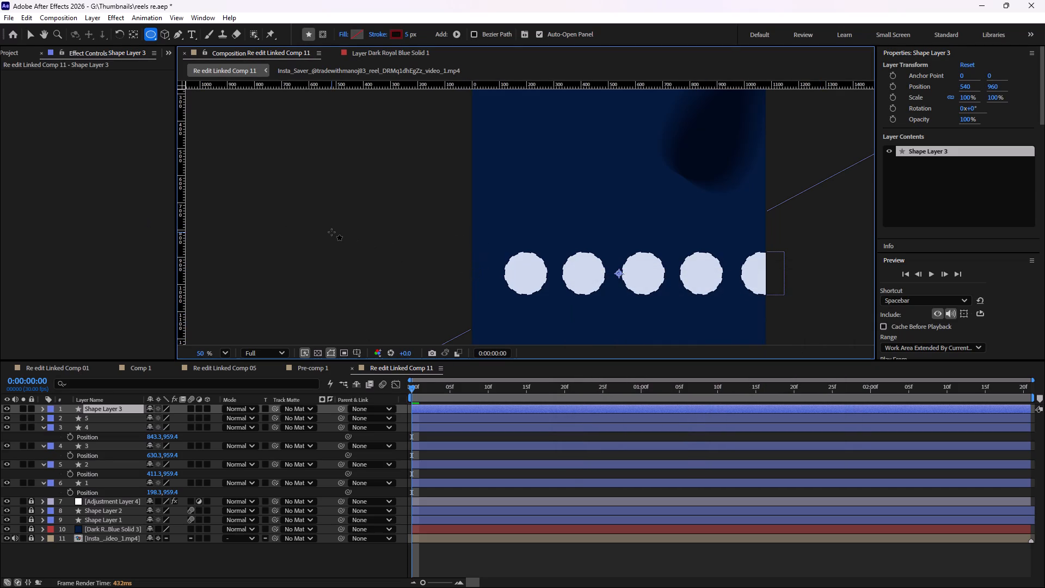
Draw an open curved path with the Pen tool, rising from beyond the frame's left edge across the circles to beyond its right edge.
click(174, 32)
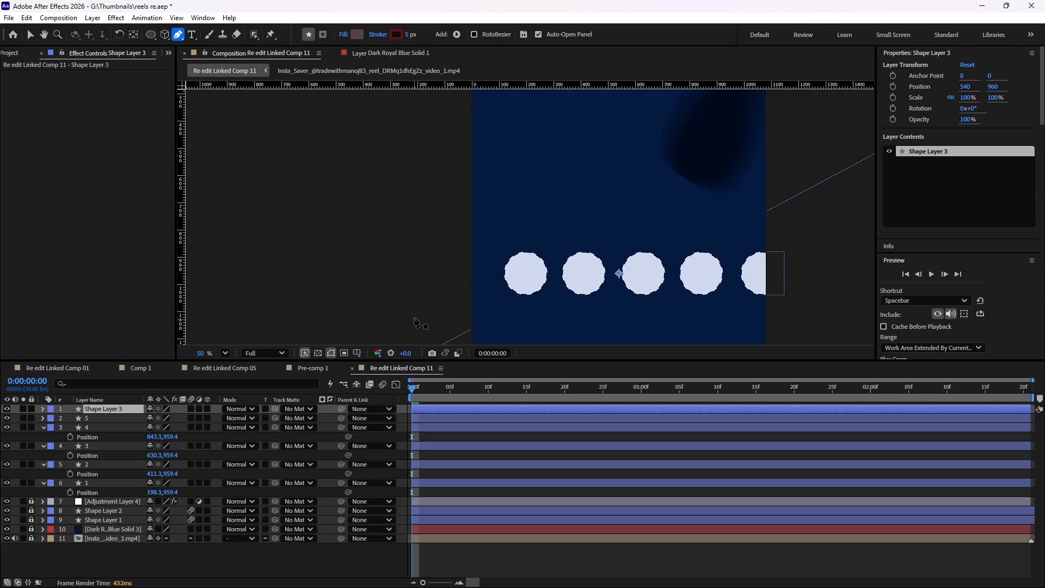
click(444, 279)
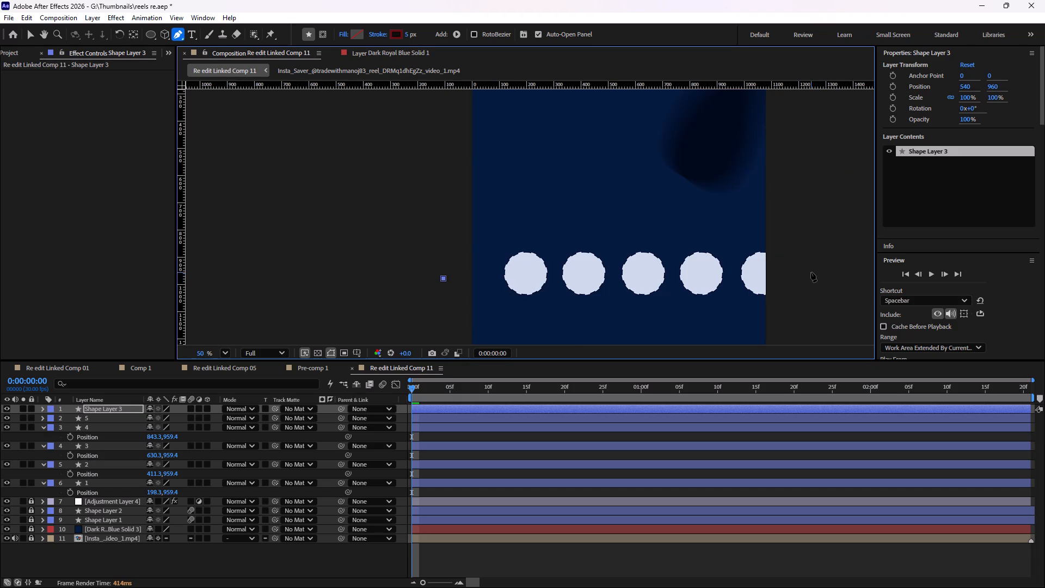
drag(810, 225, 810, 224)
drag(810, 224, 805, 126)
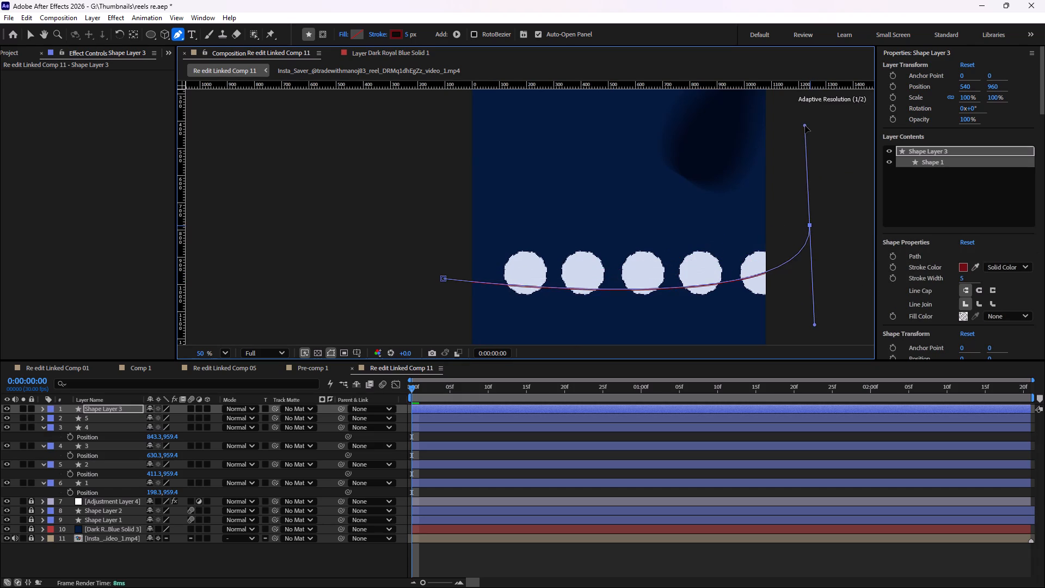
drag(805, 126, 828, 238)
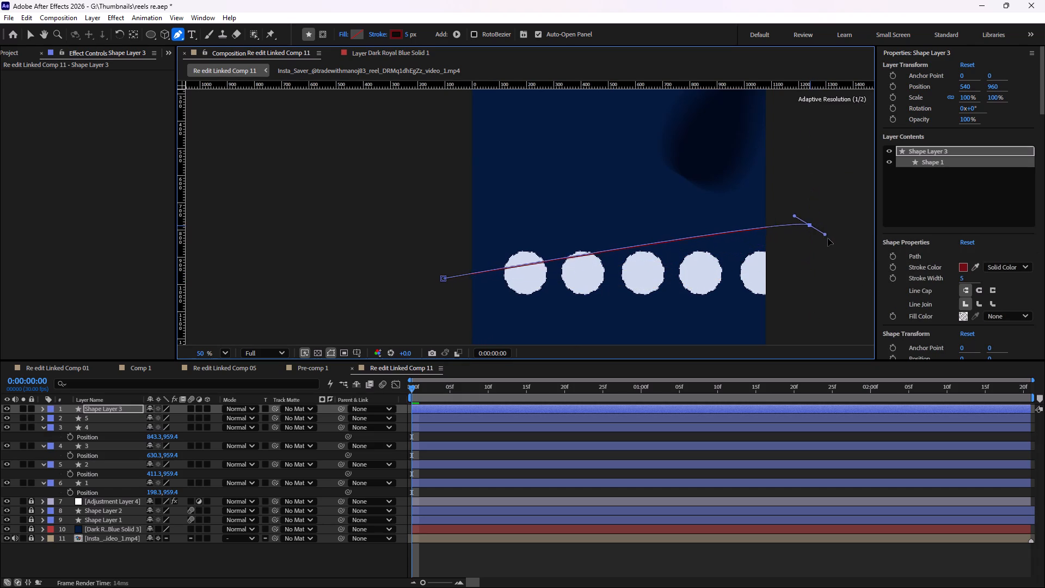
drag(828, 238, 841, 246)
key(v)
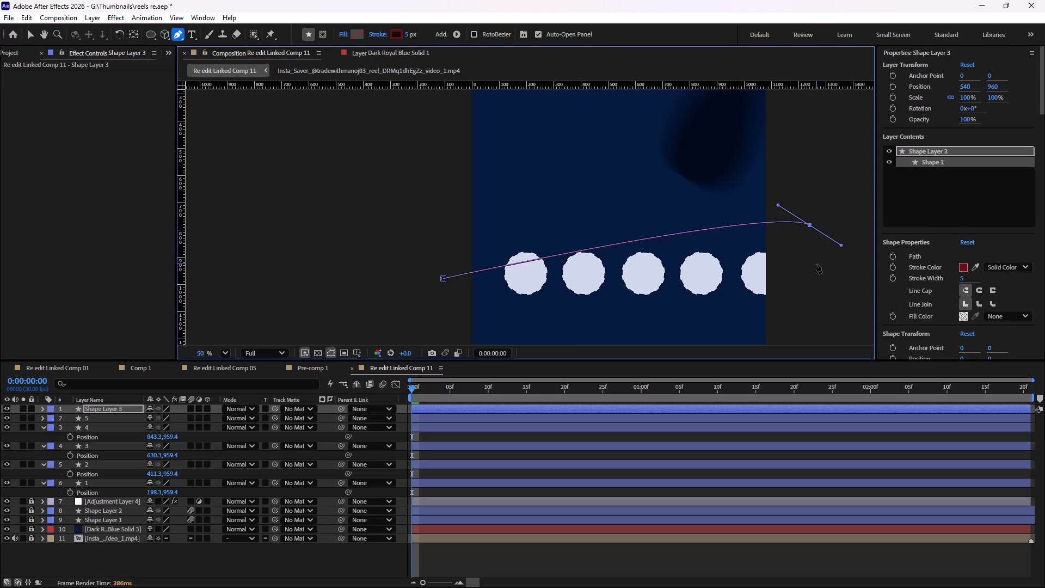
Undo the curved segment drawn across the row of circles.
click(454, 551)
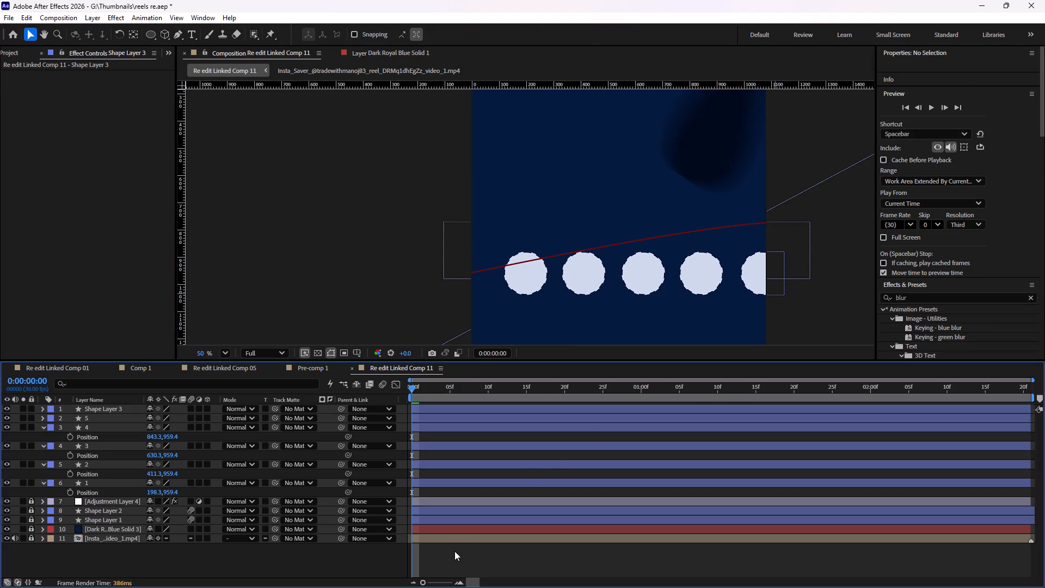
key(ctrl+z)
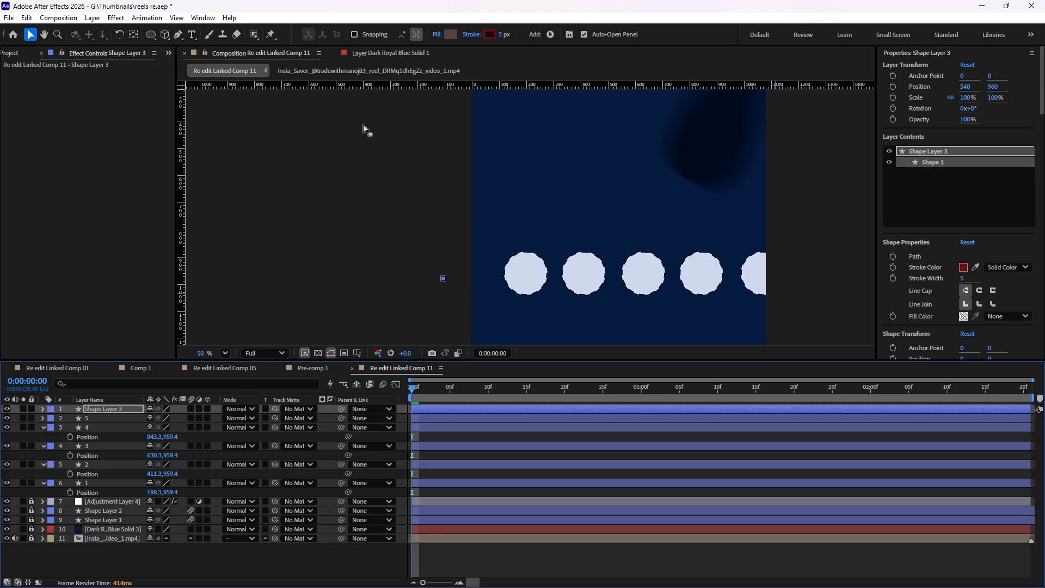
Set the stroke colour of Shape Layer 3 to white.
click(485, 33)
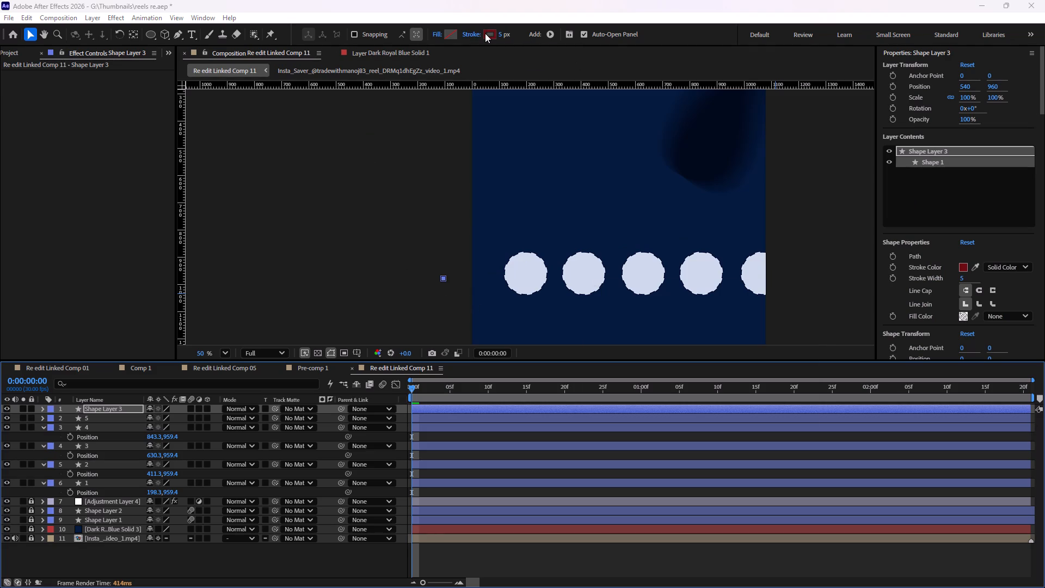
drag(642, 353, 556, 263)
click(827, 302)
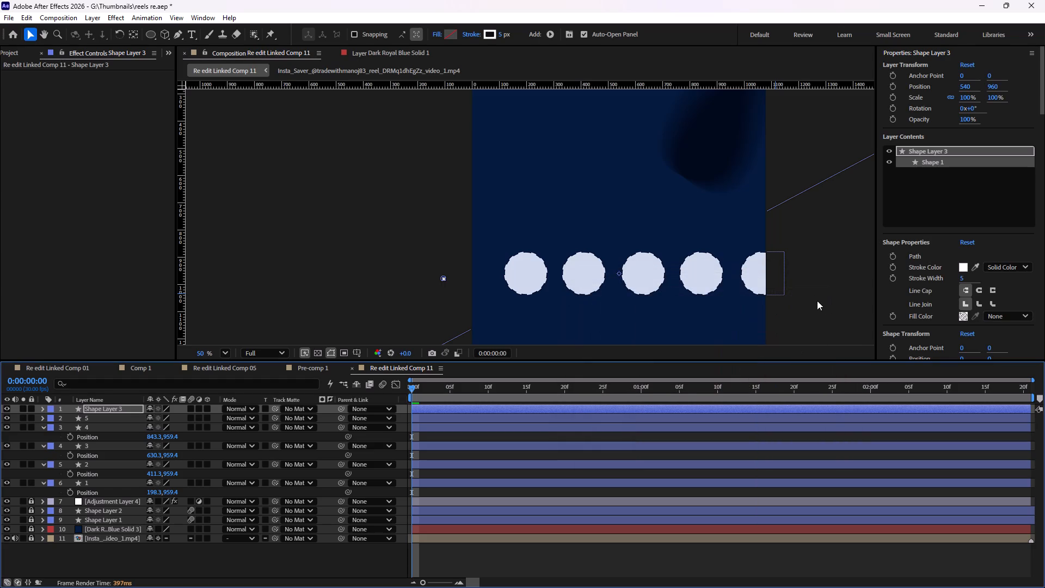
Draw a nearly horizontal straight path with the Pen tool through the circles, from beyond the frame's right edge to beyond its left edge.
click(175, 35)
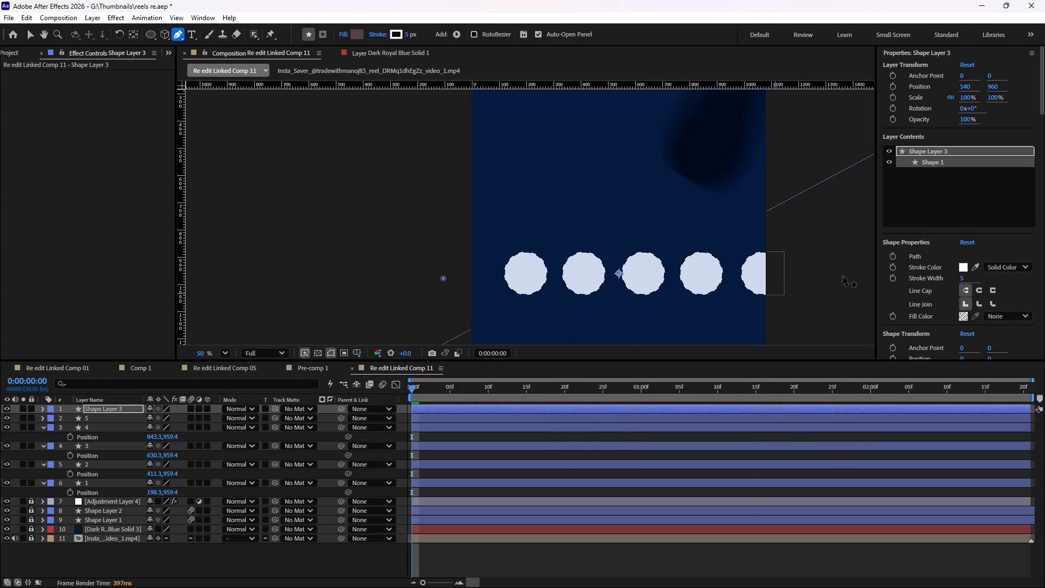
click(858, 277)
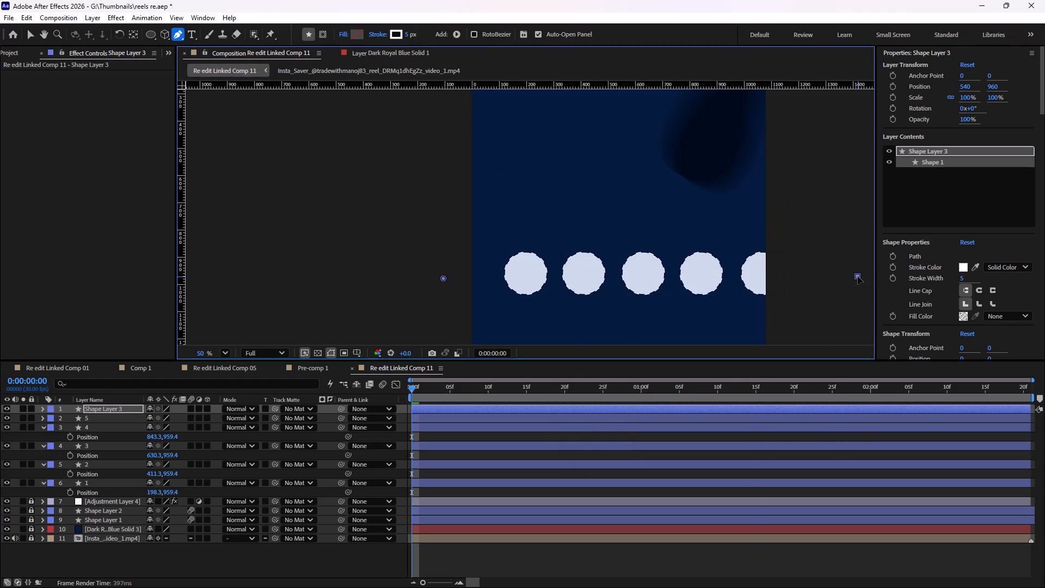
click(442, 280)
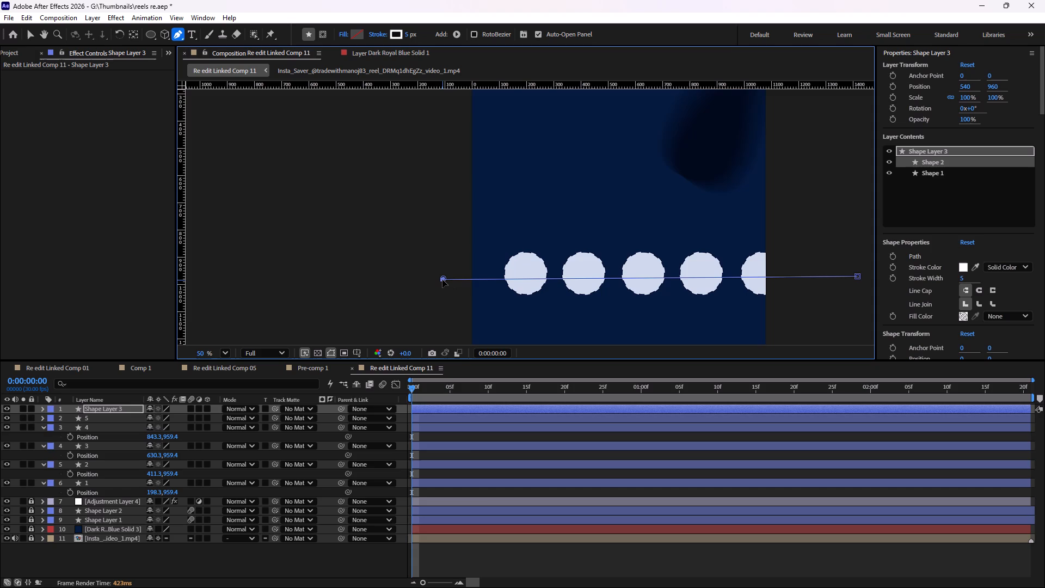
click(472, 552)
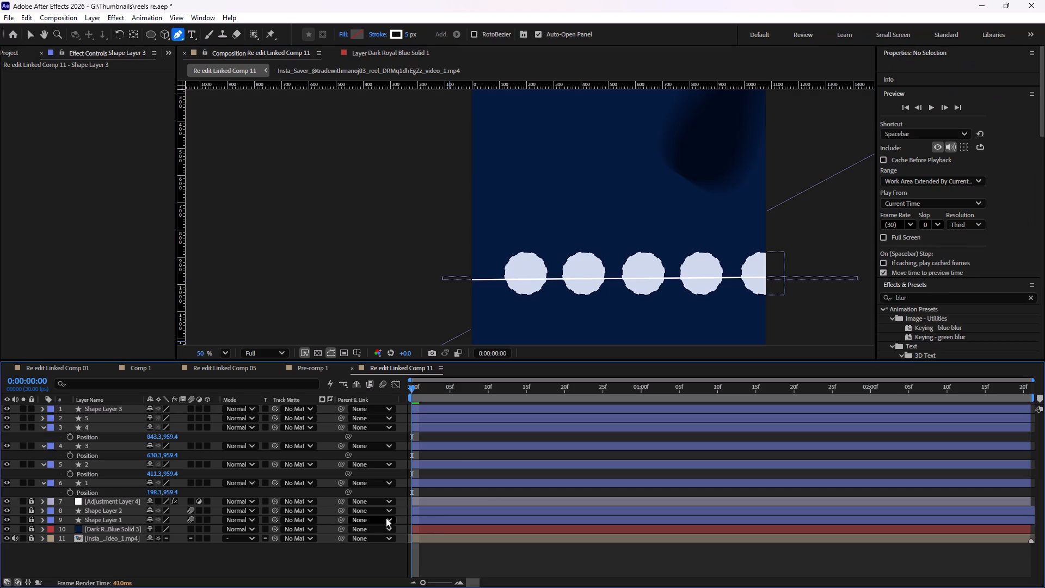
Set the vertical position of the line's layer, Shape Layer 3, to 938 so it runs through the circles' centres.
click(104, 408)
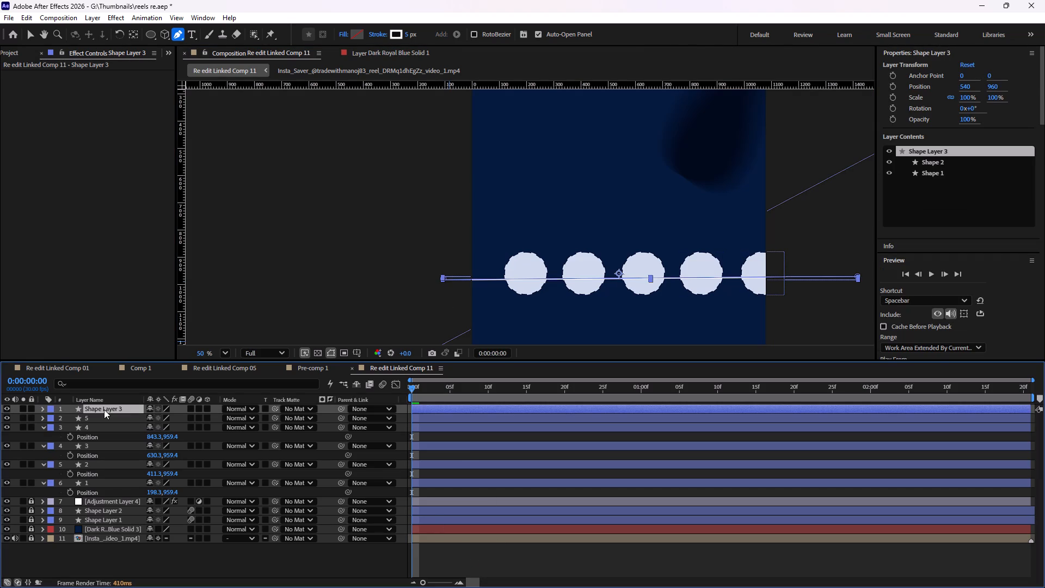
key(p)
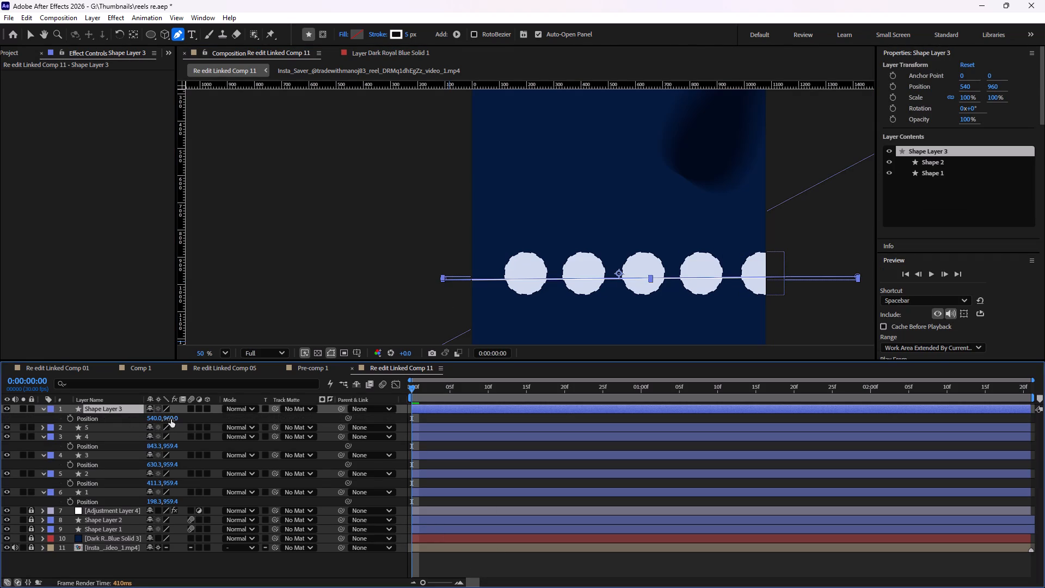
drag(171, 419, 157, 421)
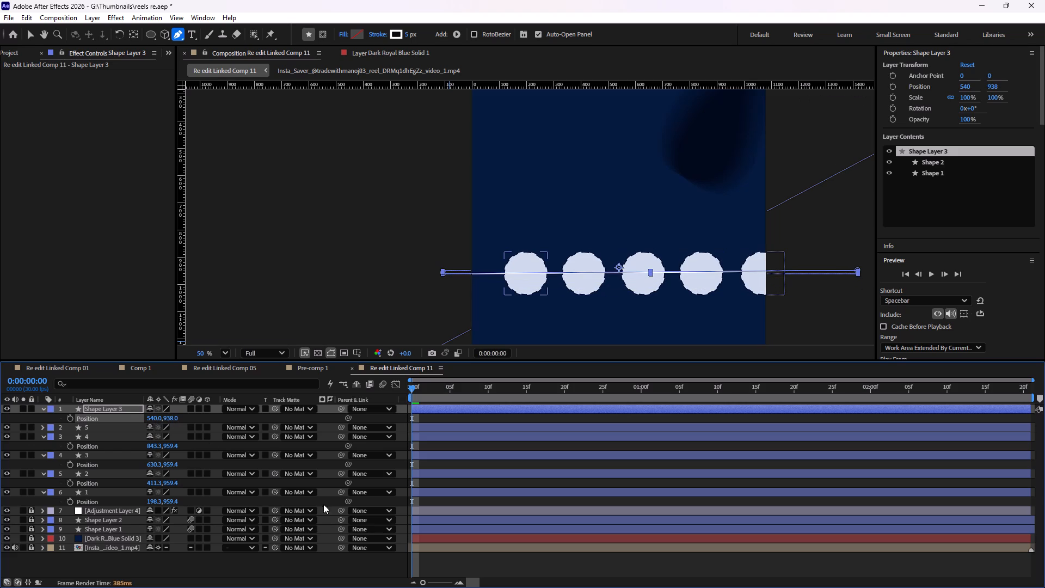
click(454, 565)
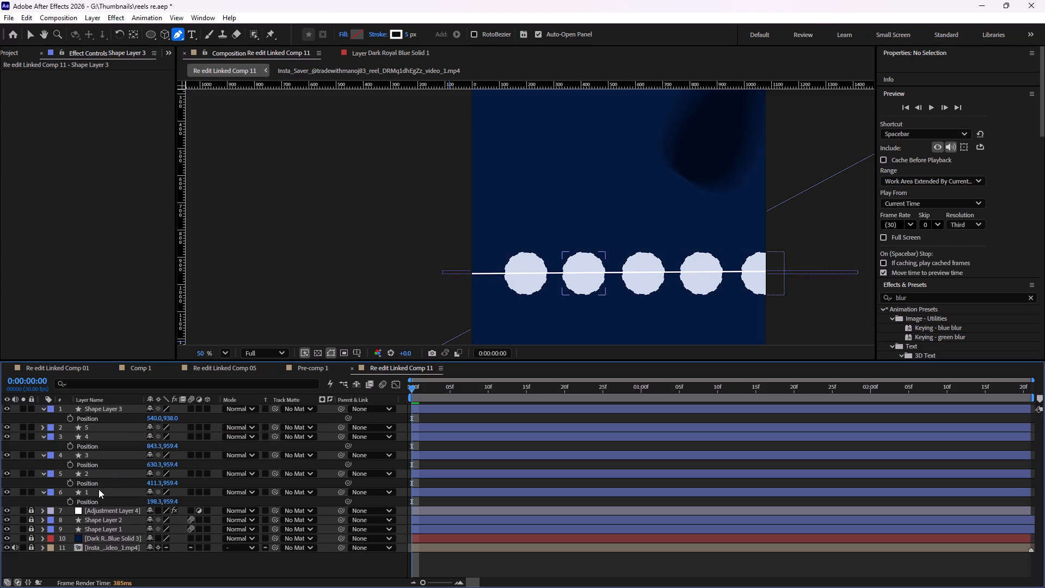
Parent the five circle layers 1 to 5 to Shape Layer 3.
click(99, 489)
shift+click(99, 427)
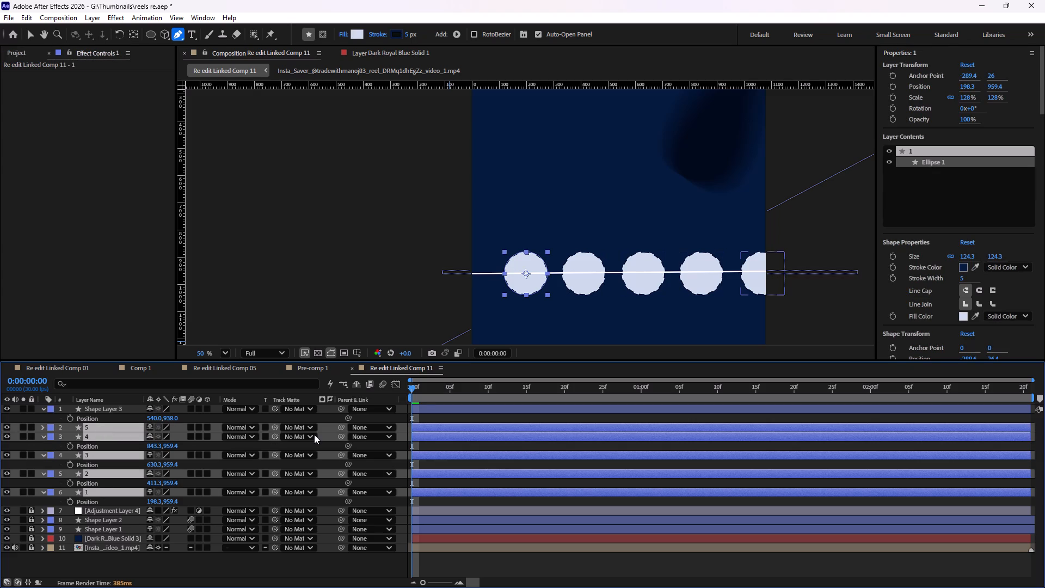
drag(342, 431, 101, 408)
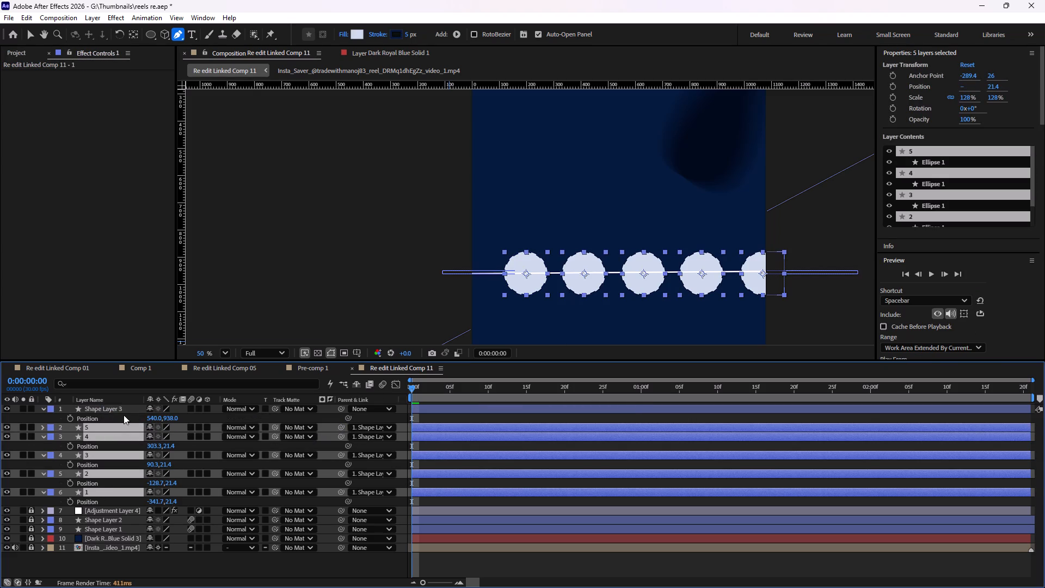
Move Shape Layer 3 below circle layer 1 so the line passes behind the circles.
click(119, 409)
drag(118, 409, 121, 499)
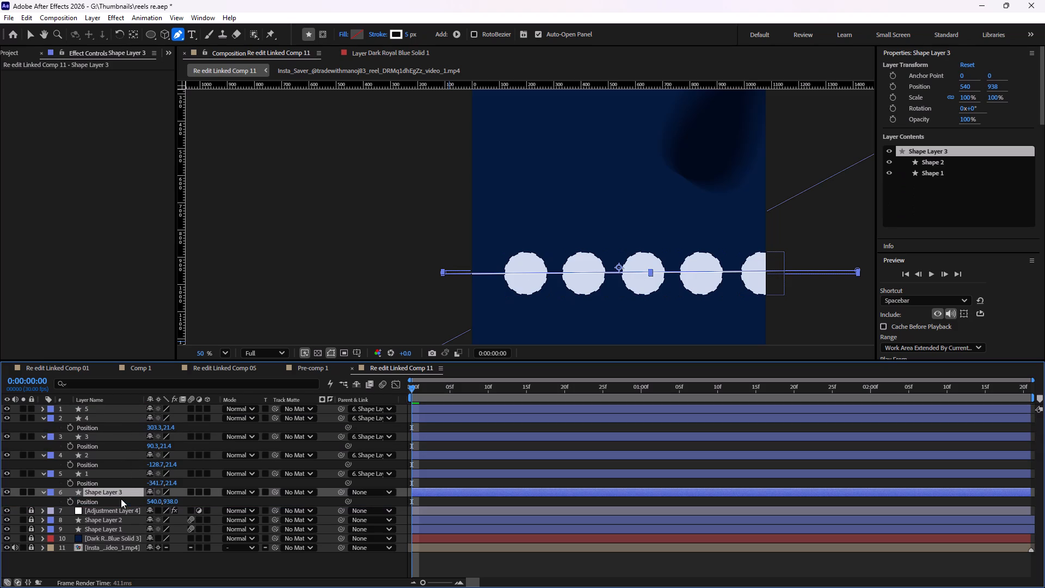
click(482, 560)
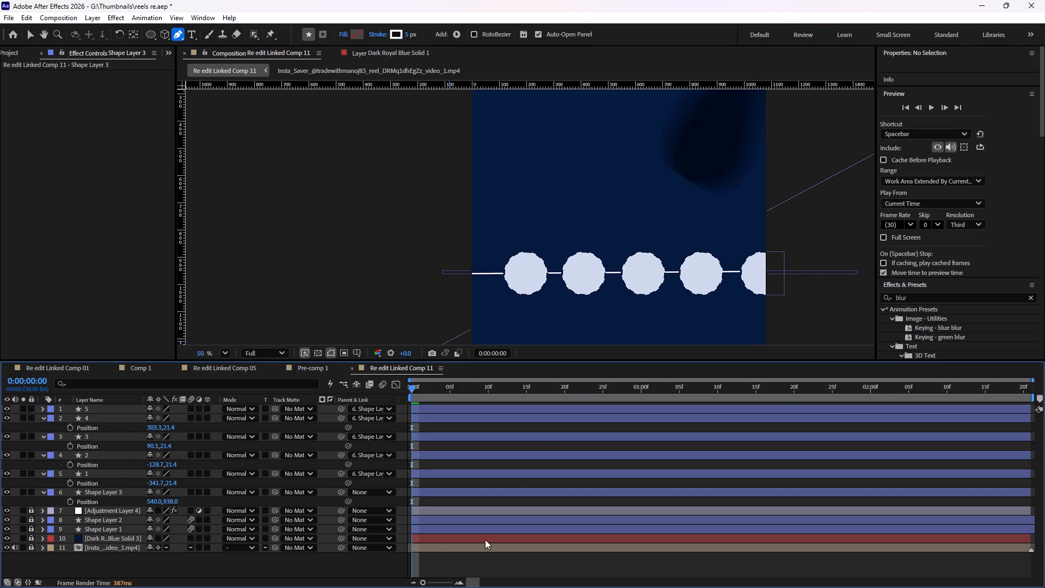
Set the stroke's Dash value to 0 for the ellipse in circle layer 1.
scroll(585, 280, up, 8)
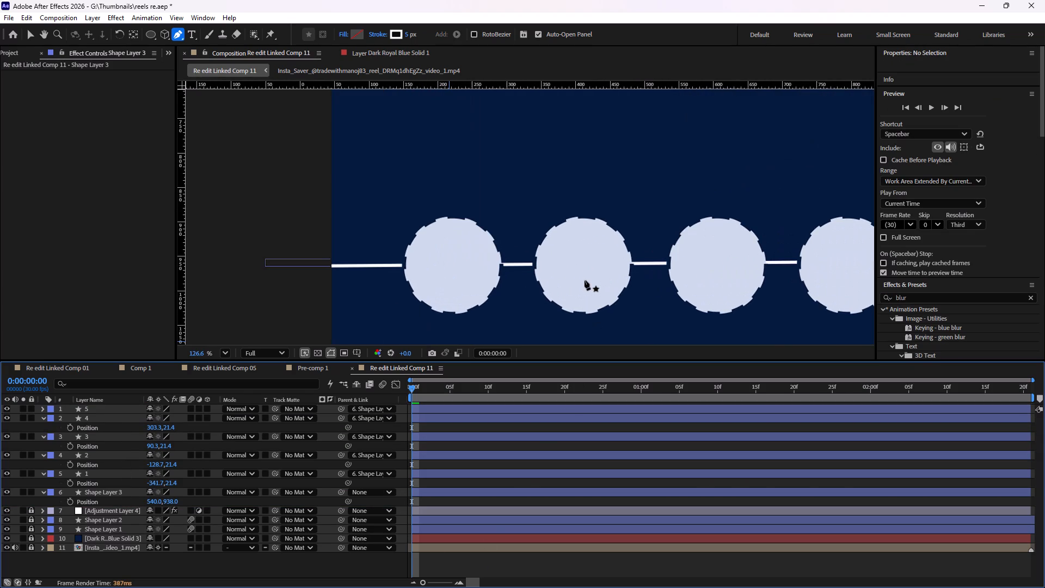
click(100, 490)
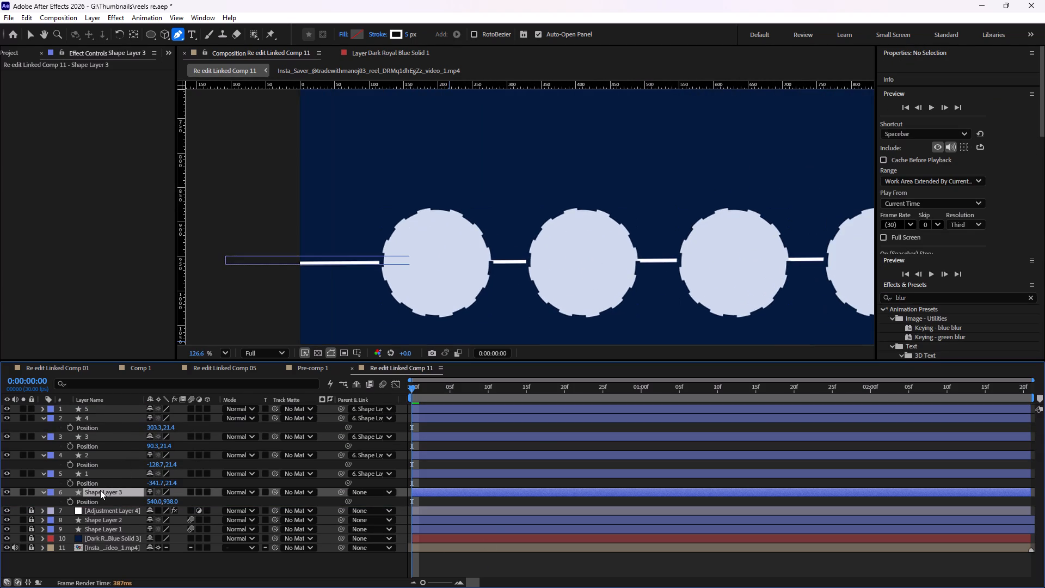
click(105, 471)
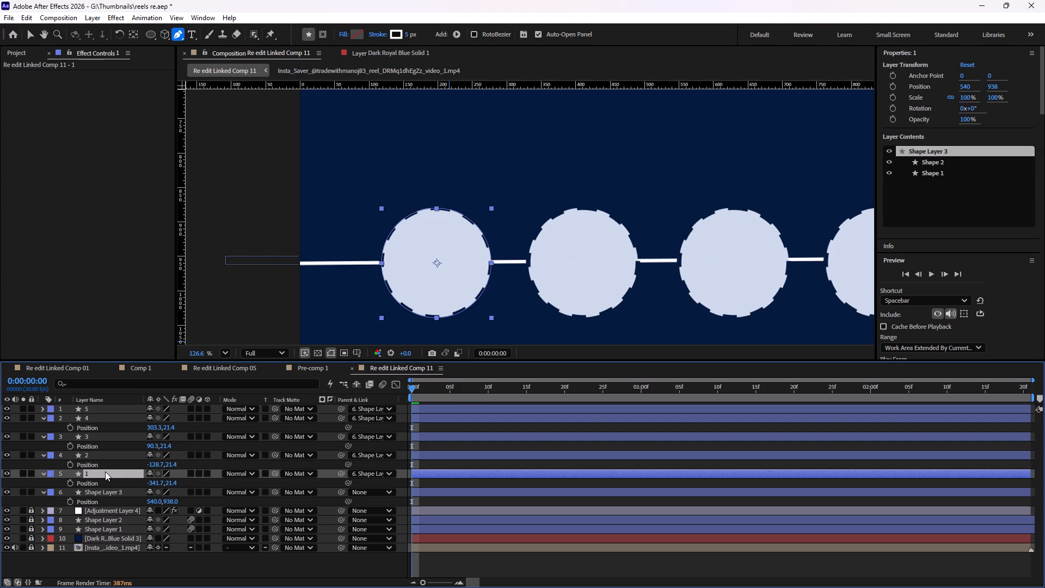
click(42, 477)
click(42, 477)
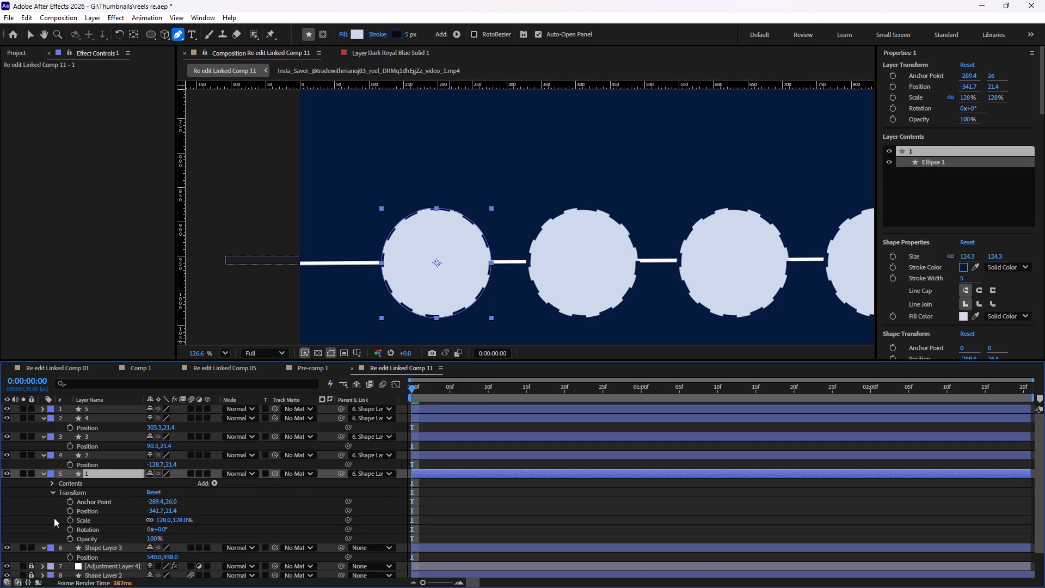
click(52, 484)
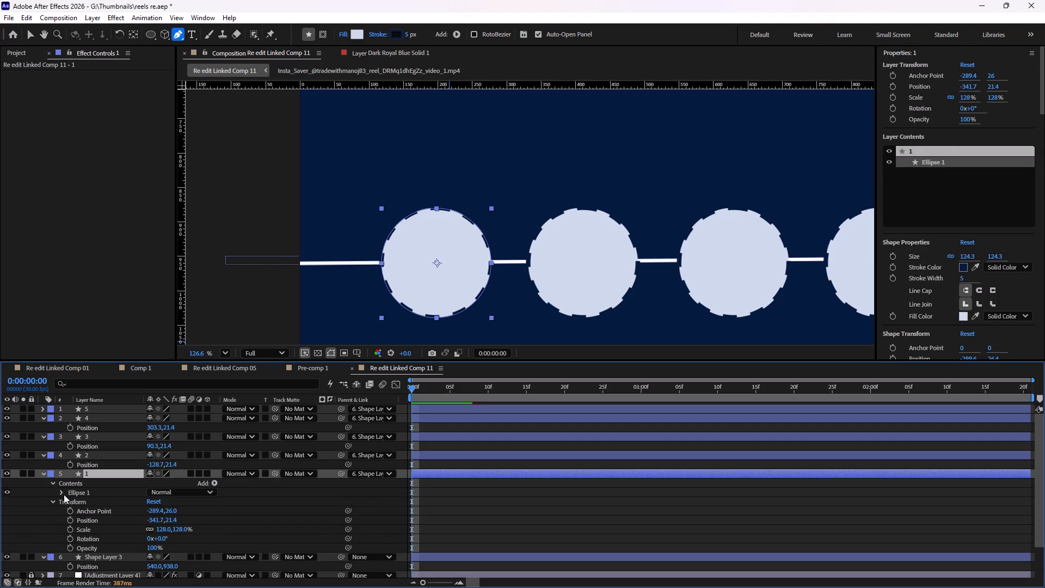
click(63, 494)
scroll(72, 507, down, 1)
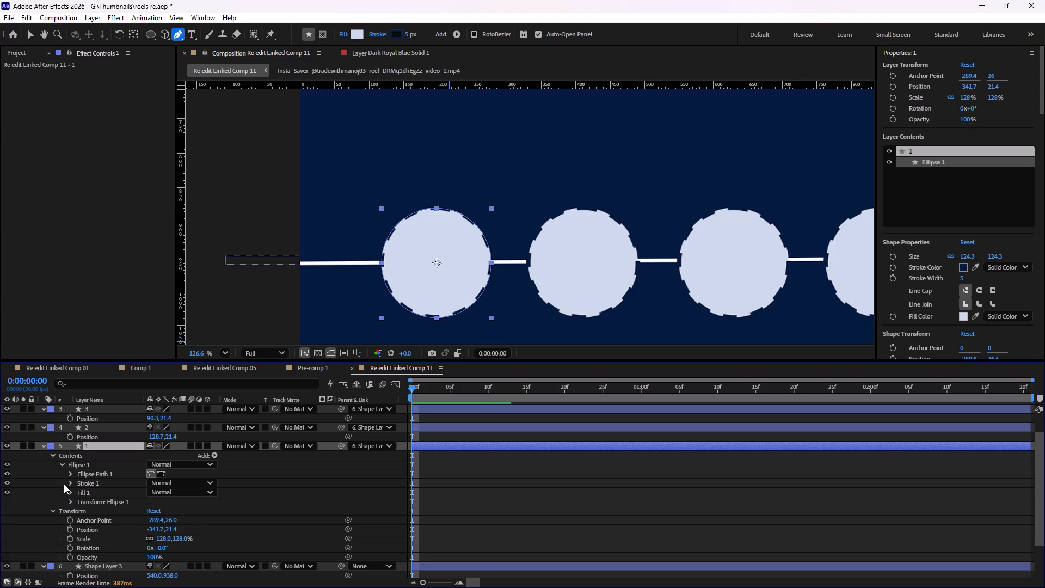
click(70, 482)
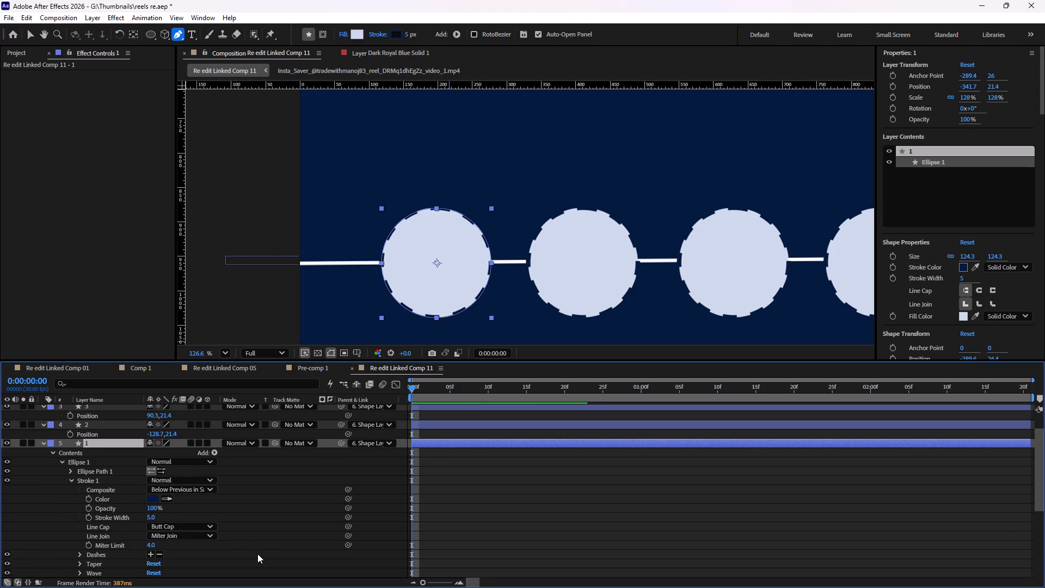
scroll(179, 554, down, 1)
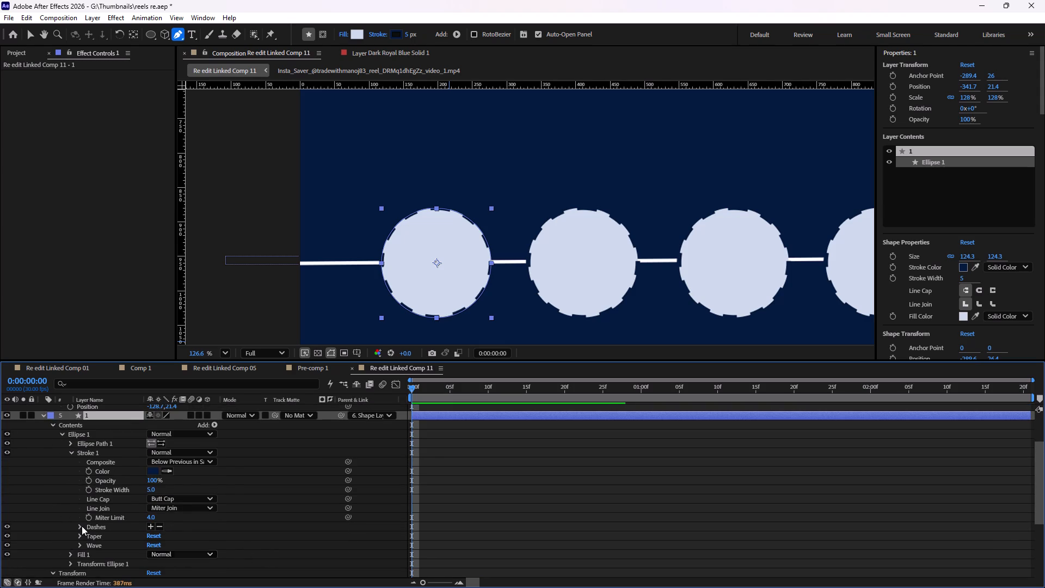
click(82, 526)
drag(150, 537, 136, 537)
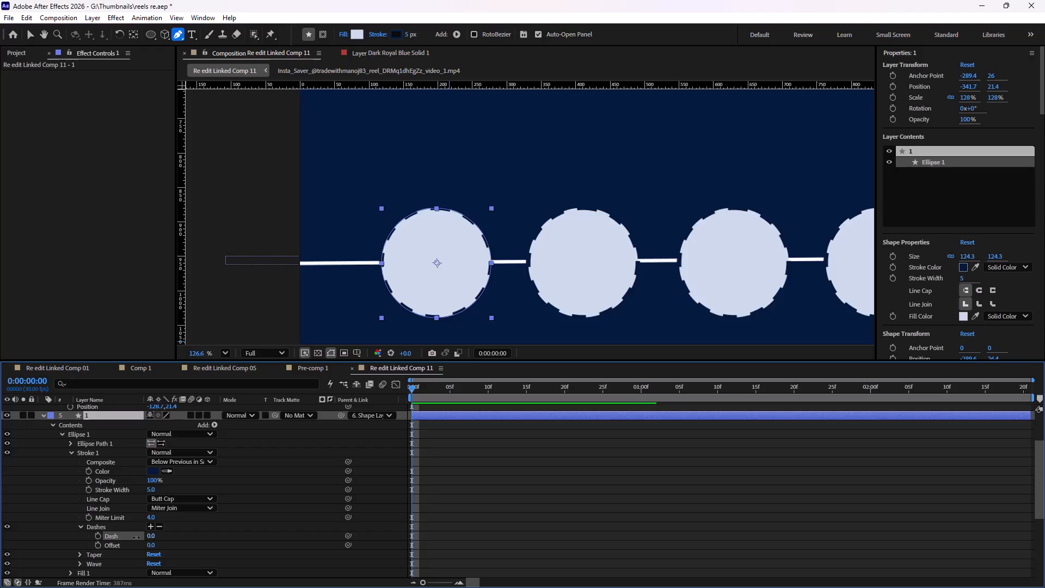
drag(136, 537, 115, 537)
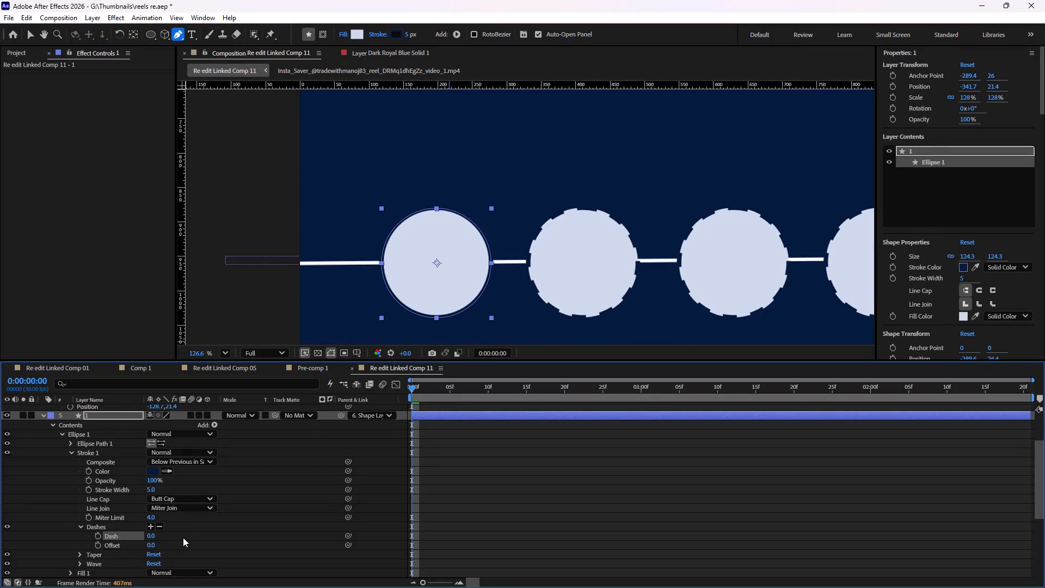
click(183, 537)
Set the stroke colour of circle layer 1 to black (000000) and collapse its properties.
scroll(406, 260, up, 3)
scroll(406, 265, down, 3)
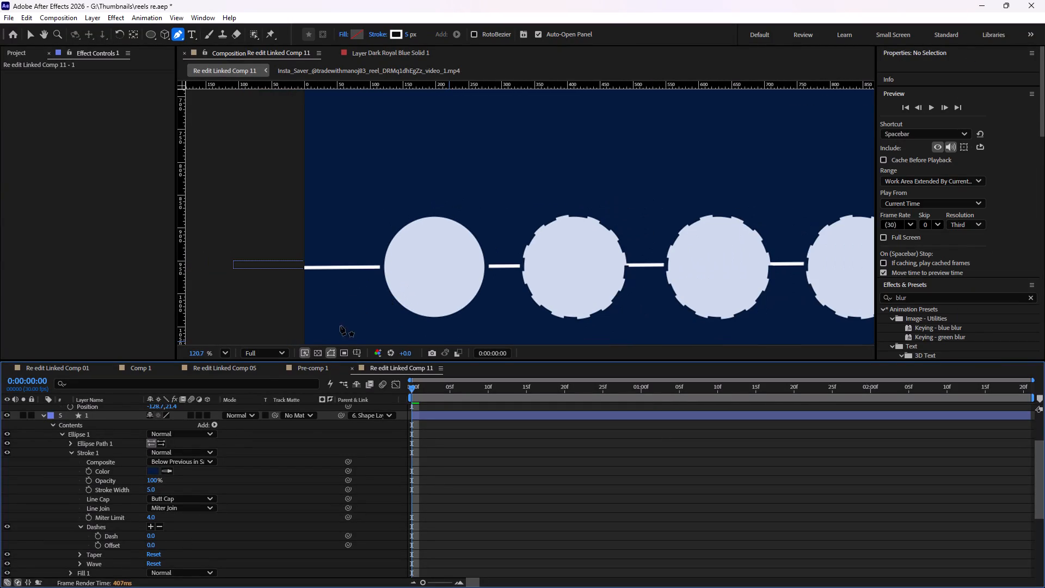
click(152, 469)
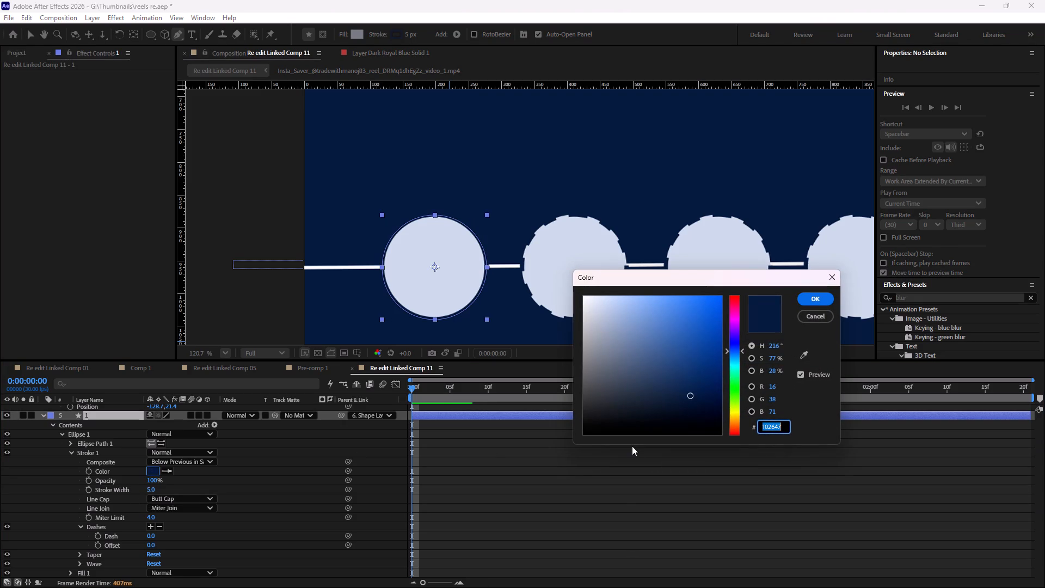
drag(689, 397, 683, 419)
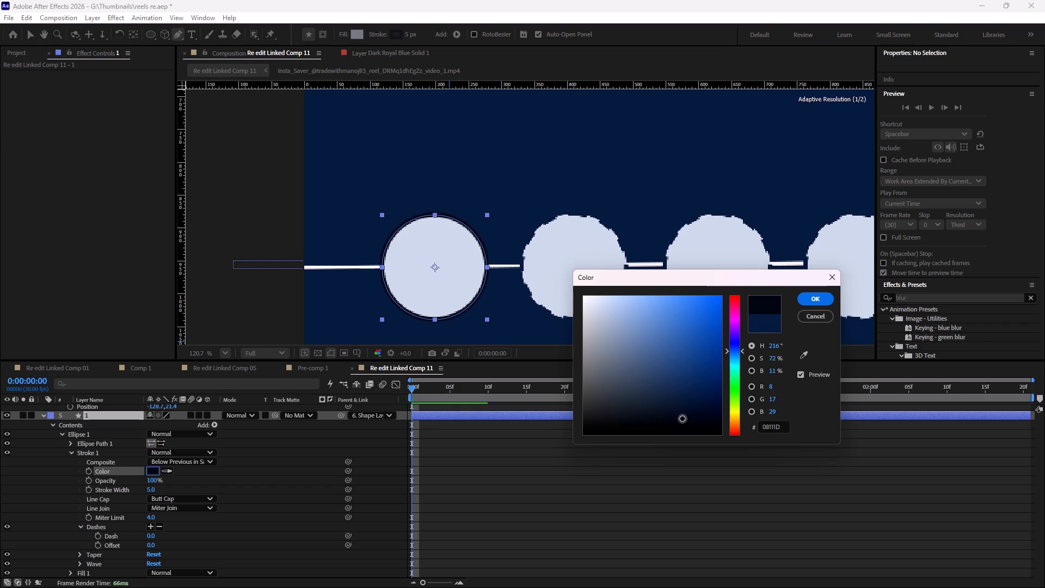
drag(618, 421, 585, 448)
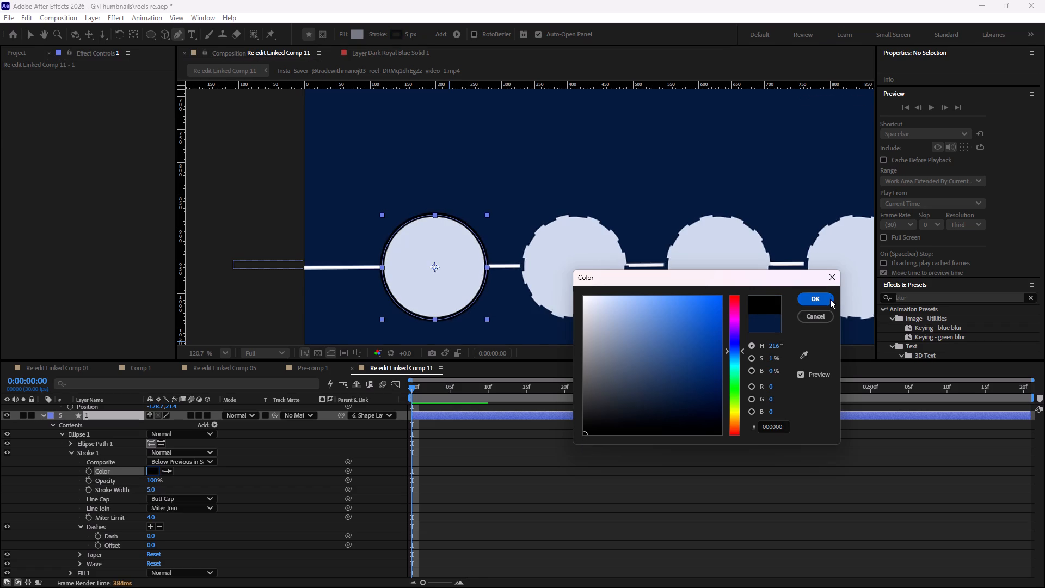
click(830, 299)
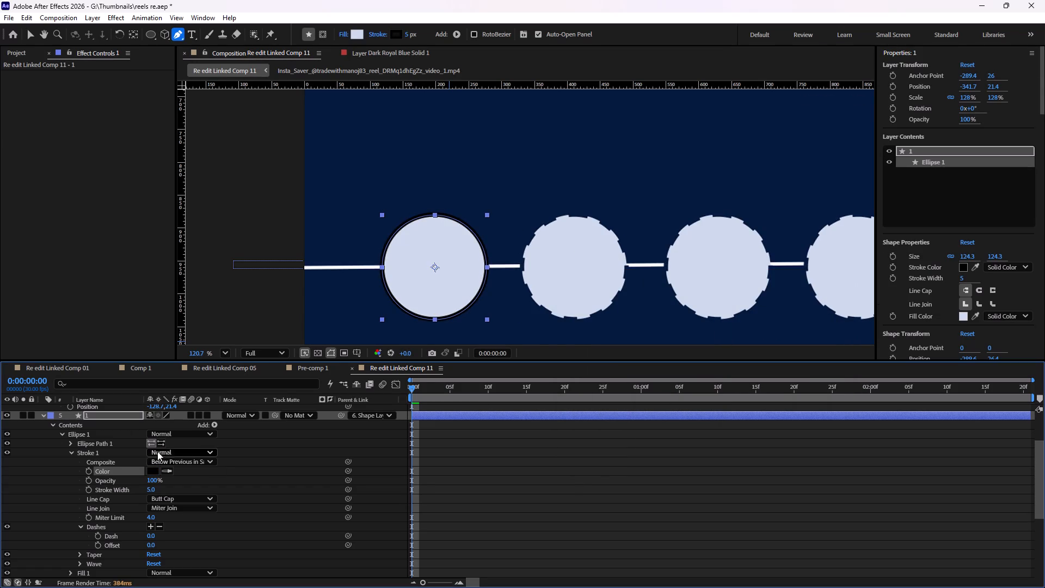
click(47, 417)
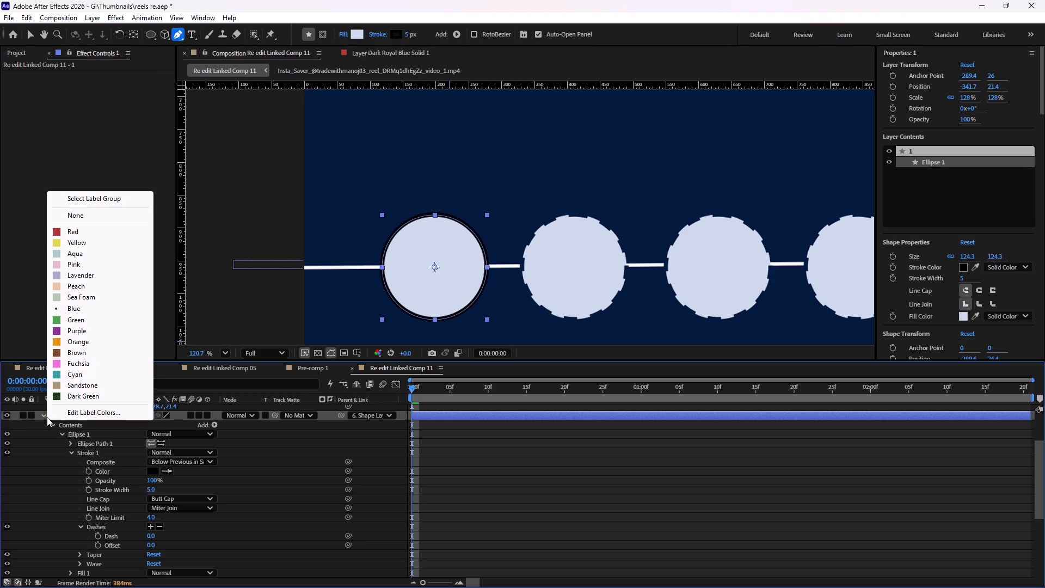
click(40, 418)
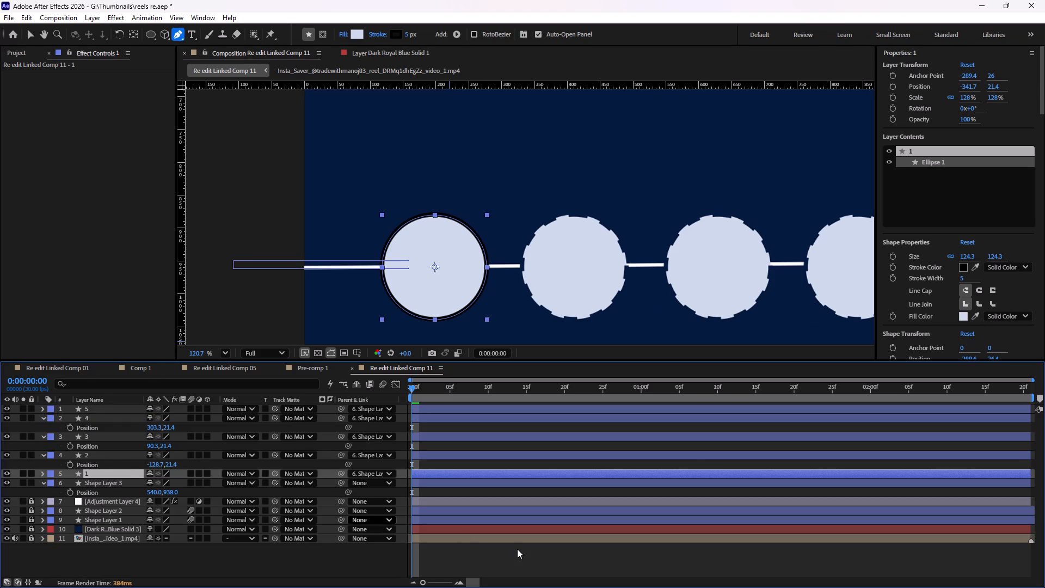
click(517, 549)
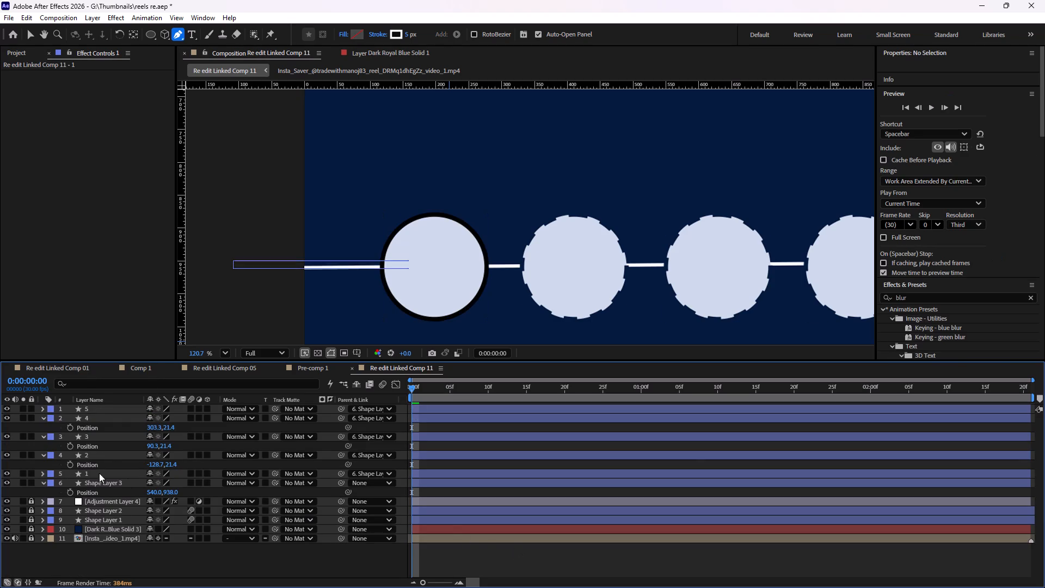
Set the Stroke Width of the ellipse in circle layer 1 to 2 and collapse the layer's properties.
click(85, 475)
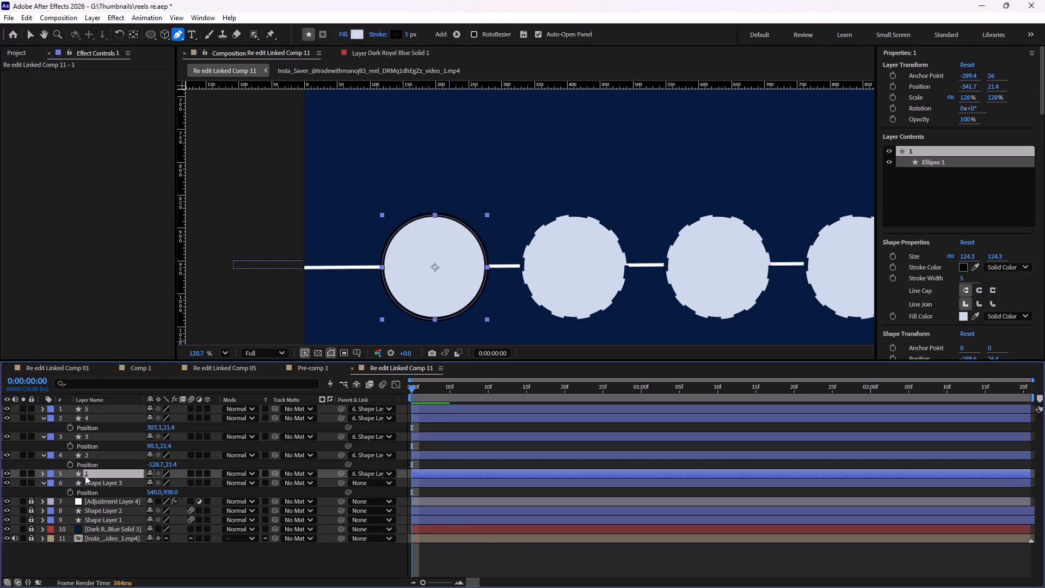
click(44, 475)
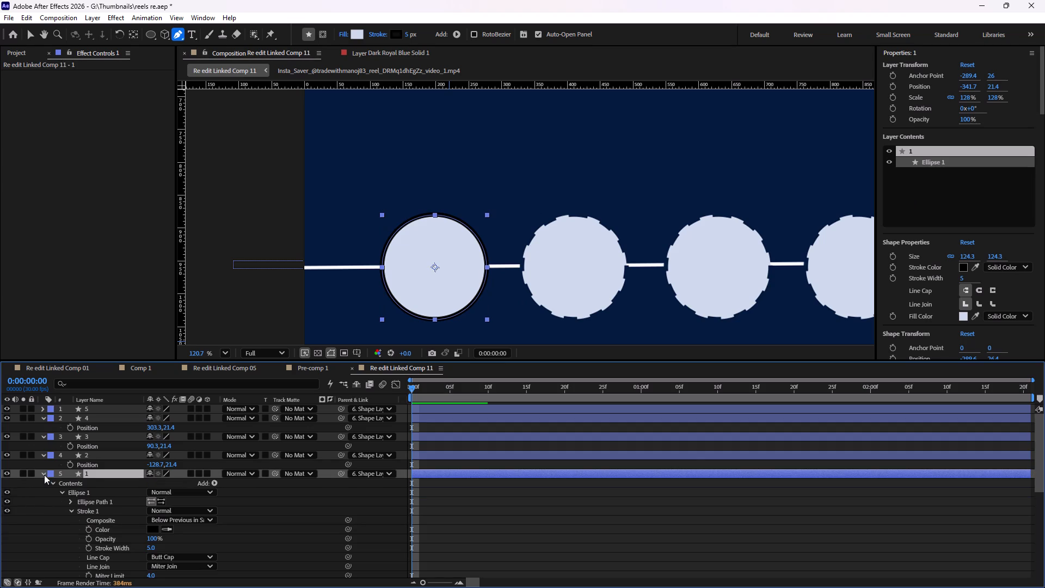
scroll(265, 535, down, 4)
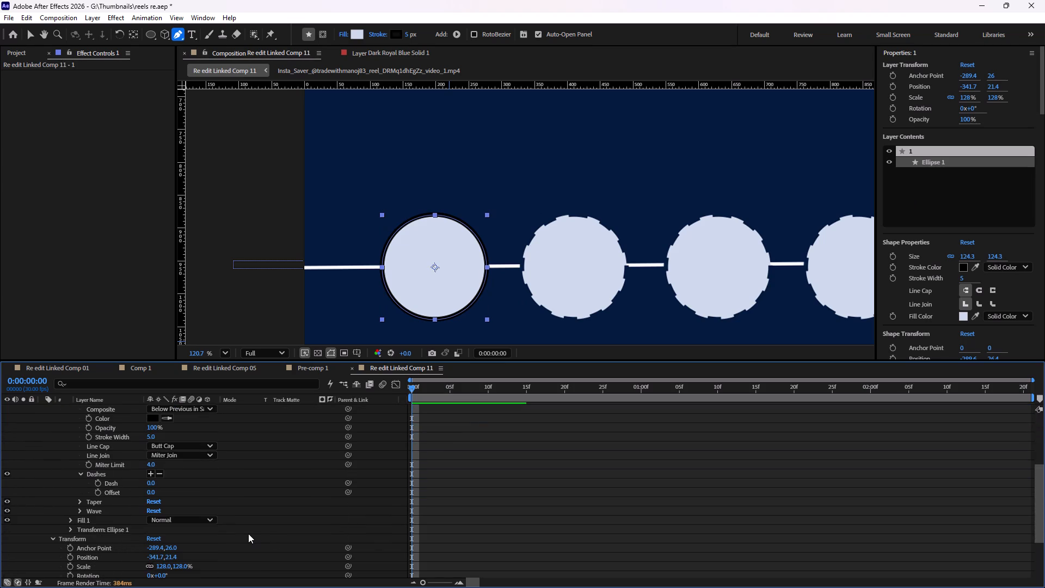
scroll(92, 521, up, 4)
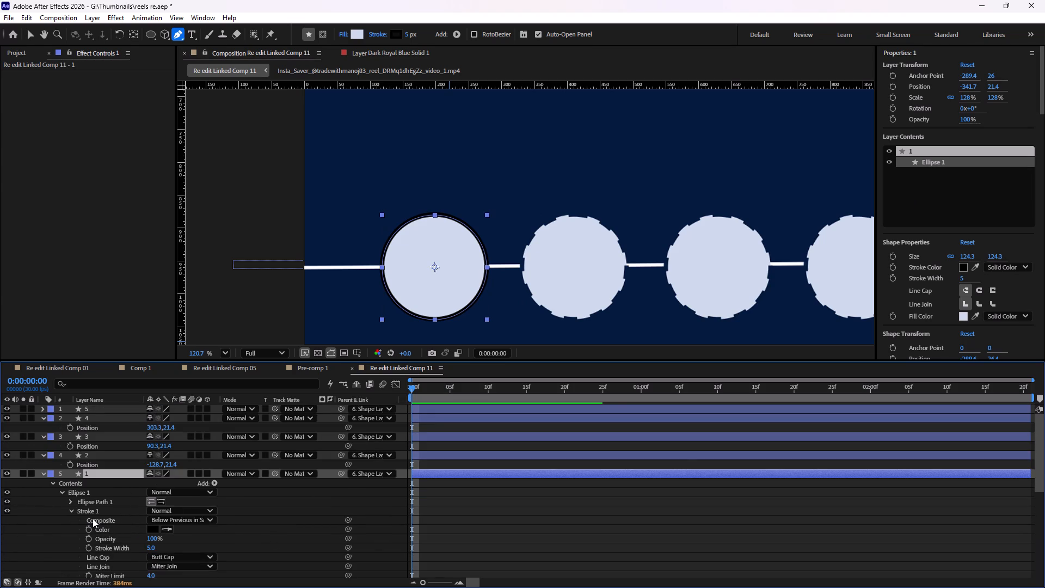
scroll(113, 517, down, 1)
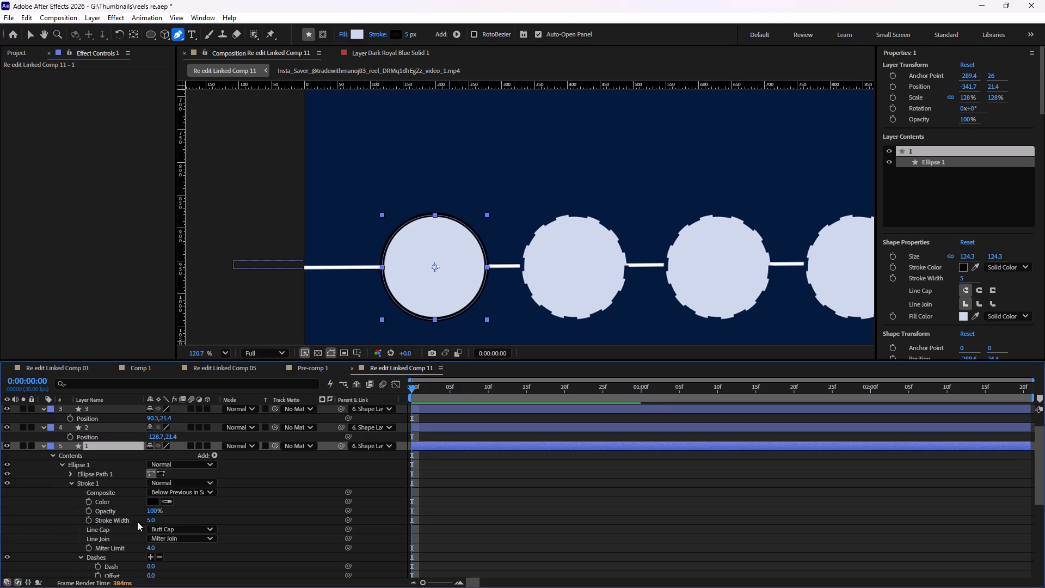
click(154, 522)
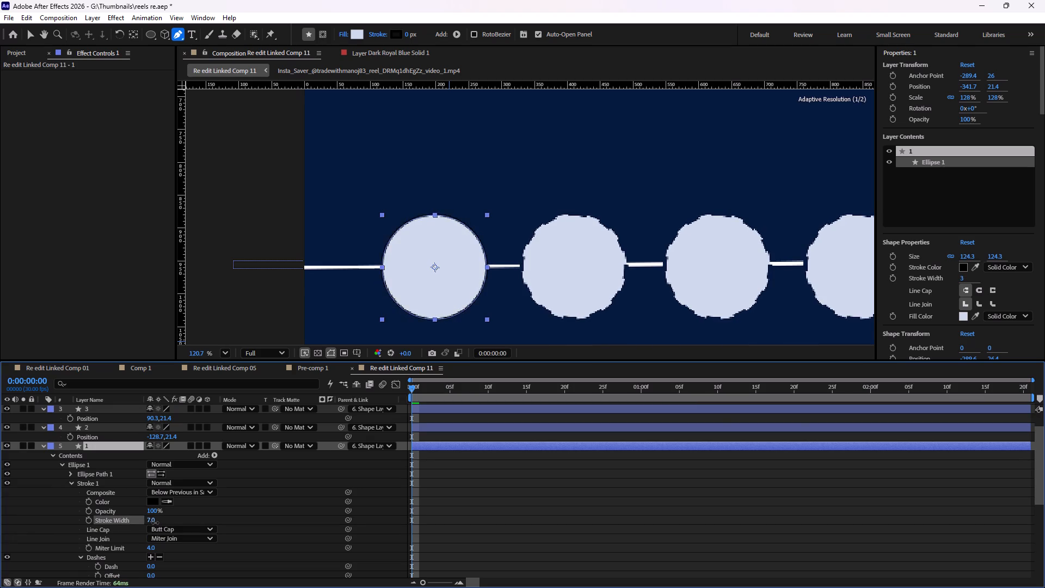
click(210, 520)
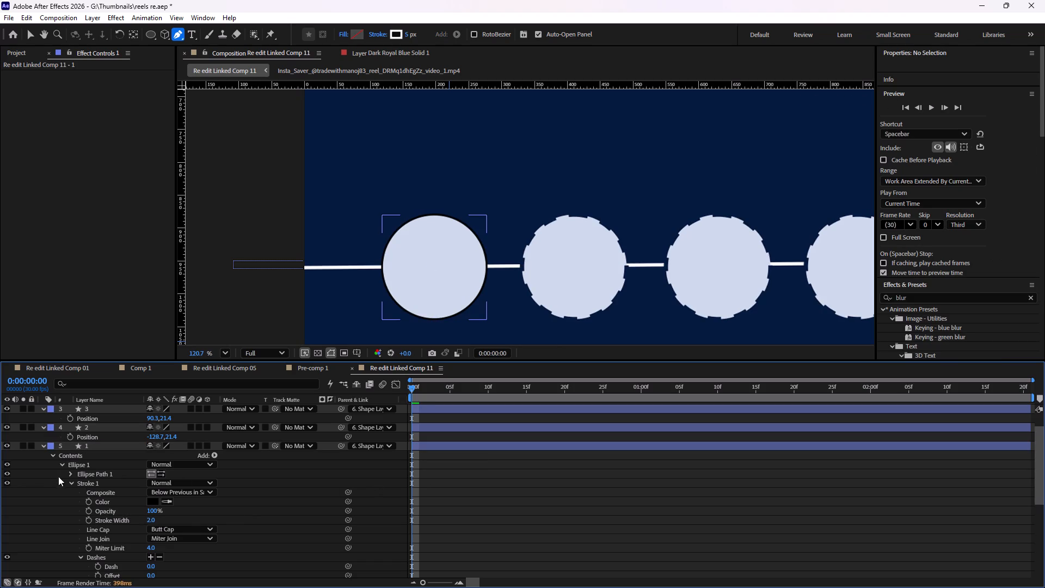
click(41, 448)
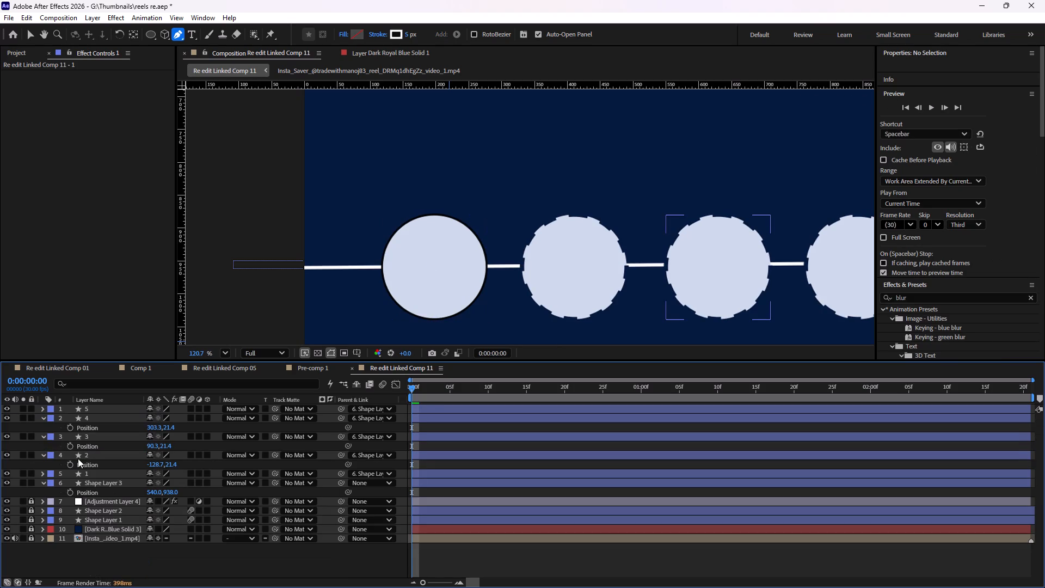
Set the stroke's Dash value to 0 for the ellipse in circle layer 2.
click(90, 456)
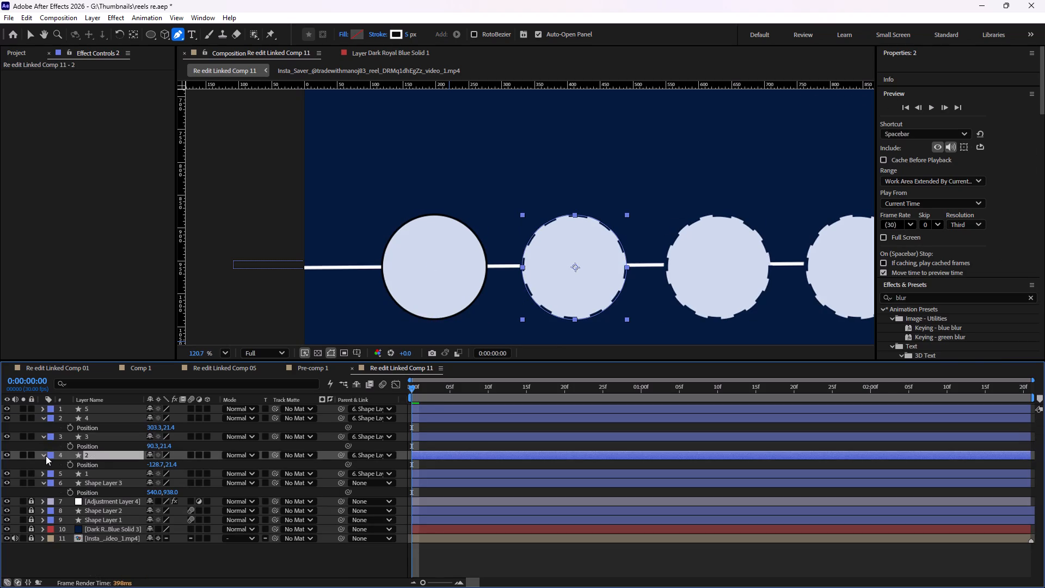
click(46, 456)
click(46, 456)
click(46, 456)
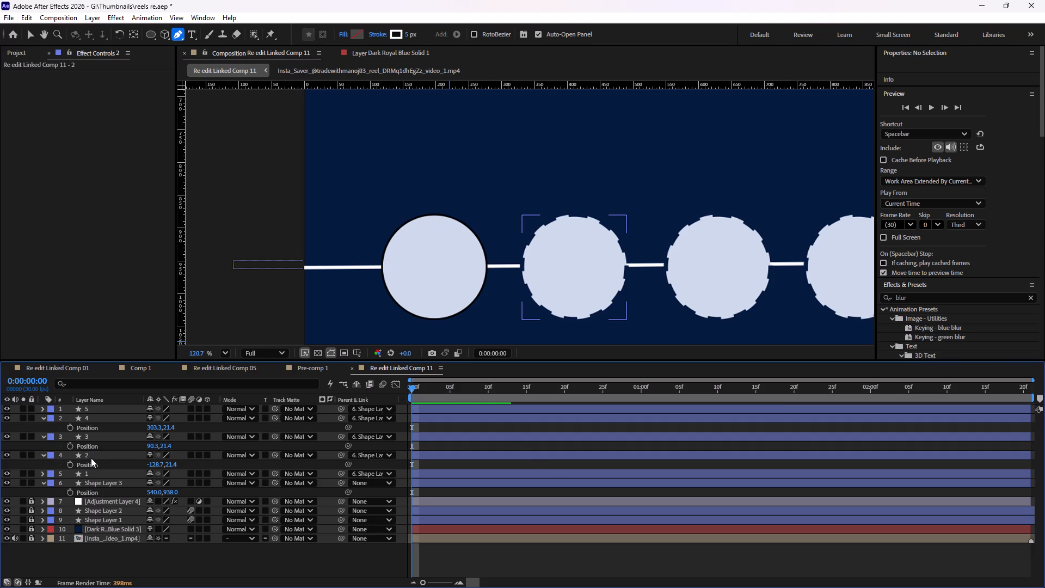
scroll(421, 318, down, 6)
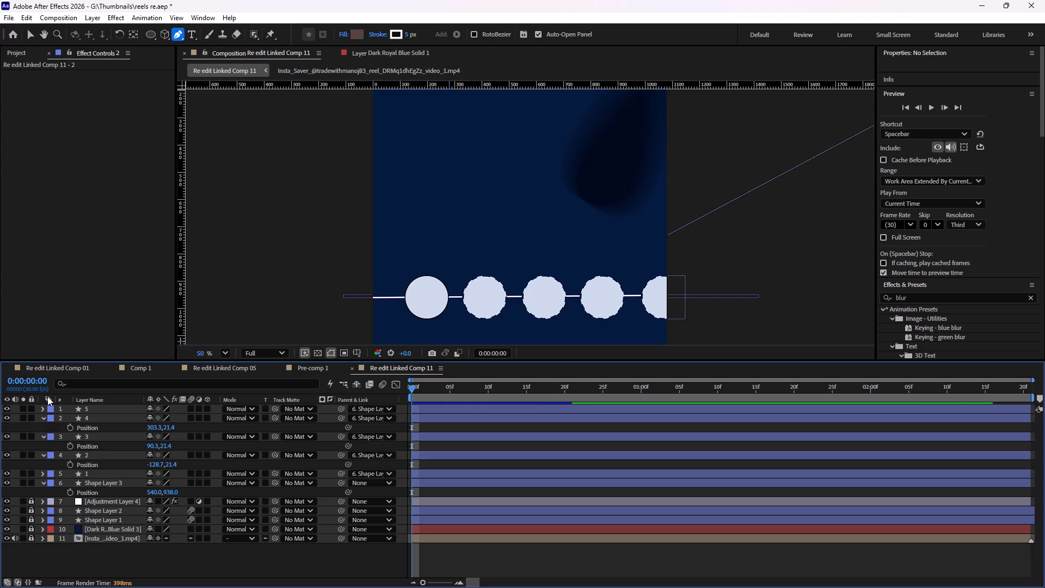
click(46, 457)
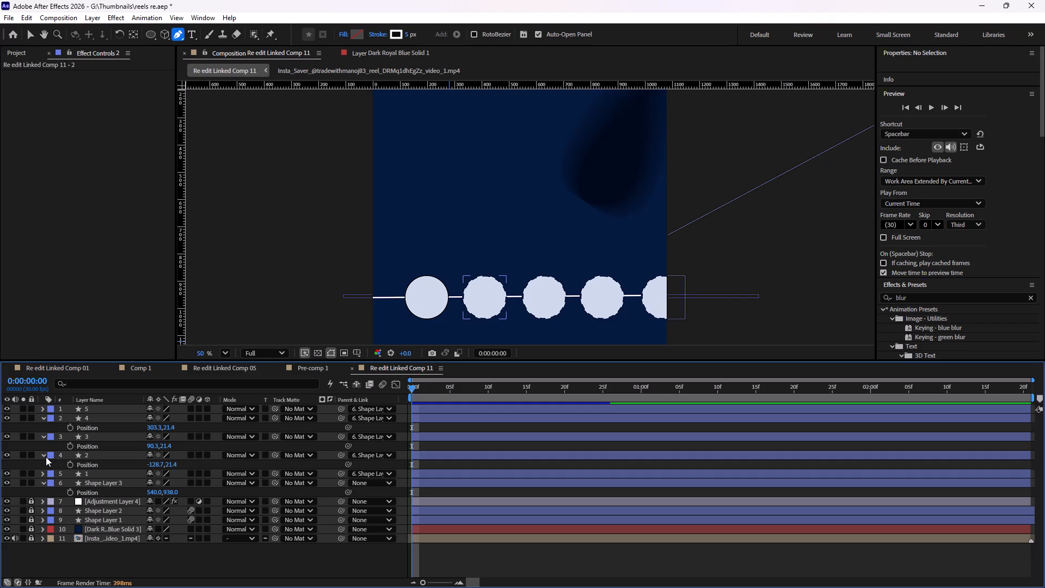
click(46, 456)
click(46, 454)
click(45, 454)
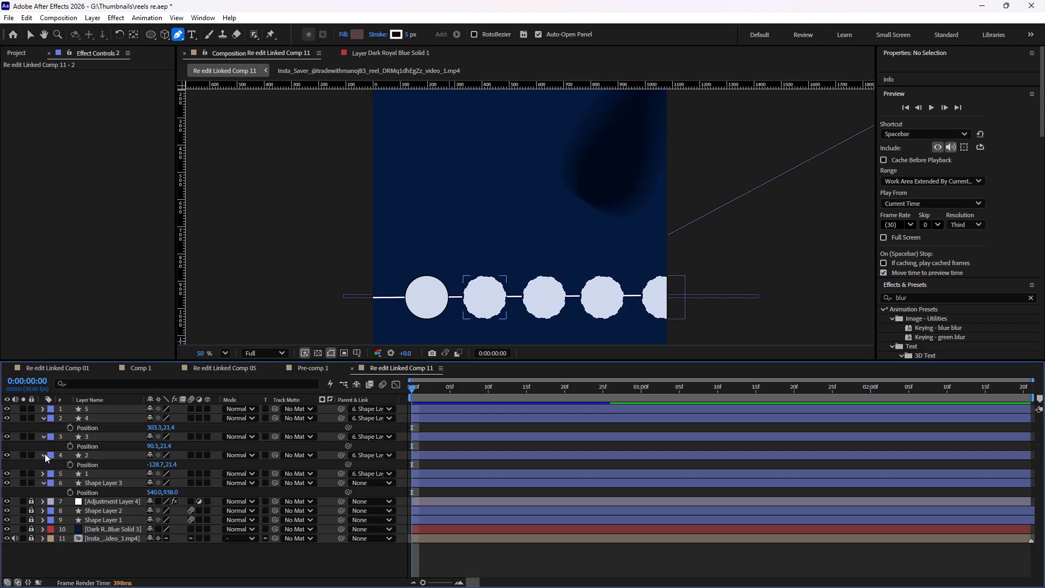
click(45, 454)
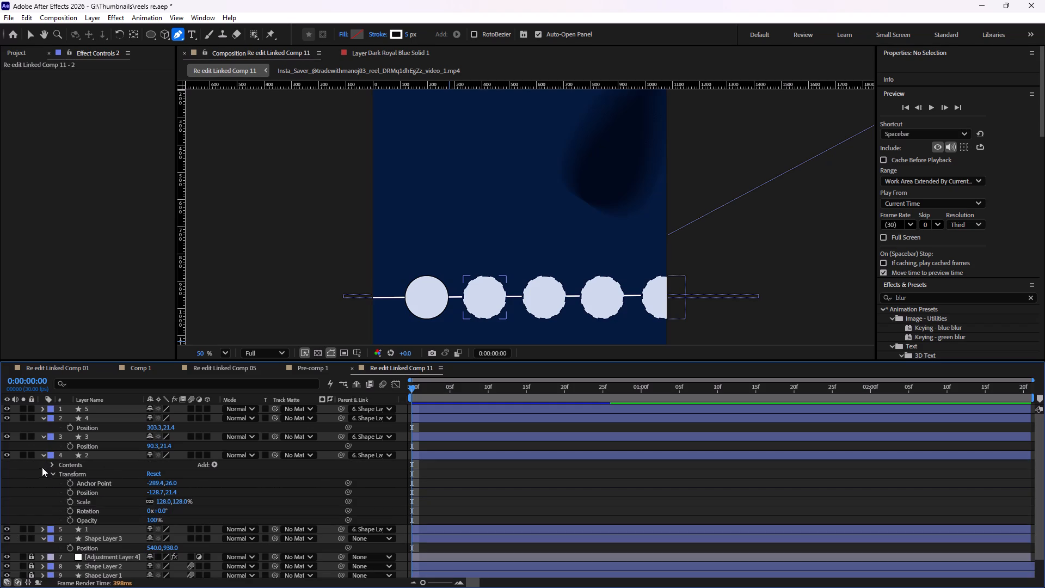
click(53, 463)
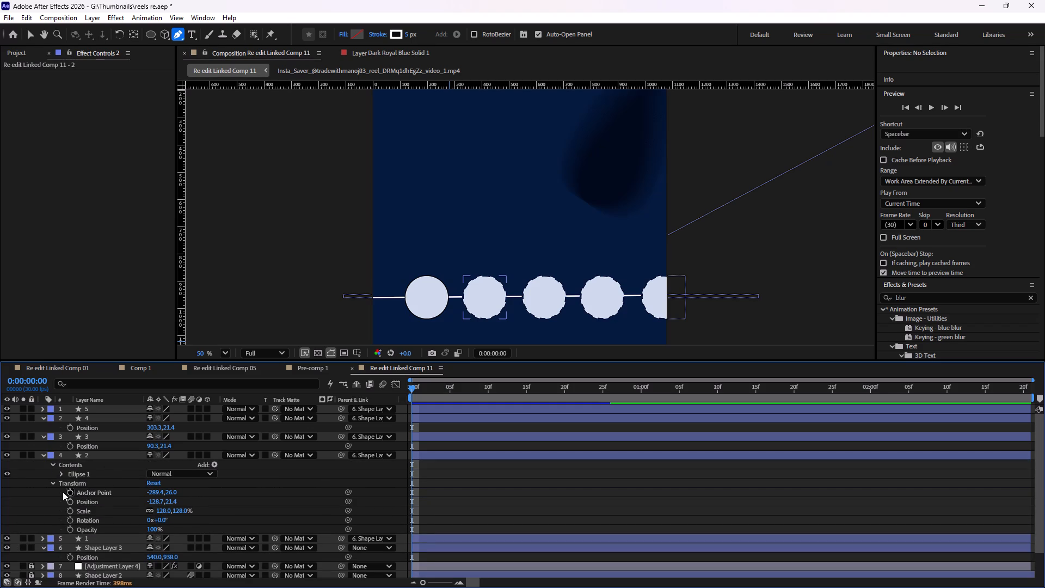
click(58, 470)
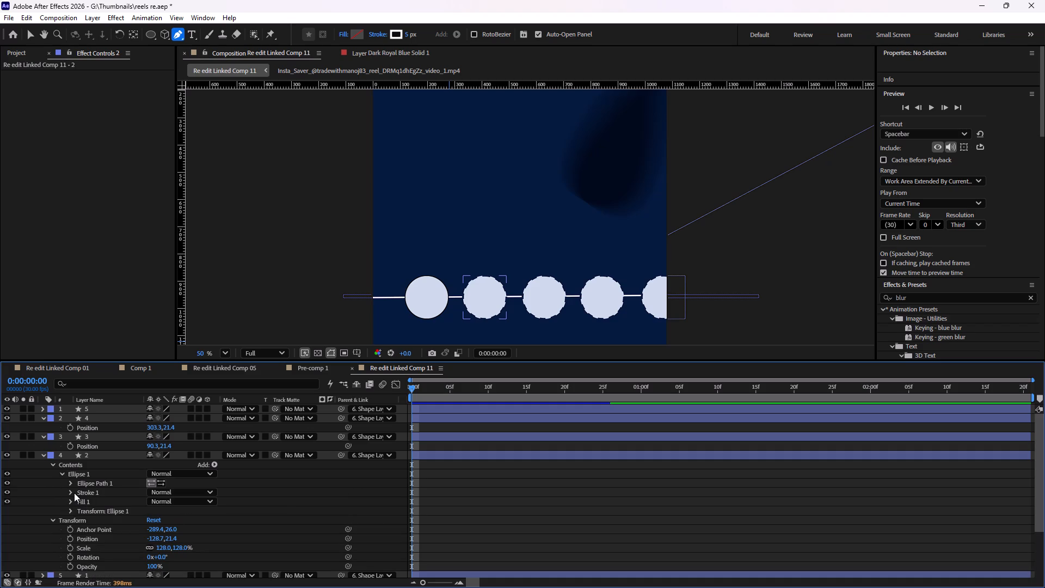
click(72, 492)
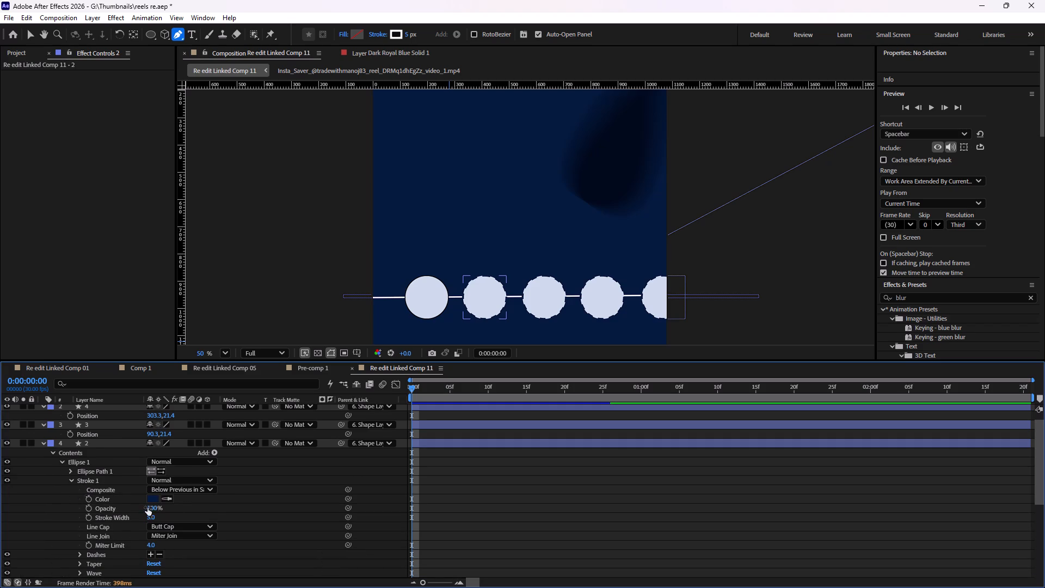
click(81, 555)
scroll(84, 538, down, 2)
drag(153, 509, 143, 510)
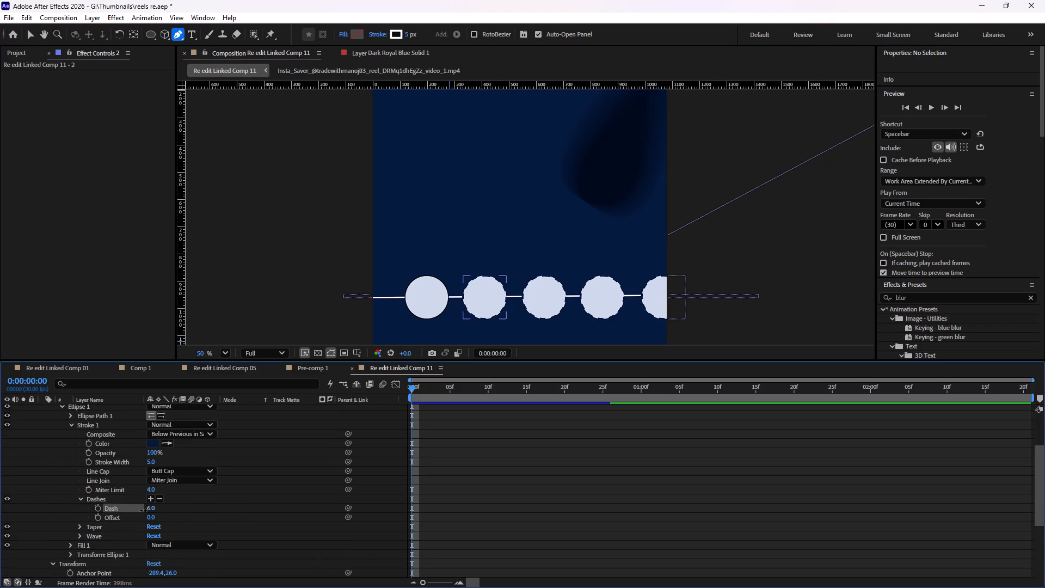
drag(143, 510, 91, 512)
Give circle layer 2 a black (000000) stroke with a width of 2 and collapse its properties.
click(150, 444)
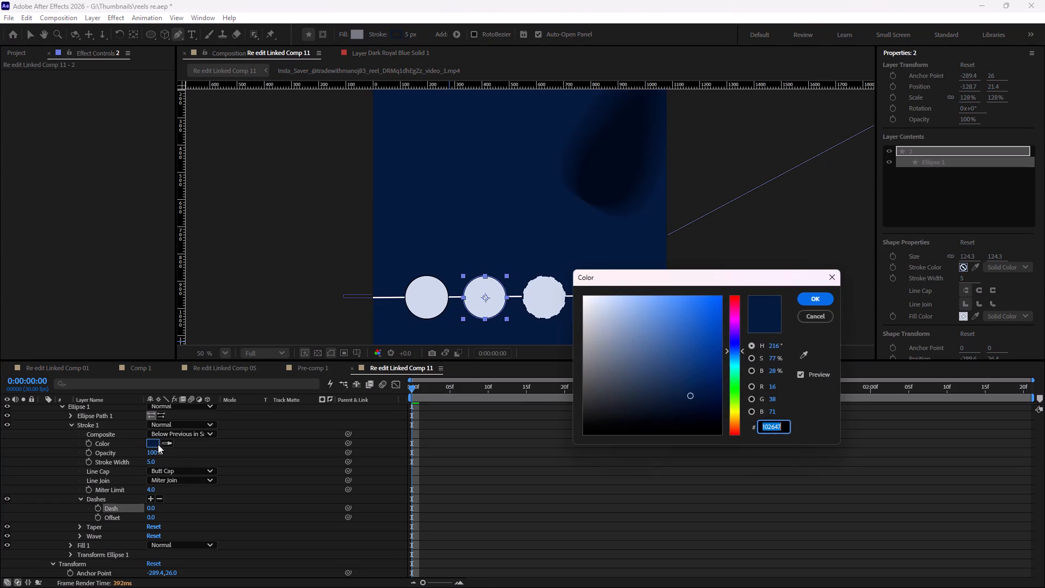
drag(618, 395, 552, 461)
click(823, 300)
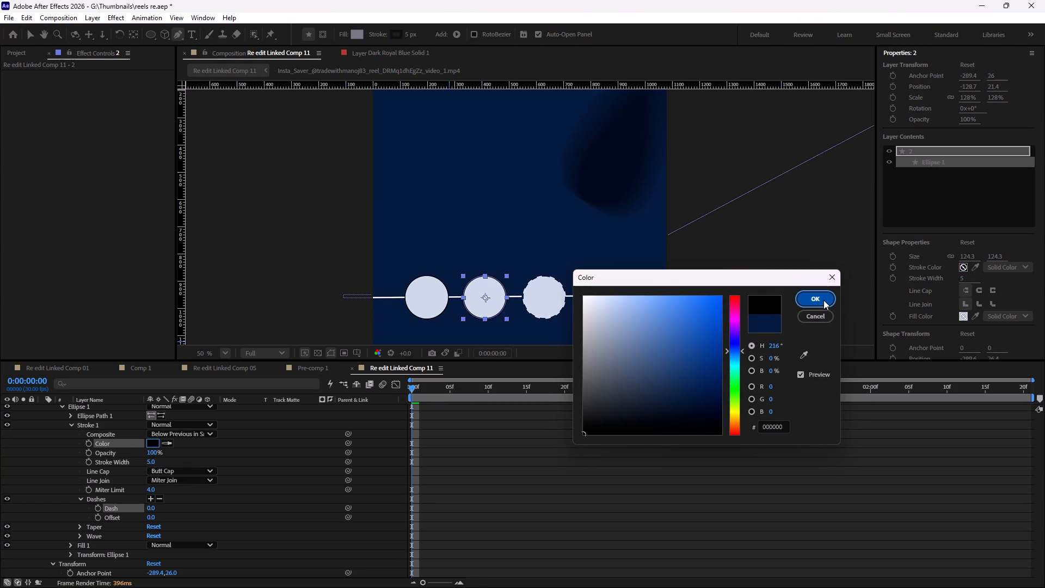
click(154, 464)
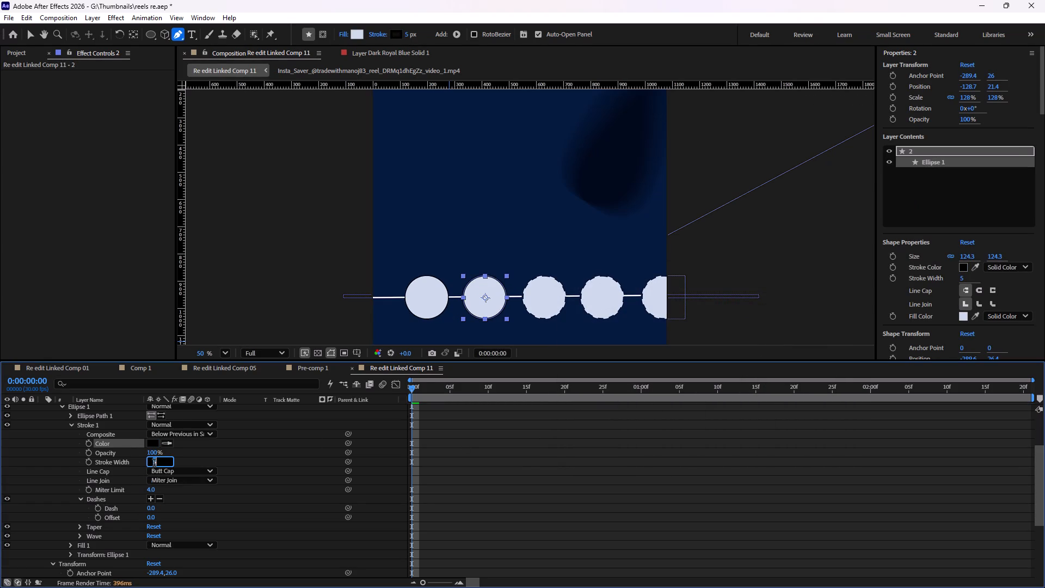
key(BackSpace)
key(2)
key(Return)
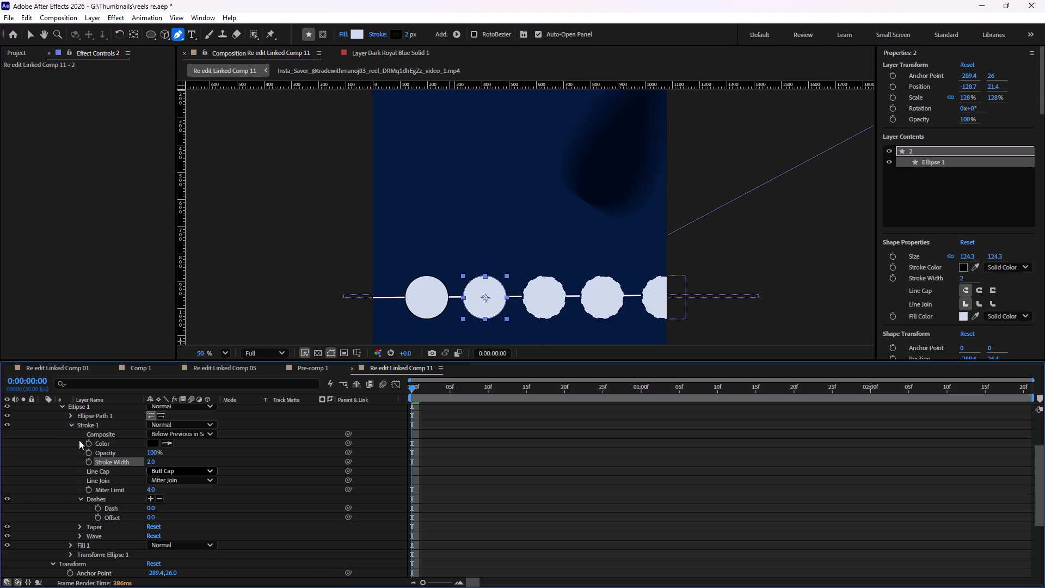
scroll(80, 448, up, 4)
click(42, 456)
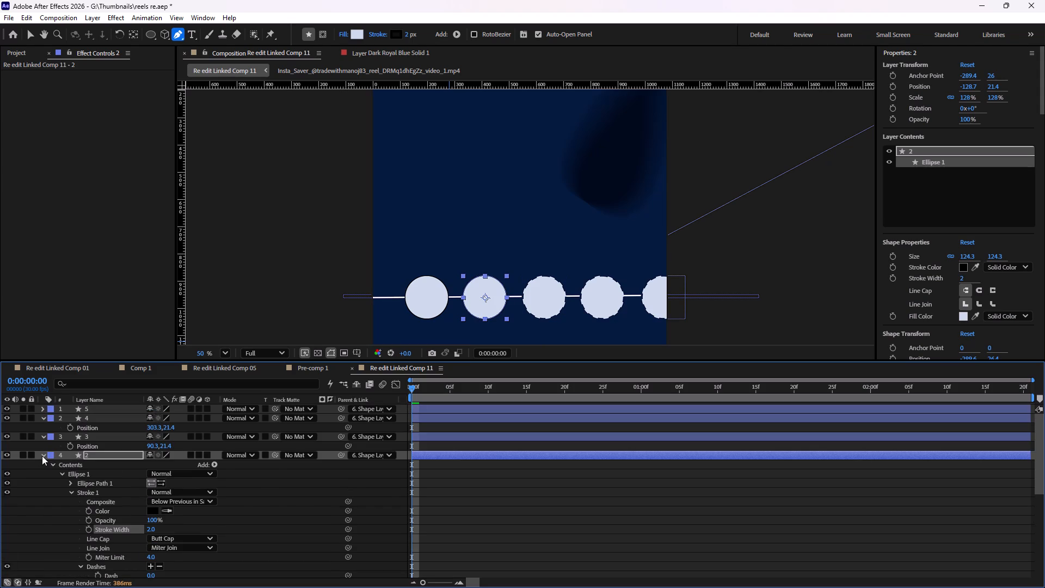
Give the ellipse in circle layer 3 a black stroke with a Stroke Width of 2.
click(45, 438)
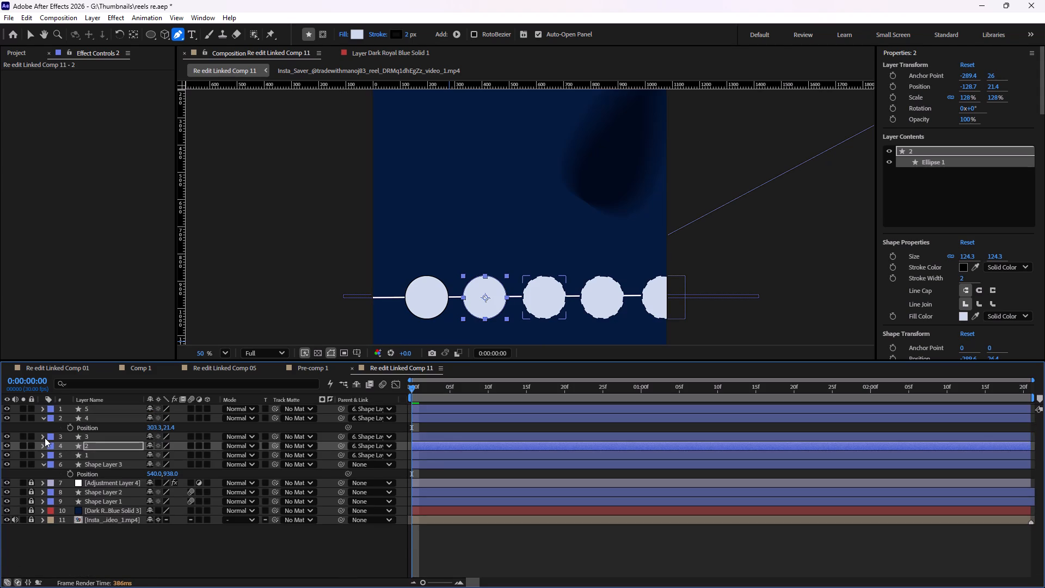
click(45, 438)
click(52, 448)
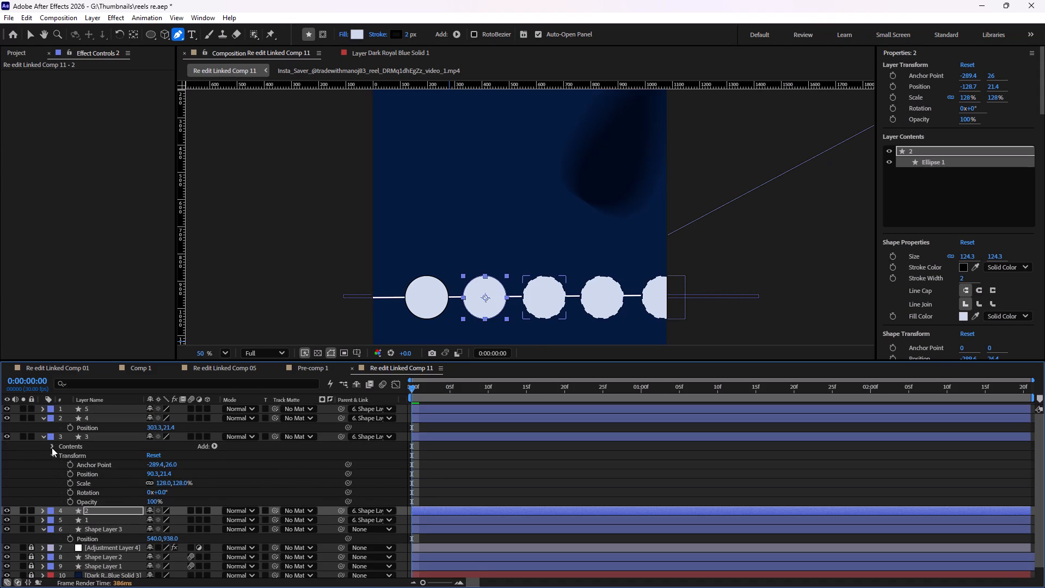
click(64, 455)
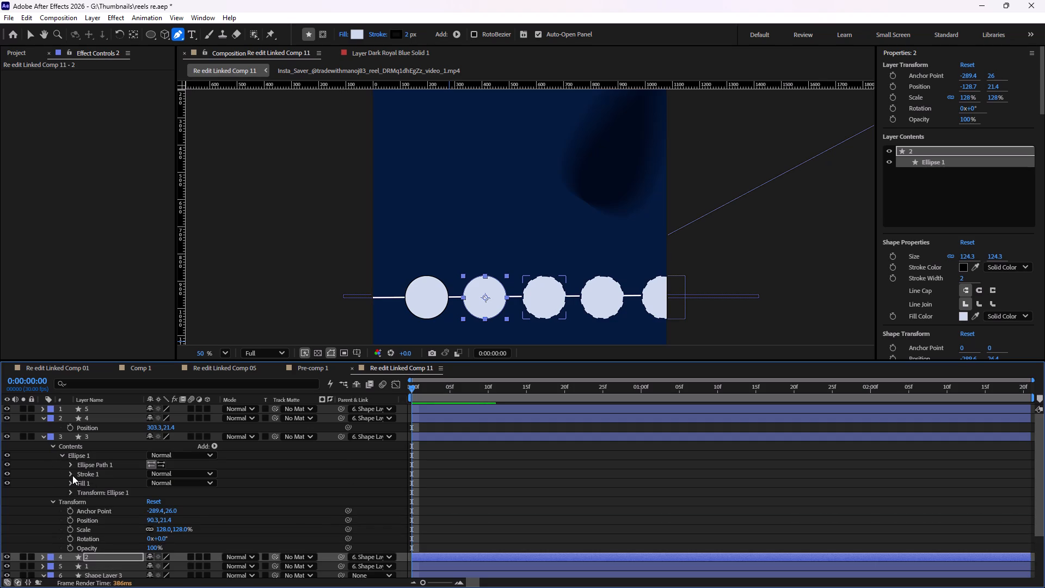
click(72, 475)
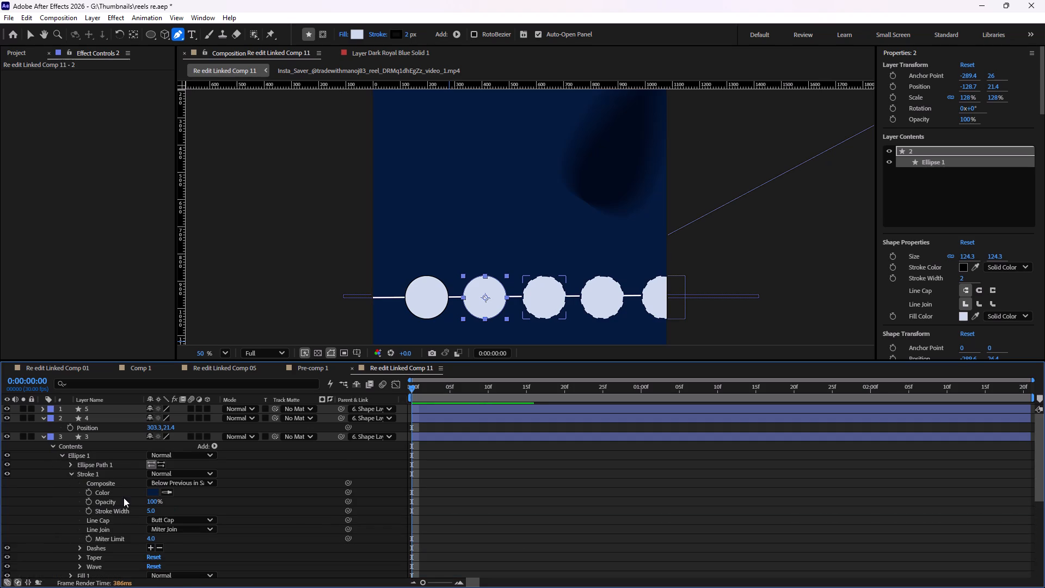
click(154, 493)
drag(639, 393, 623, 407)
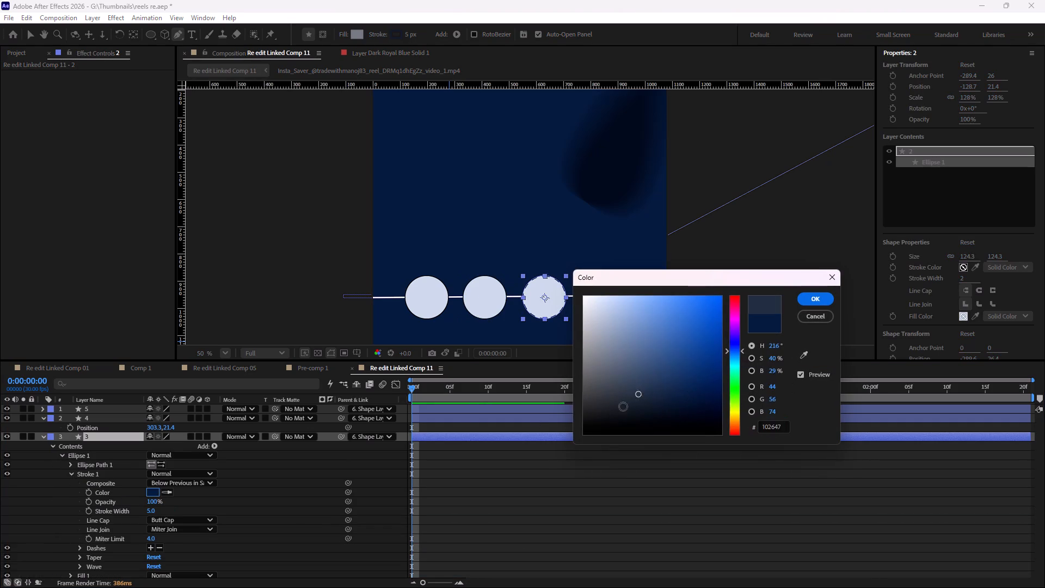
drag(623, 407, 538, 464)
click(829, 297)
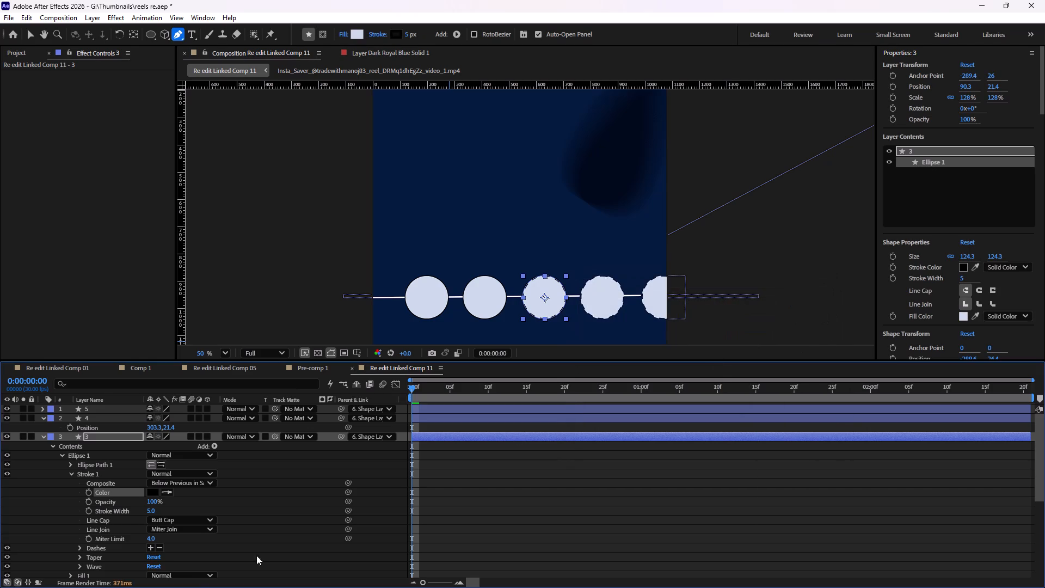
click(150, 510)
key(BackSpace)
key(2)
key(Return)
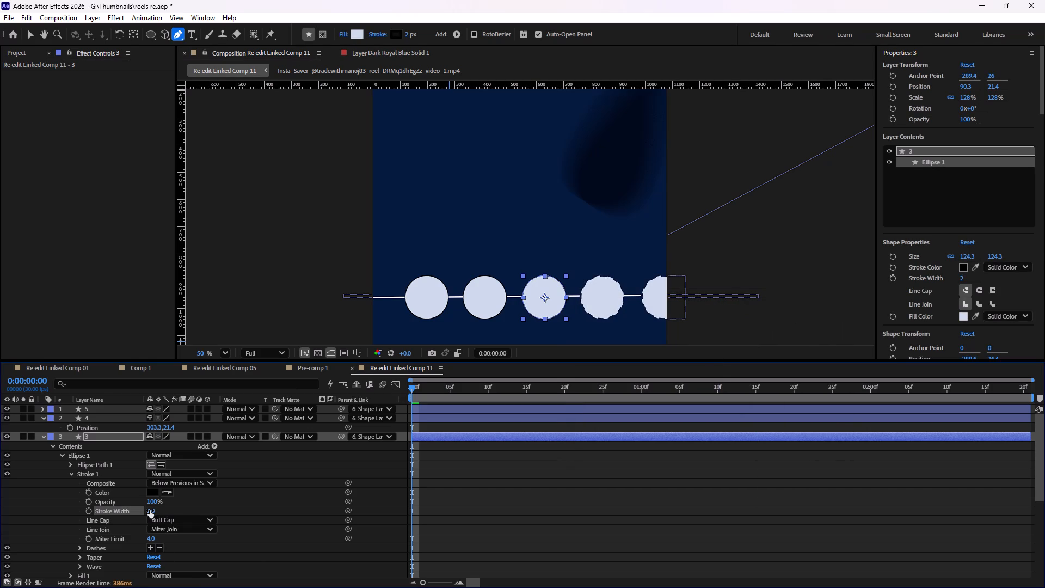
Set the stroke's Dash value to 0 for circle layer 3 and collapse its properties.
click(76, 549)
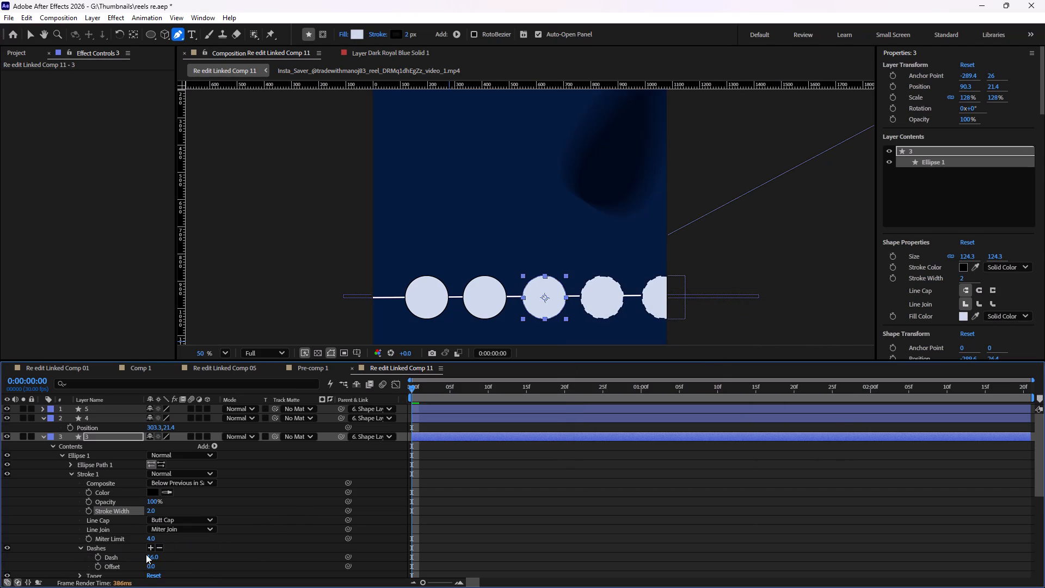
drag(150, 556, 77, 556)
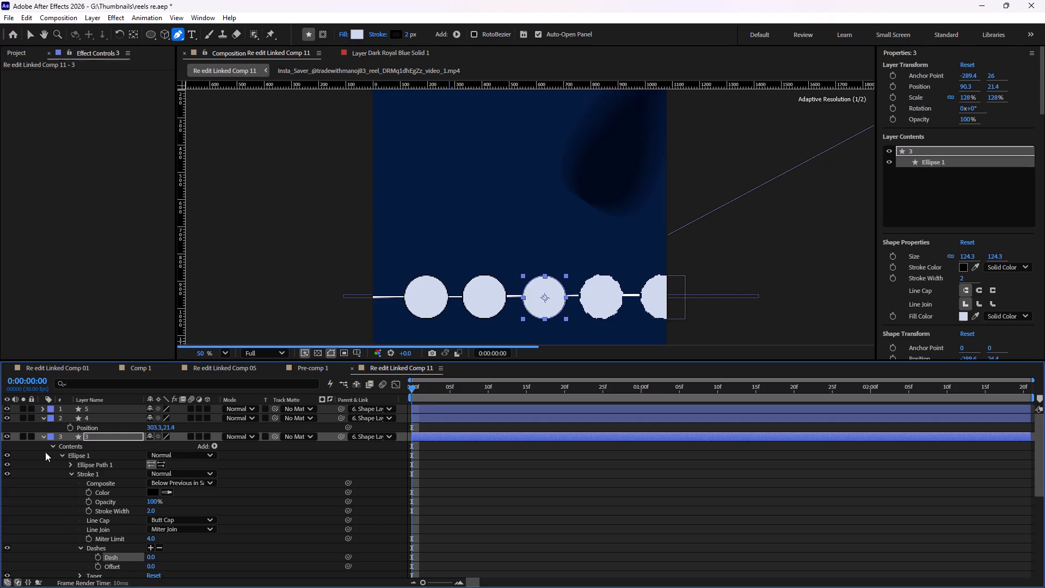
click(44, 438)
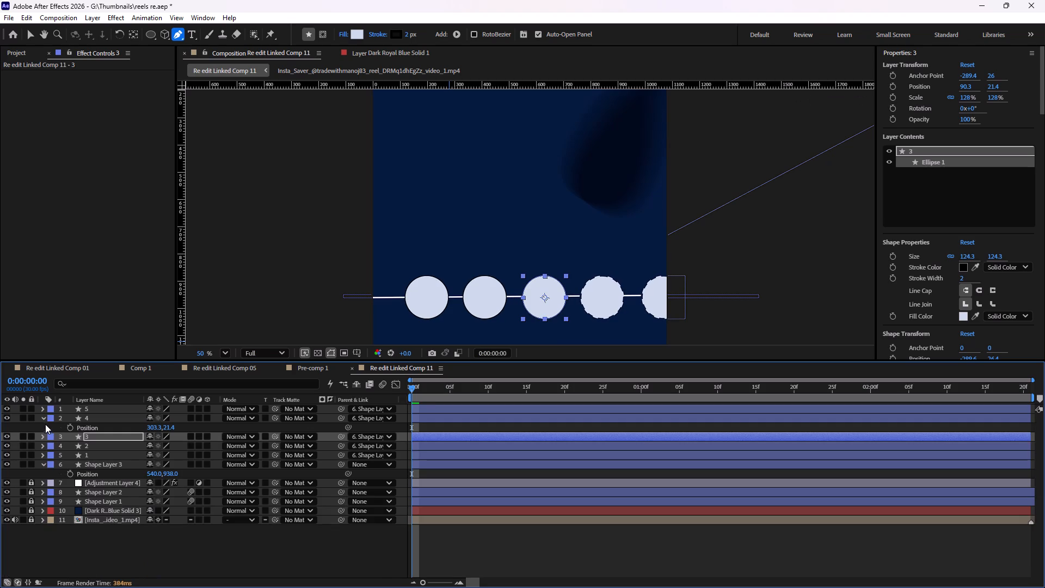
Collapse the Position property of circle layer 4 and select that layer for stroke editing.
click(45, 420)
click(78, 417)
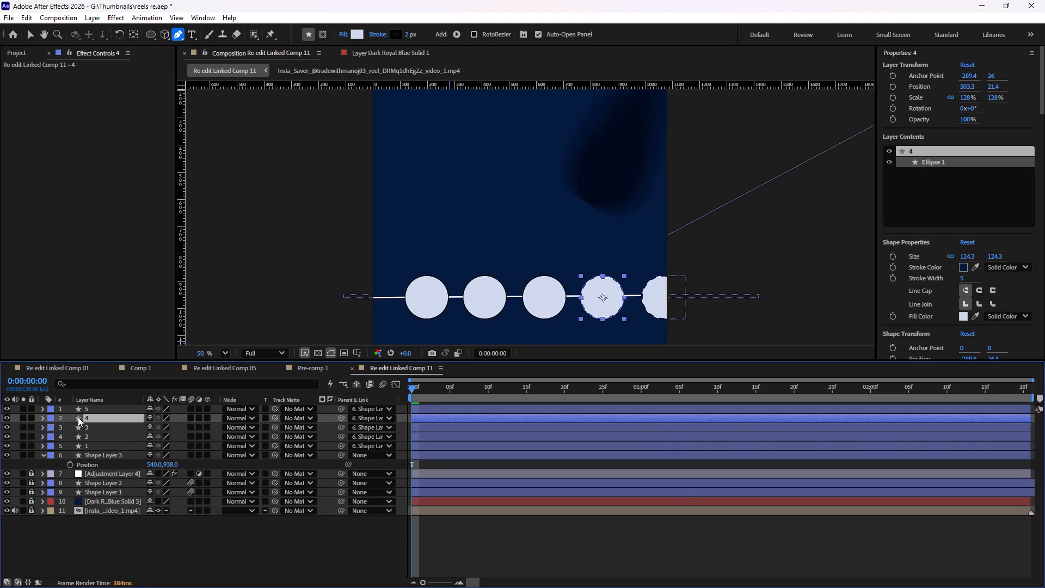
scroll(474, 308, up, 5)
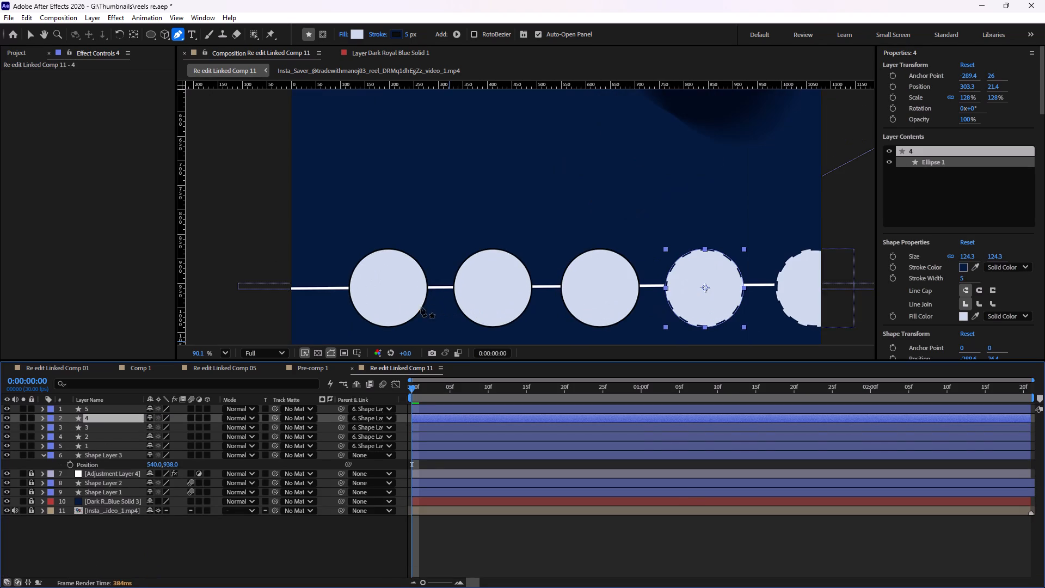
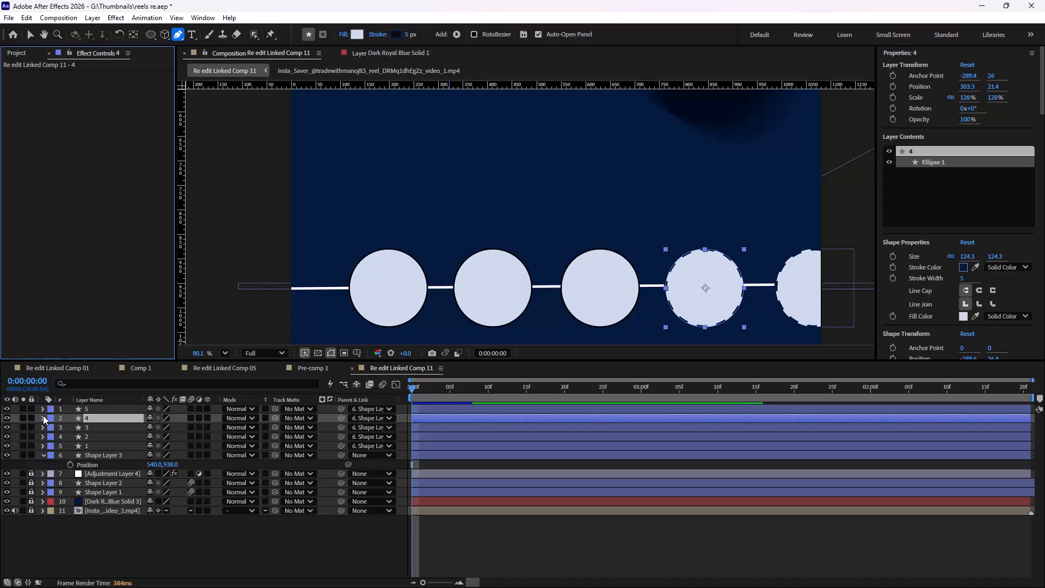
Set the Stroke Width of the ellipse in circle layer 4 to 2.
click(43, 415)
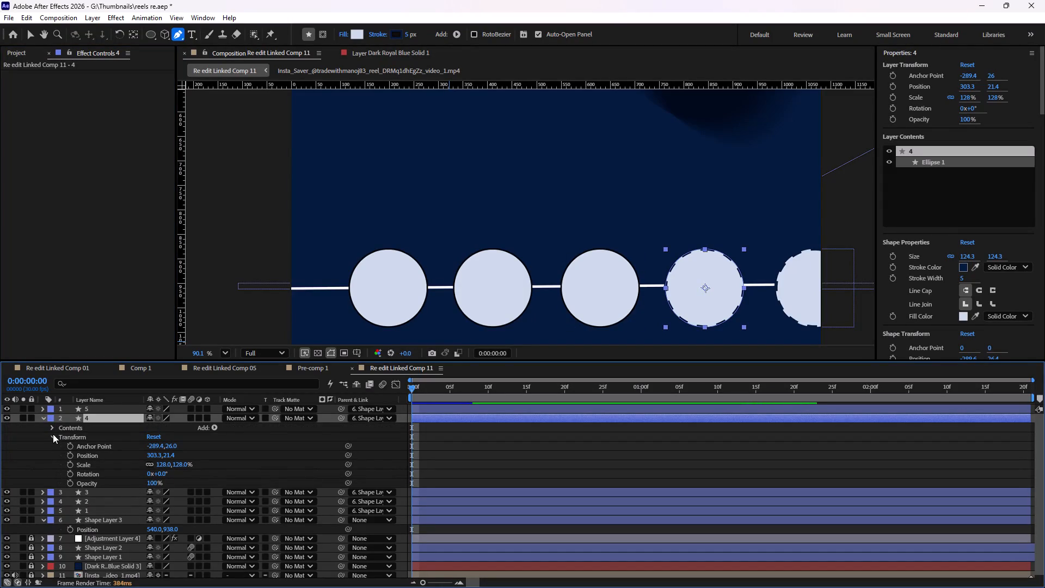
click(53, 430)
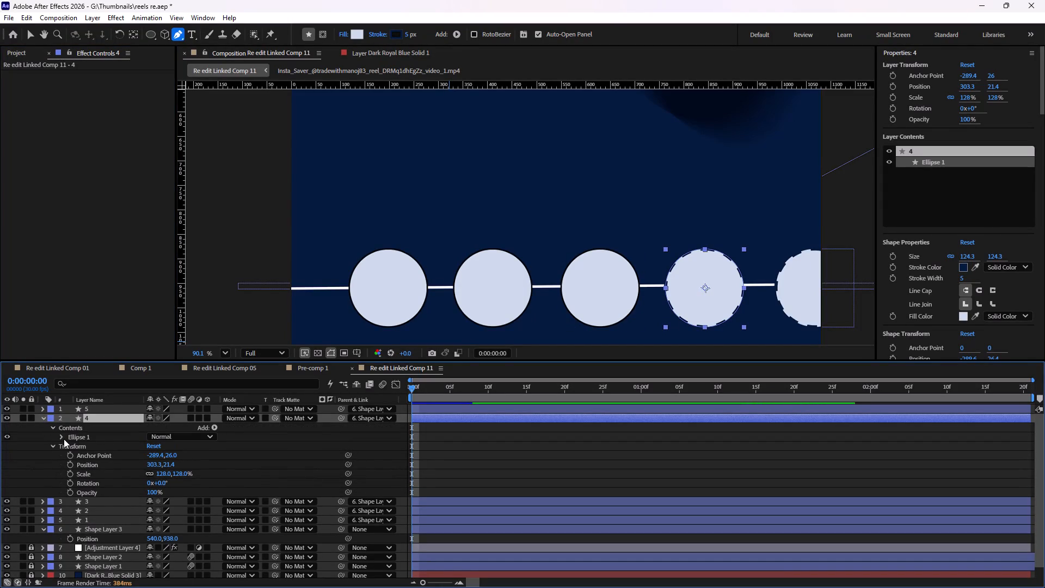
click(60, 437)
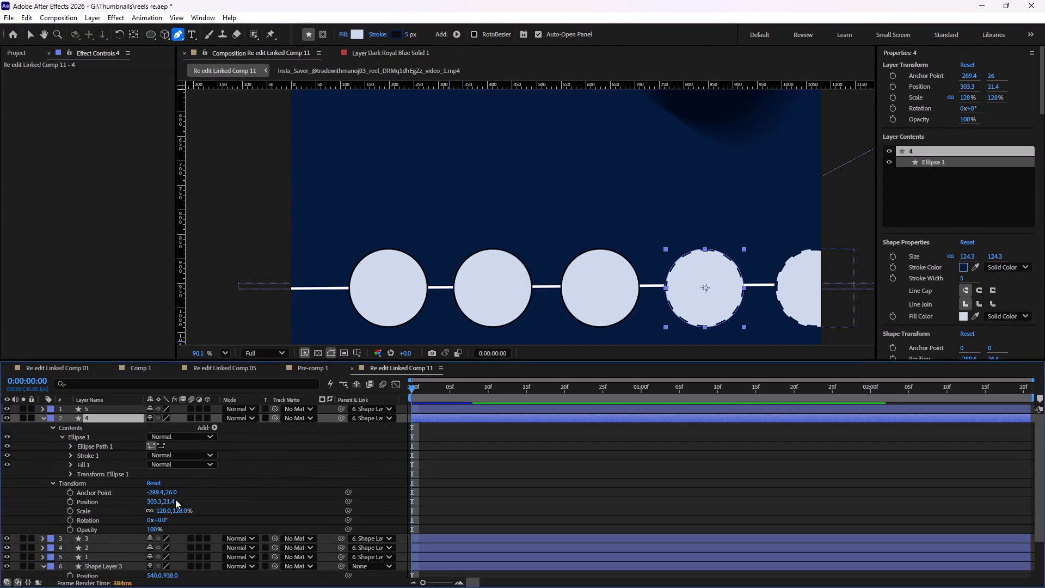
click(70, 454)
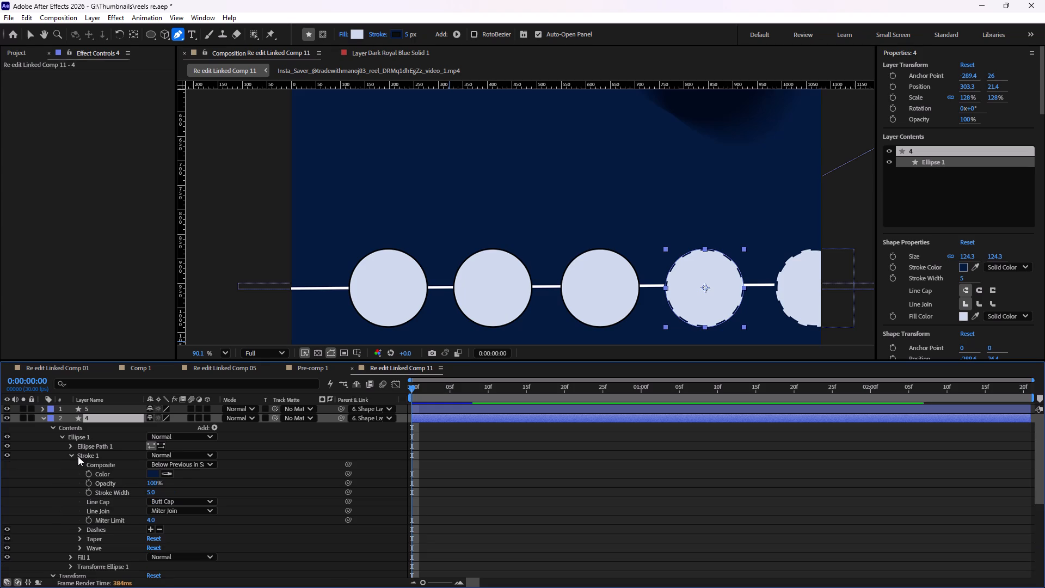
click(152, 492)
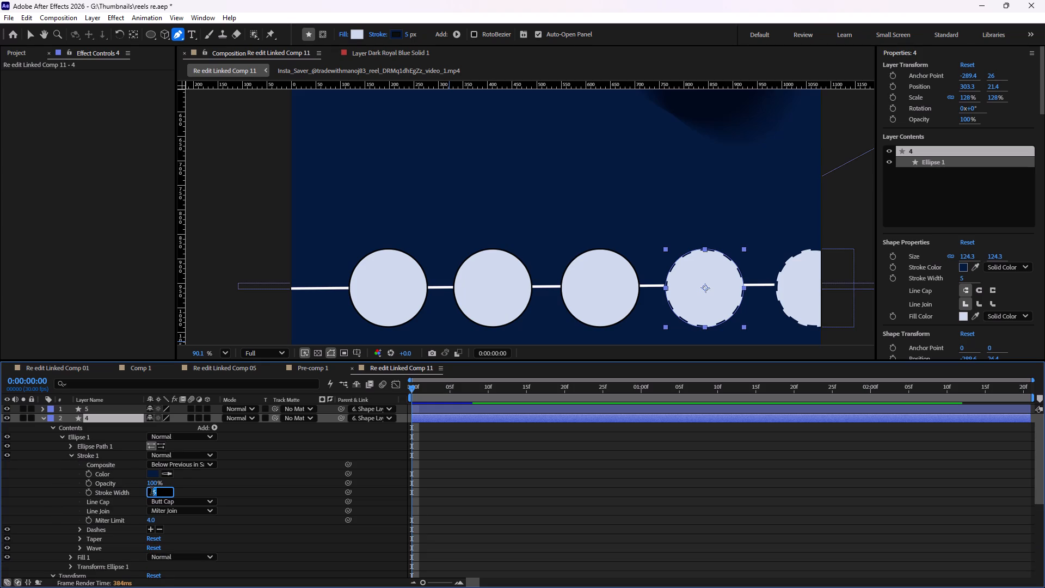
key(BackSpace)
key(2)
key(Return)
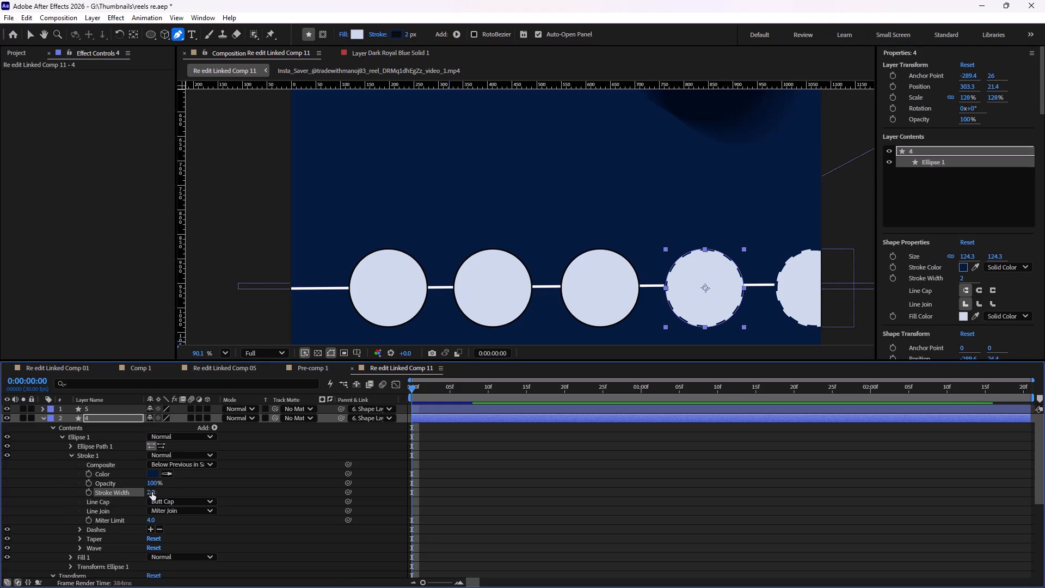
Set the stroke's Dash value to 0 for circle layer 4, collapse its properties and deselect it.
click(79, 530)
drag(149, 541, 98, 541)
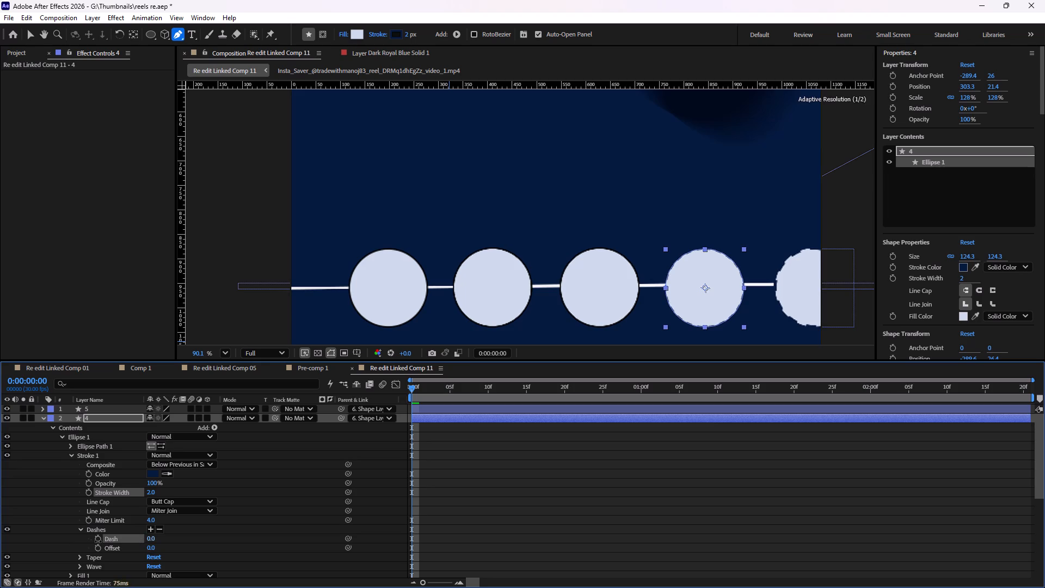
drag(98, 541, 87, 541)
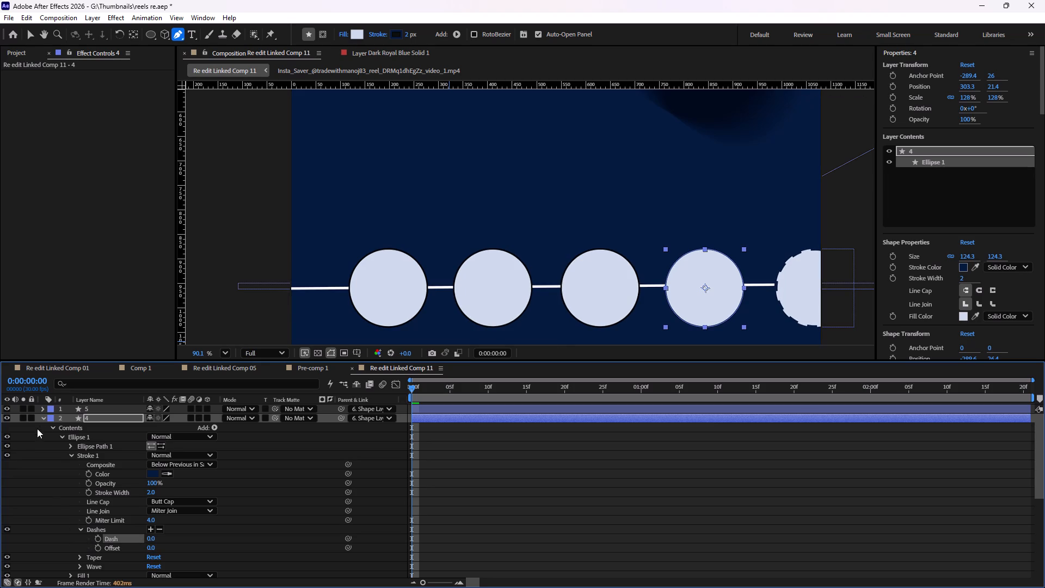
click(43, 419)
click(494, 543)
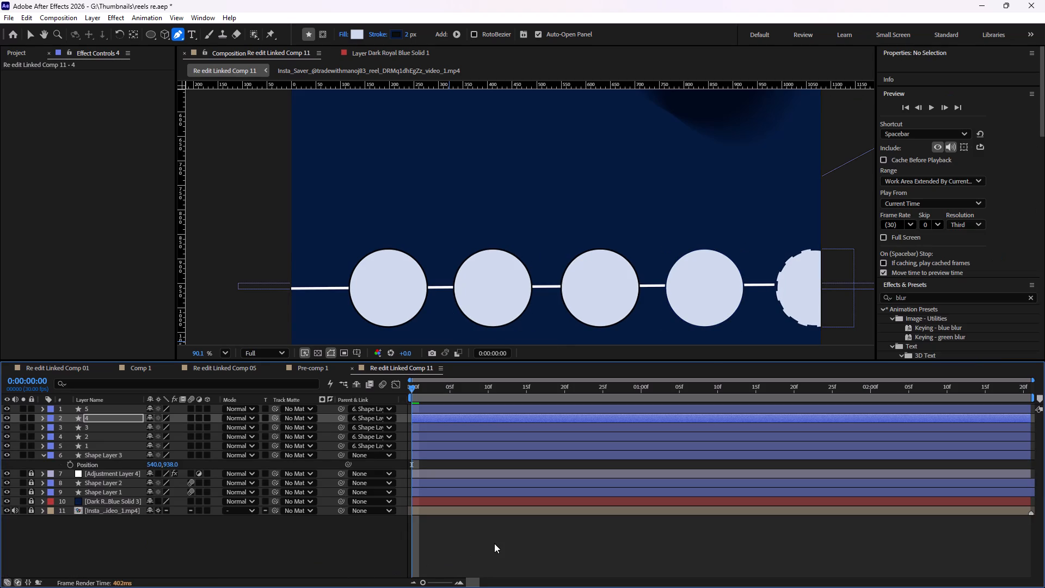
Set the Stroke Width of the ellipse in circle layer 5 to 2.
click(73, 408)
click(42, 408)
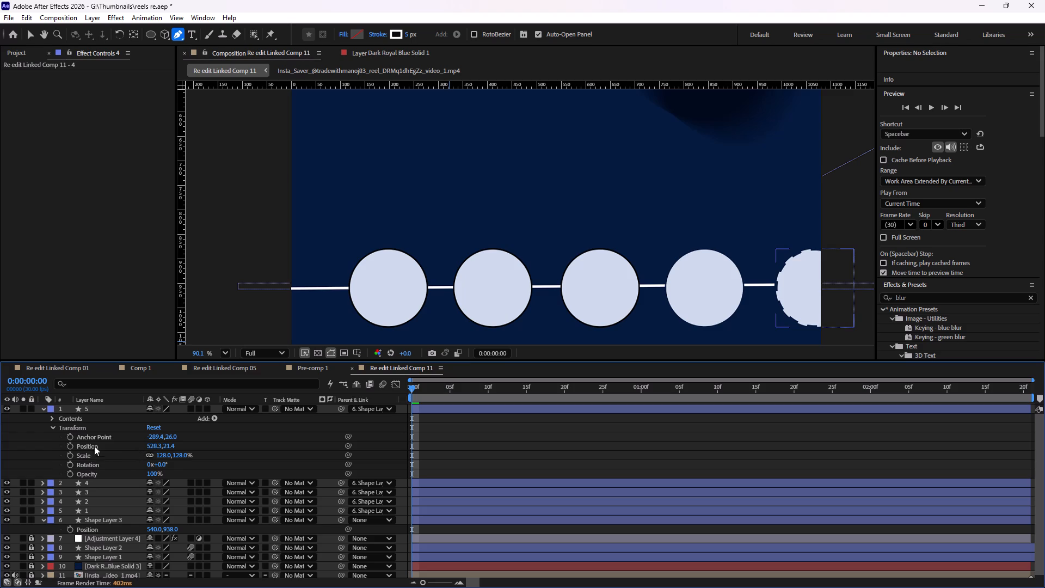
click(54, 419)
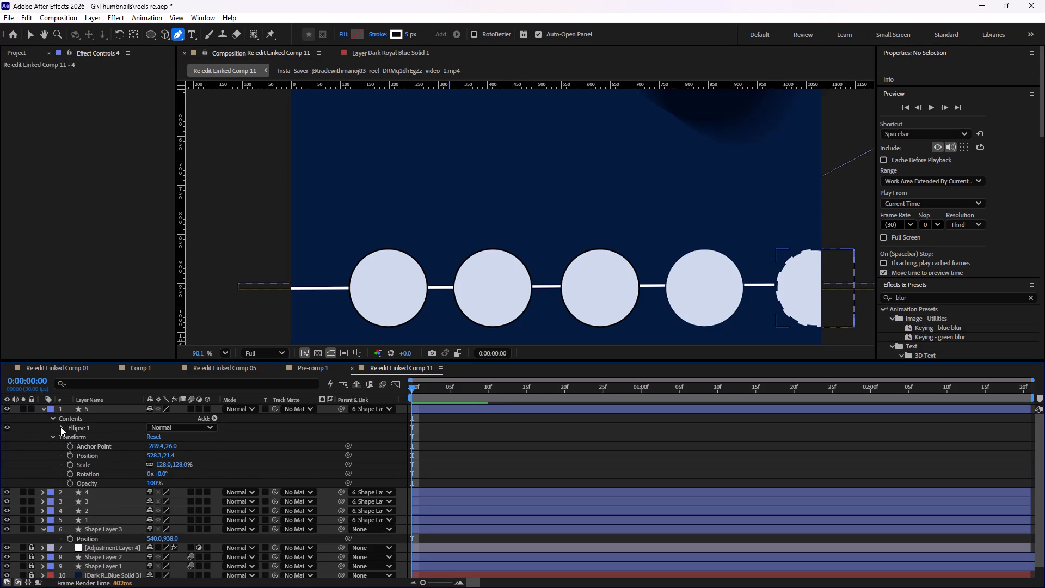
click(60, 427)
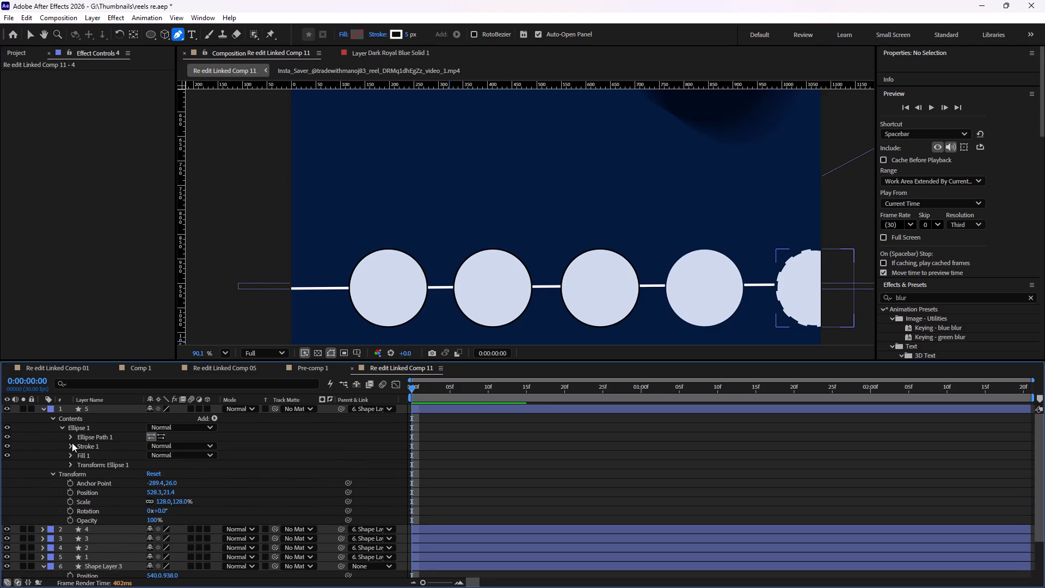
click(71, 446)
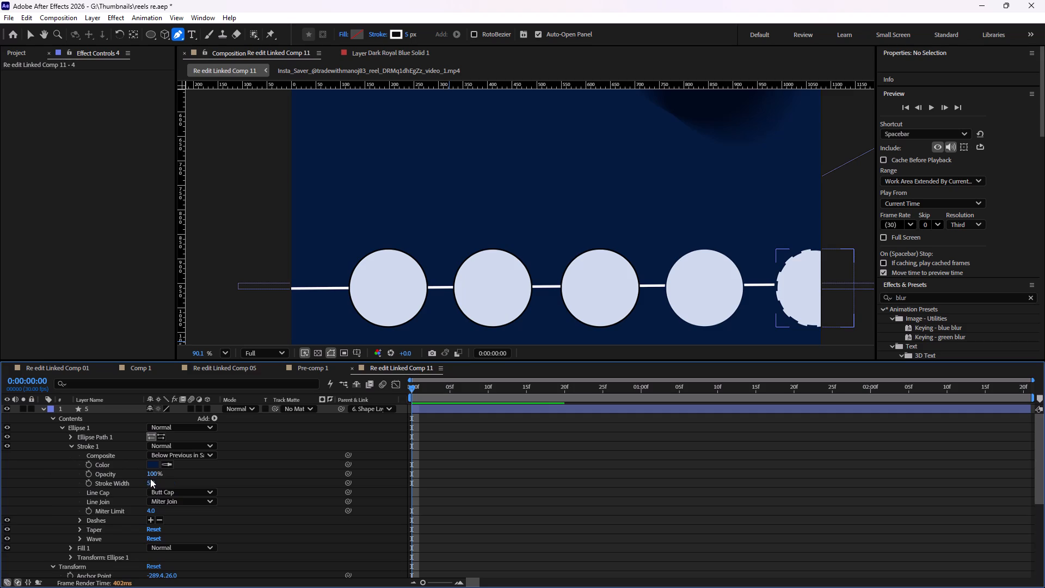
click(150, 482)
key(BackSpace)
key(2)
key(Return)
key(Return)
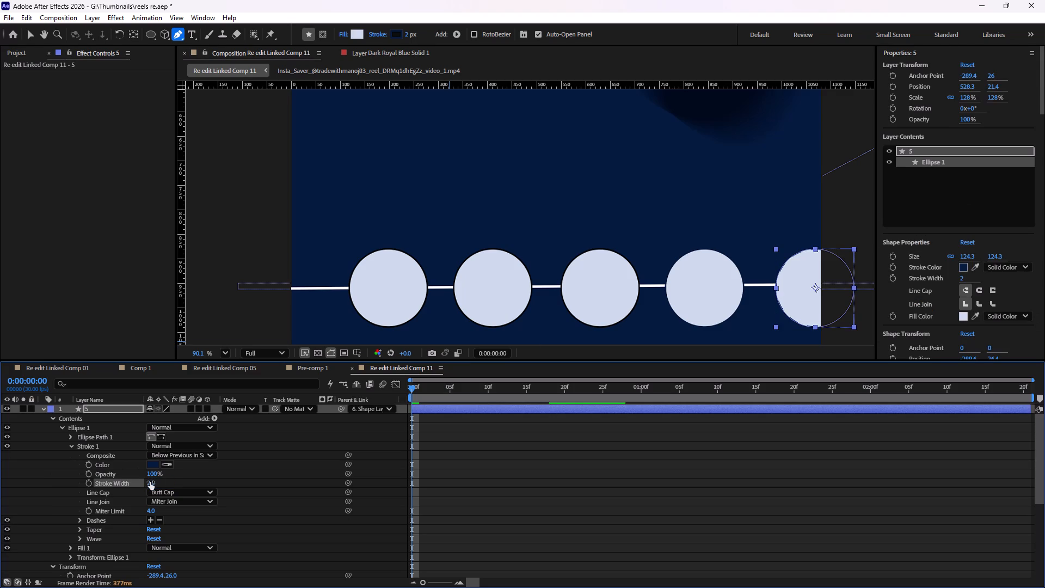
Set the stroke's Dash value to 0 for circle layer 5, collapse its properties and deselect it.
click(81, 521)
drag(152, 531, 71, 531)
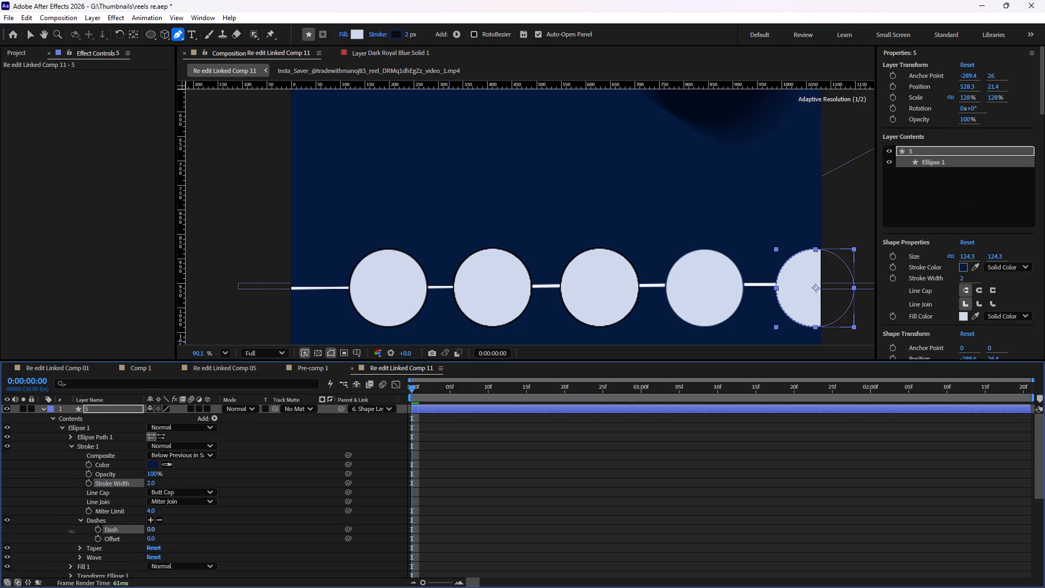
drag(71, 531, 56, 531)
click(45, 410)
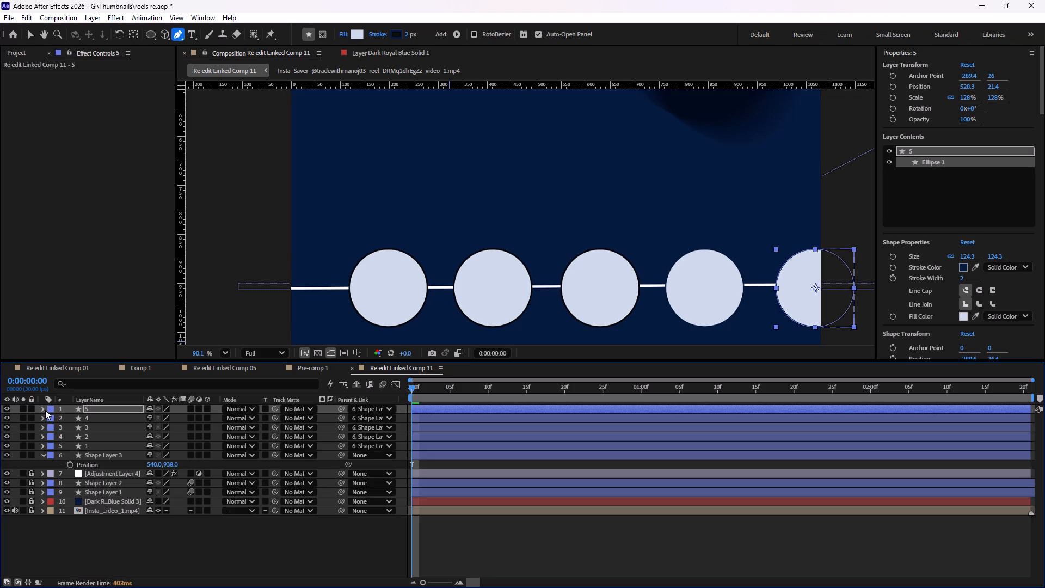
click(438, 550)
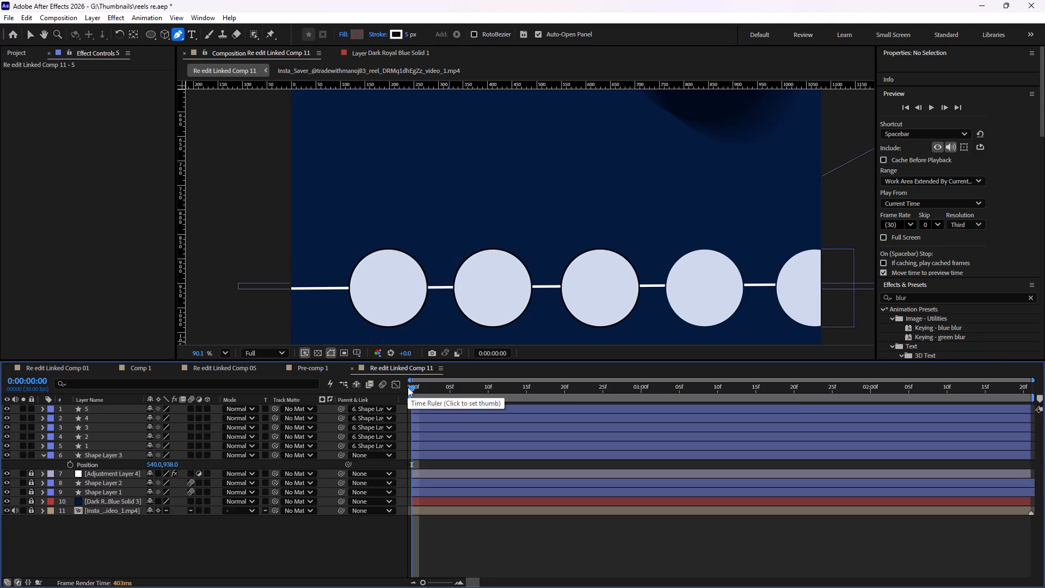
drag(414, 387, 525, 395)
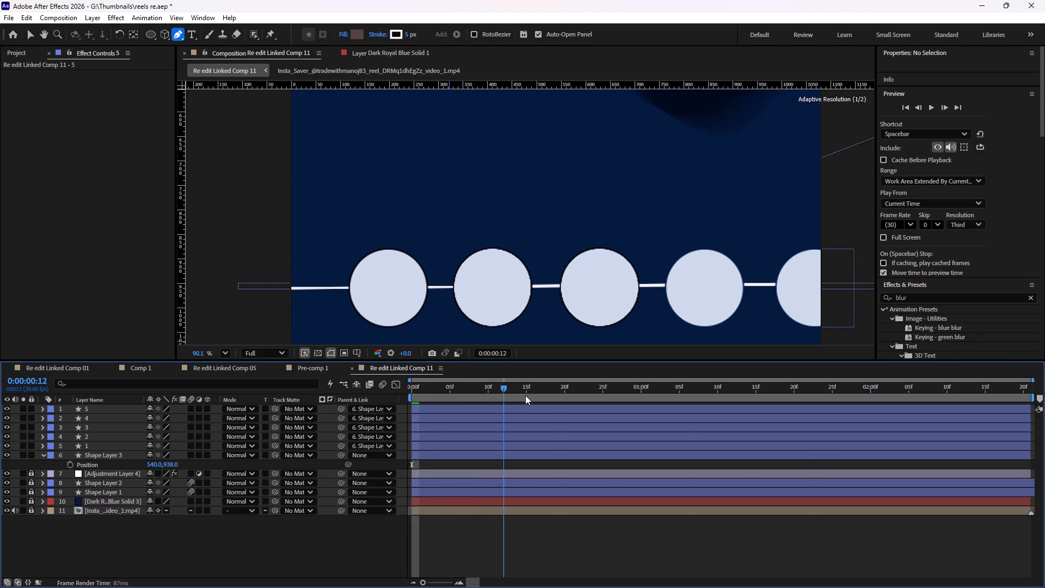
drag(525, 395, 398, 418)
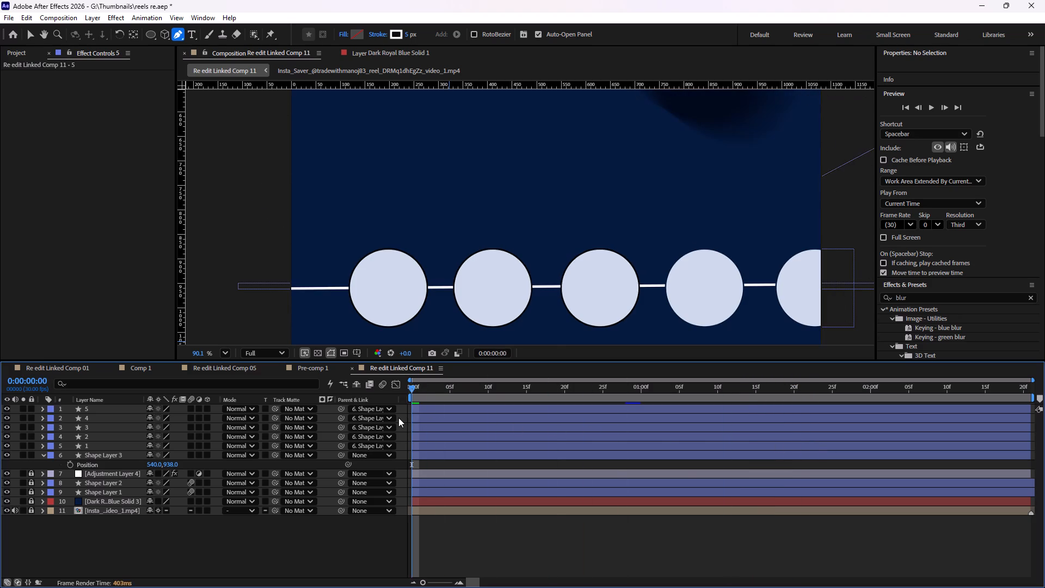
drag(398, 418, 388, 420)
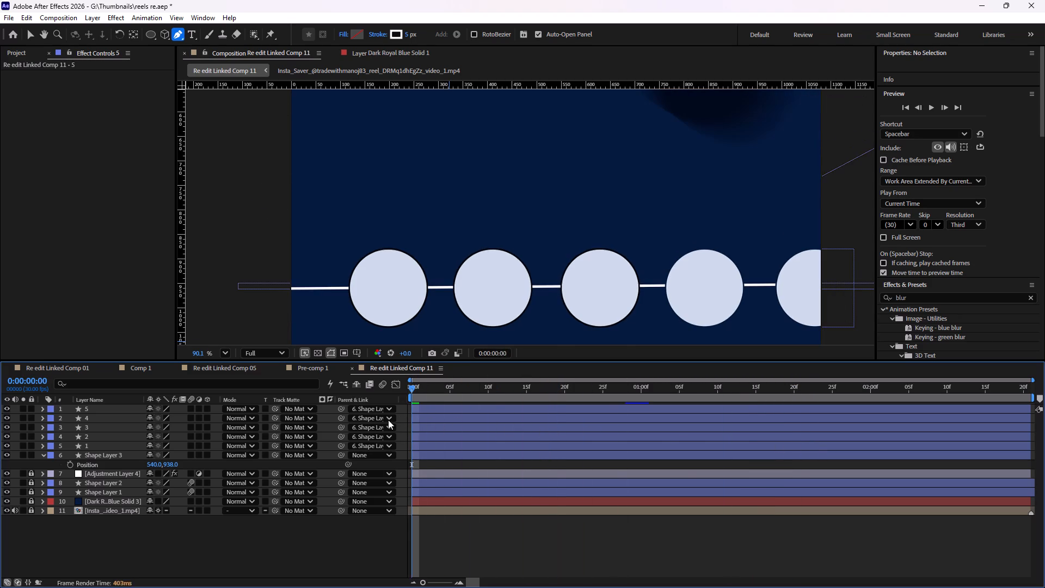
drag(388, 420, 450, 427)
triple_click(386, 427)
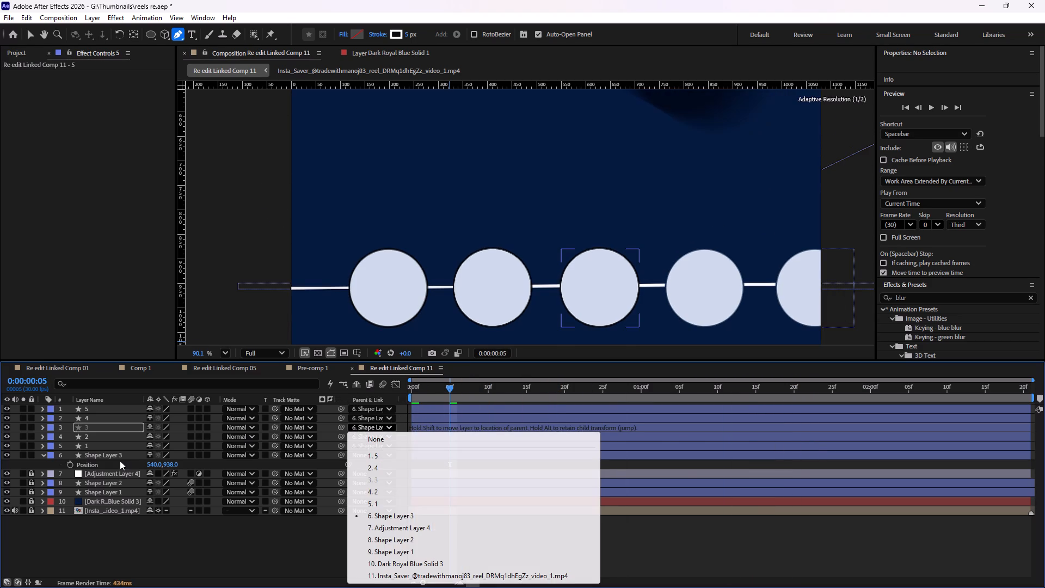
Delete Shape Layer 3, the white line connecting the circles.
click(120, 457)
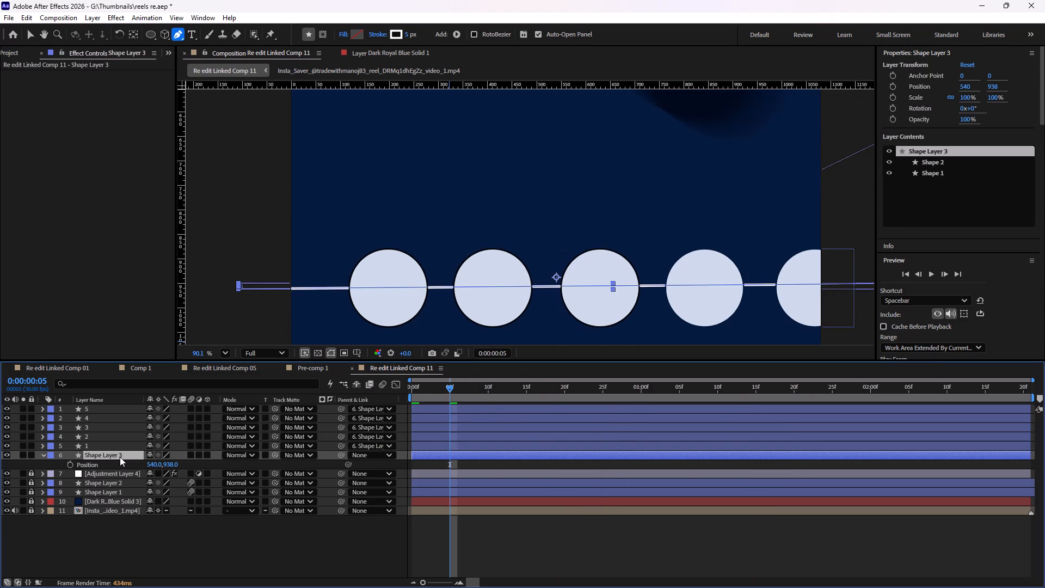
key(BackSpace)
click(229, 550)
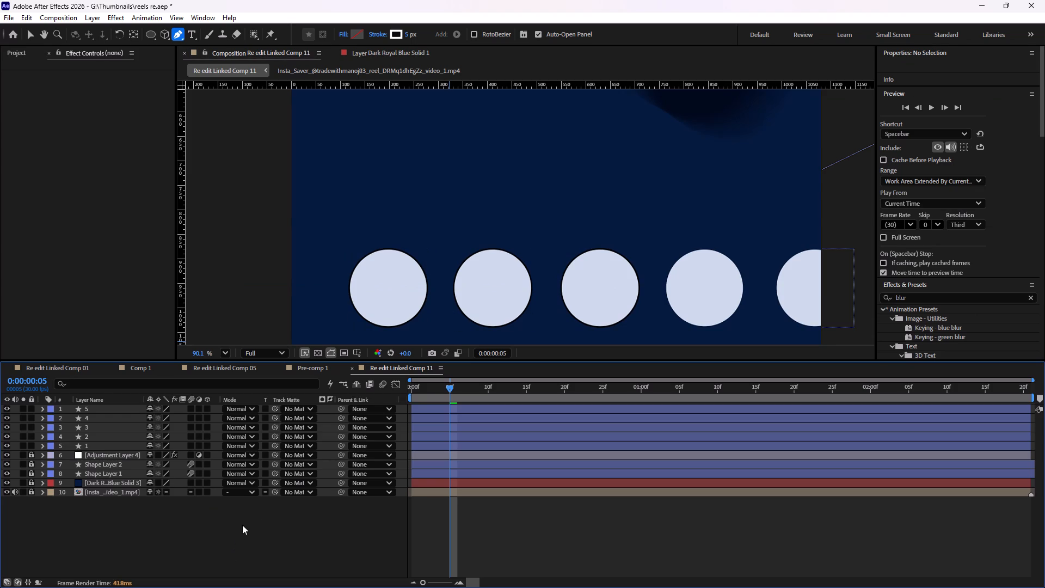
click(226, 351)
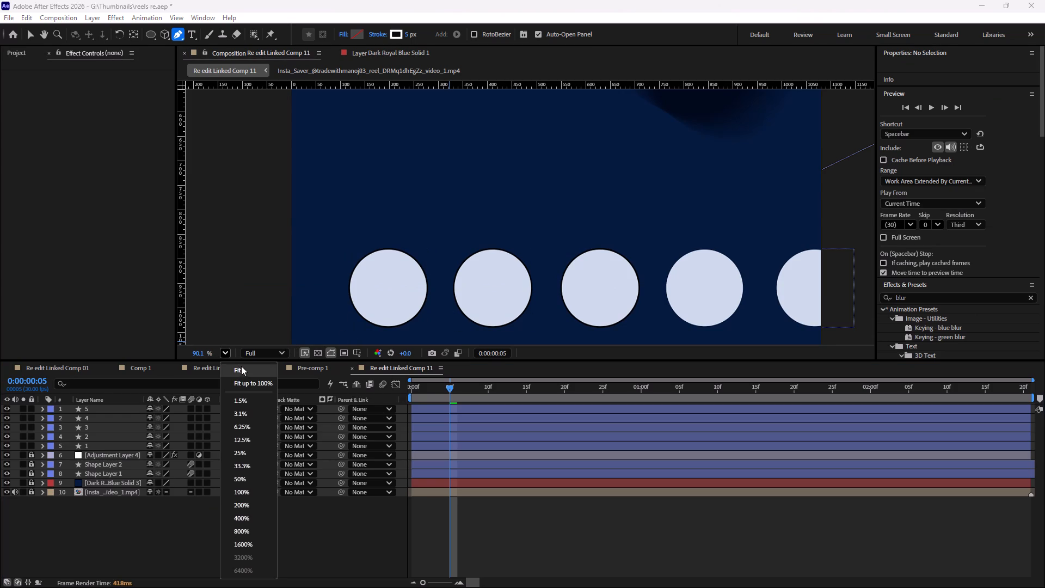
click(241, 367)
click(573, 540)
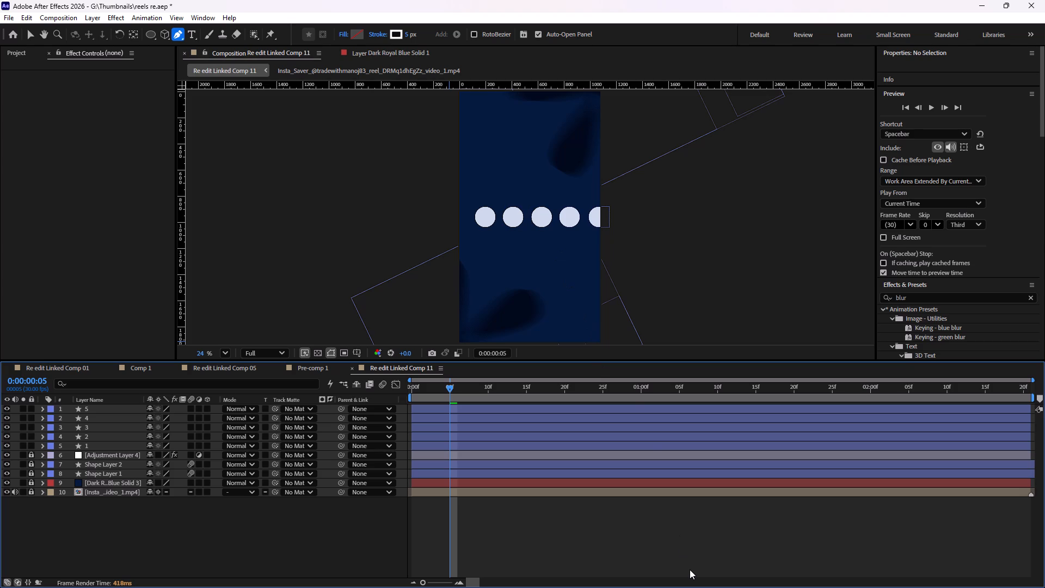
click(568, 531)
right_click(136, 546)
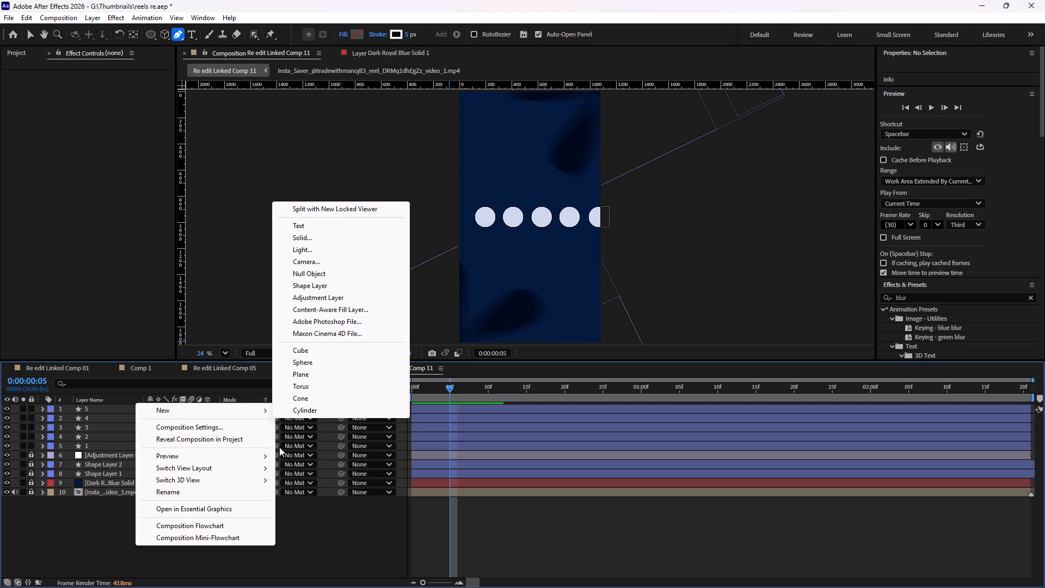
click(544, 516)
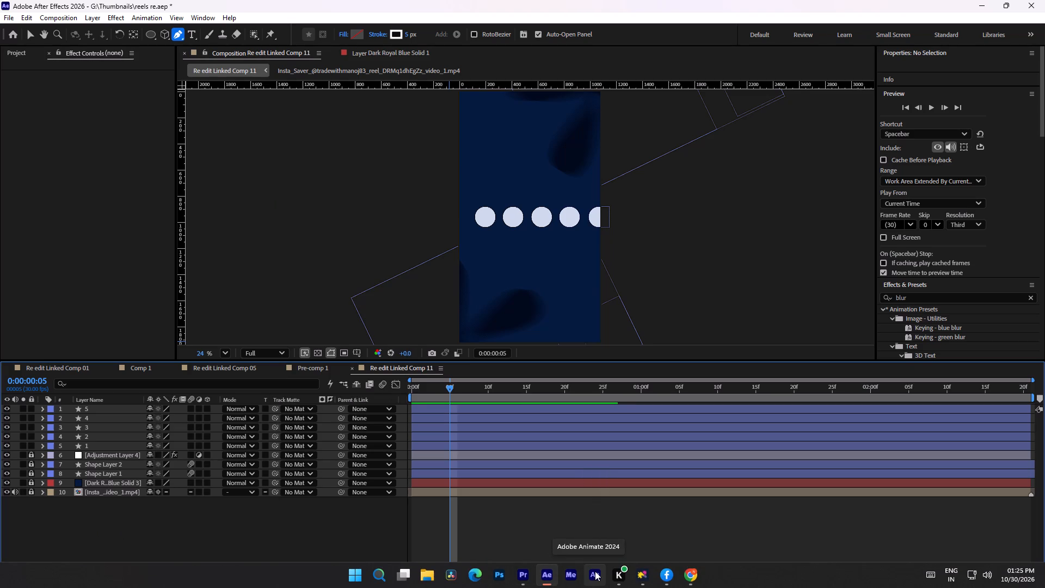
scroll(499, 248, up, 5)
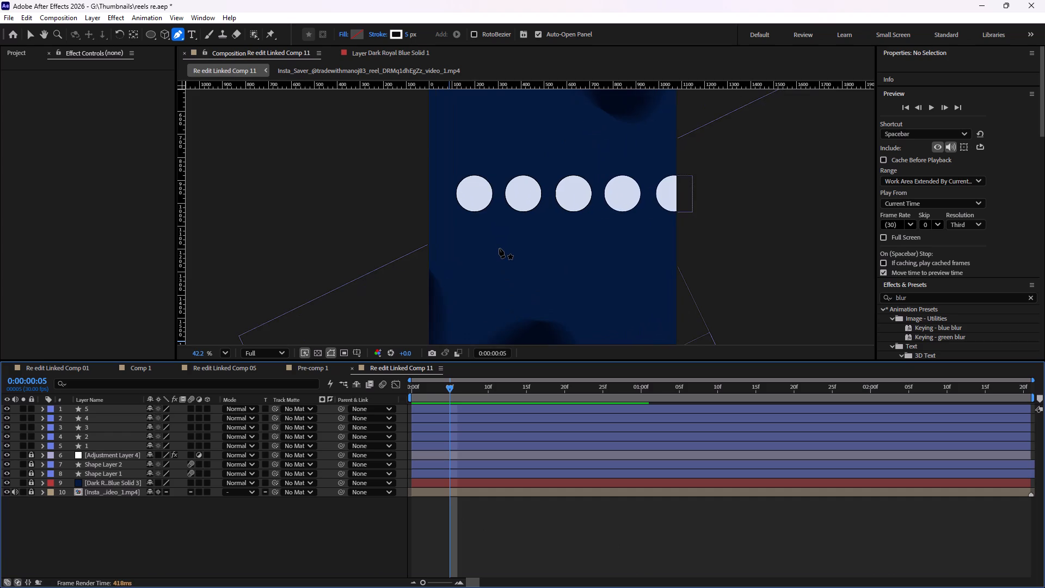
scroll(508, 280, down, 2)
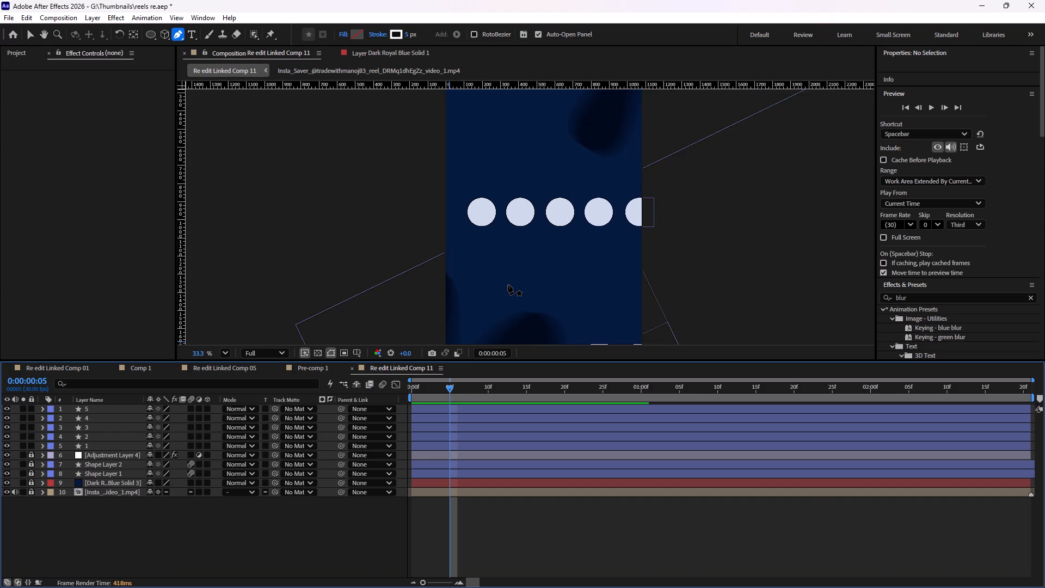
Add a new null object to Re edit Linked Comp 11.
click(94, 444)
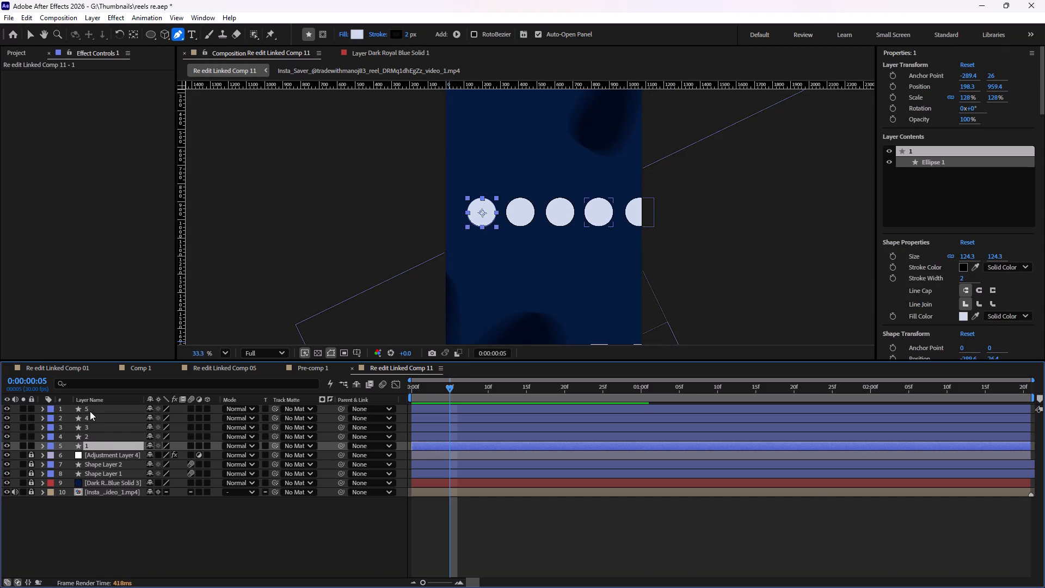
click(159, 530)
right_click(159, 530)
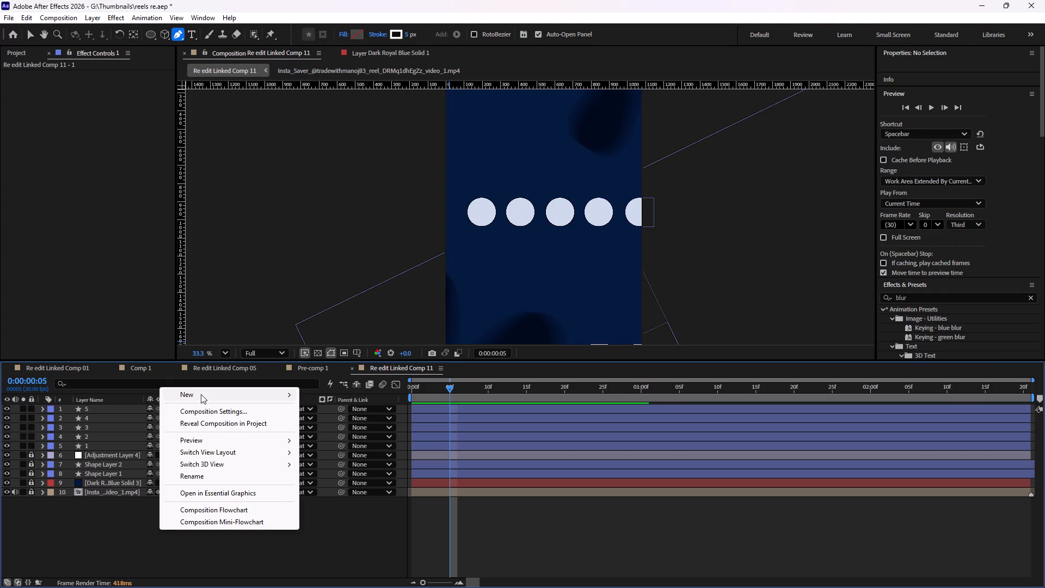
click(201, 394)
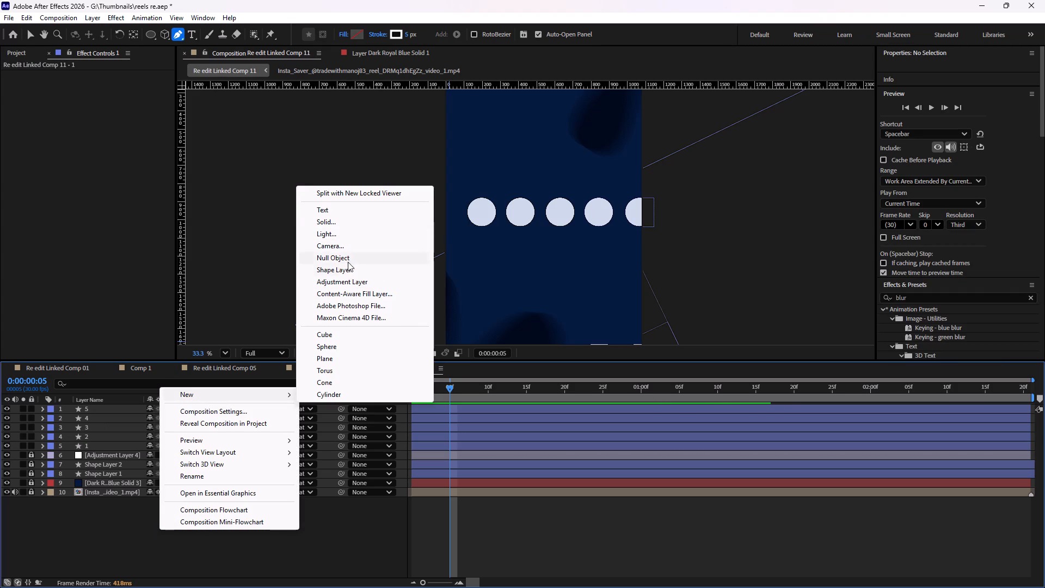
click(345, 259)
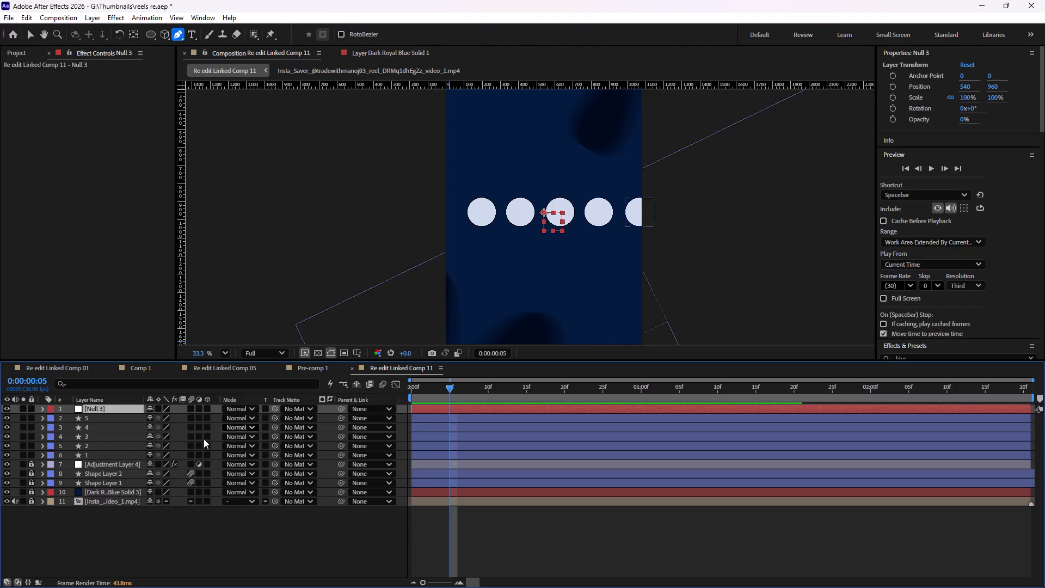
Parent circle layers 1 to 5 to Null 3 and deselect them.
click(110, 459)
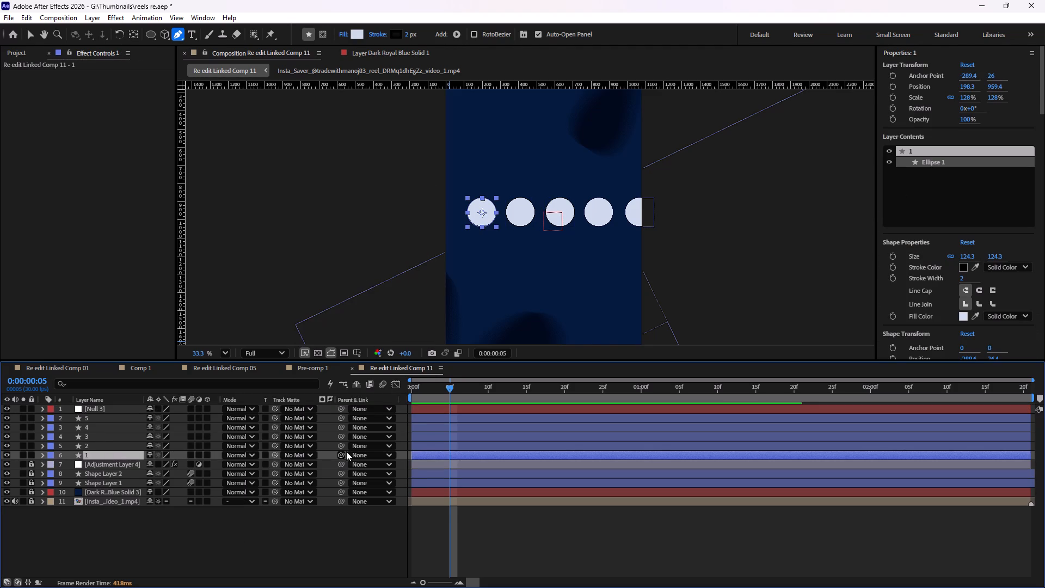
shift+click(93, 419)
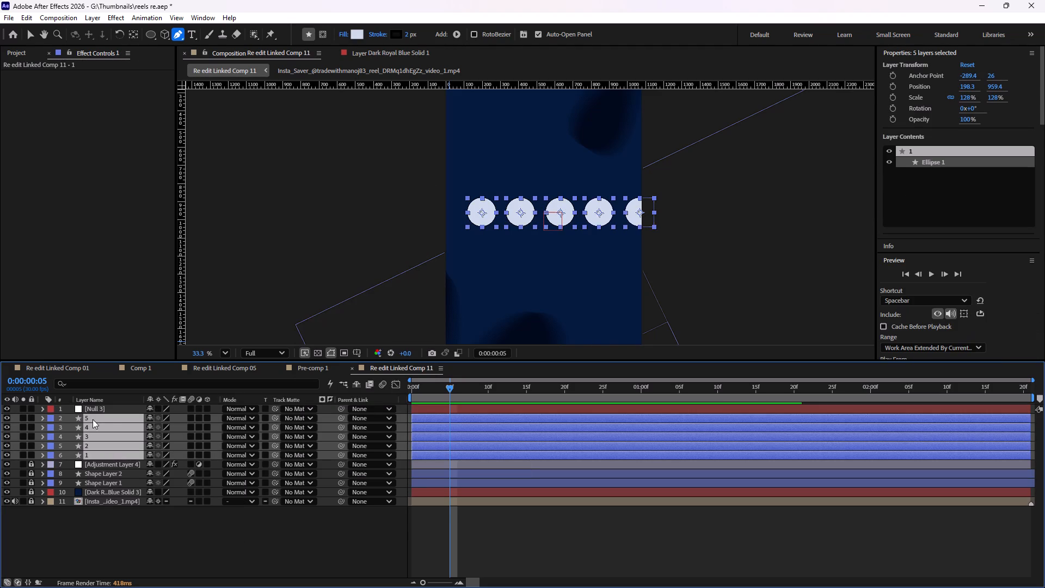
drag(339, 453, 87, 406)
click(353, 546)
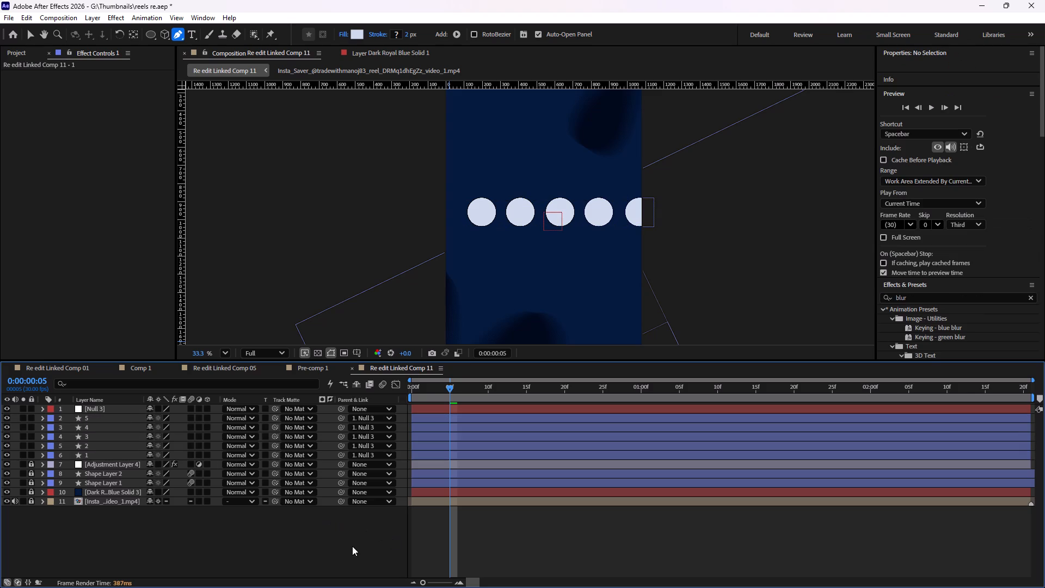
Reveal Null 3's Position and shift it horizontally with its circles, ending at X 1360.
click(99, 410)
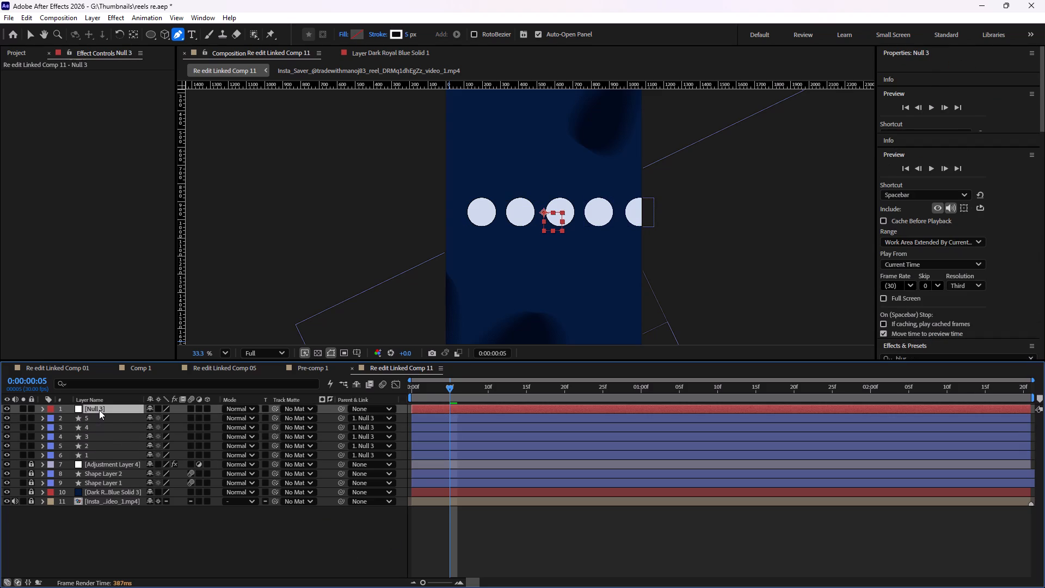
key(p)
drag(152, 419, 93, 419)
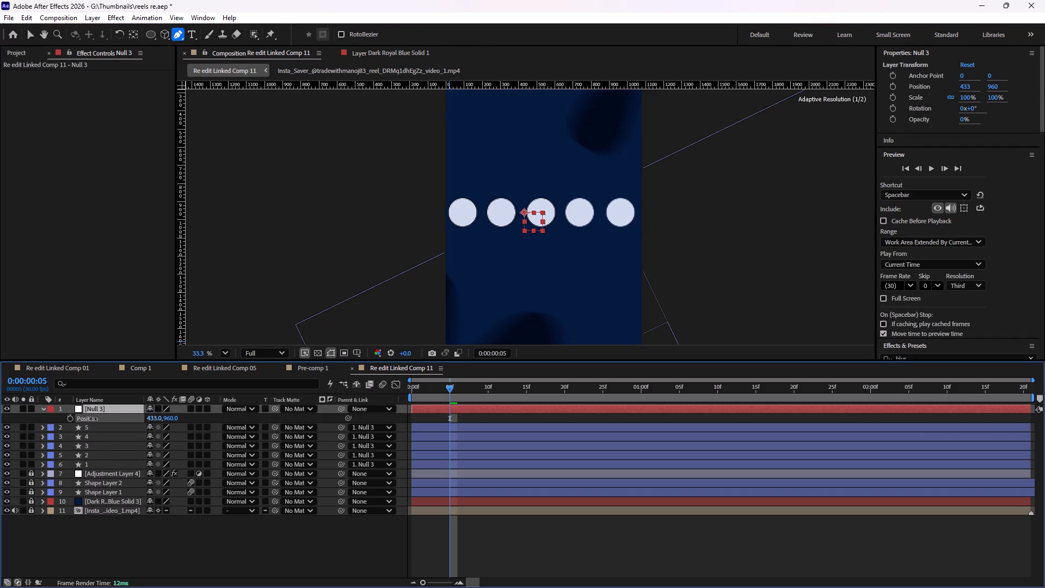
drag(93, 419, 157, 419)
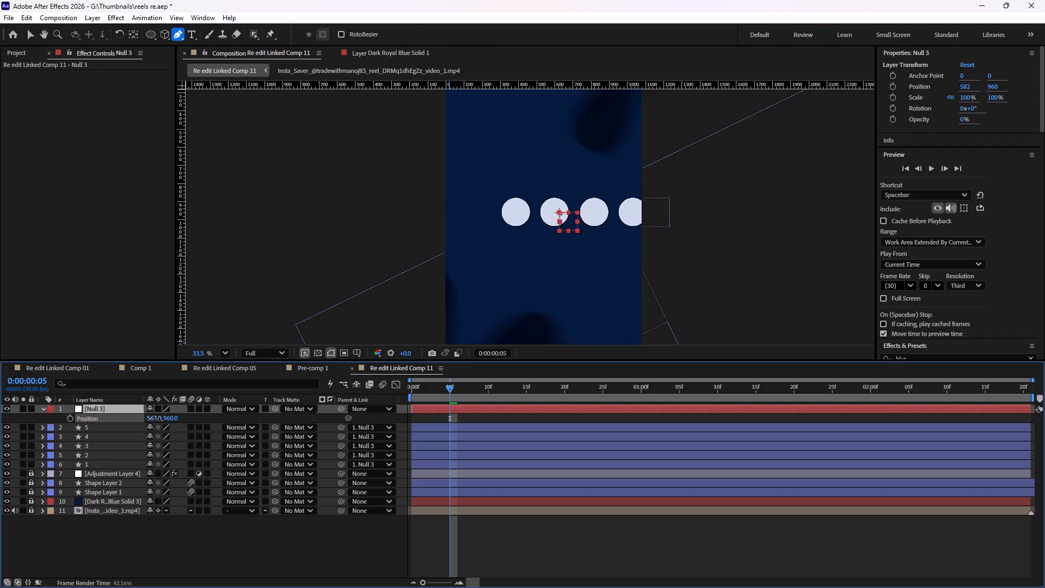
drag(157, 419, 0, 402)
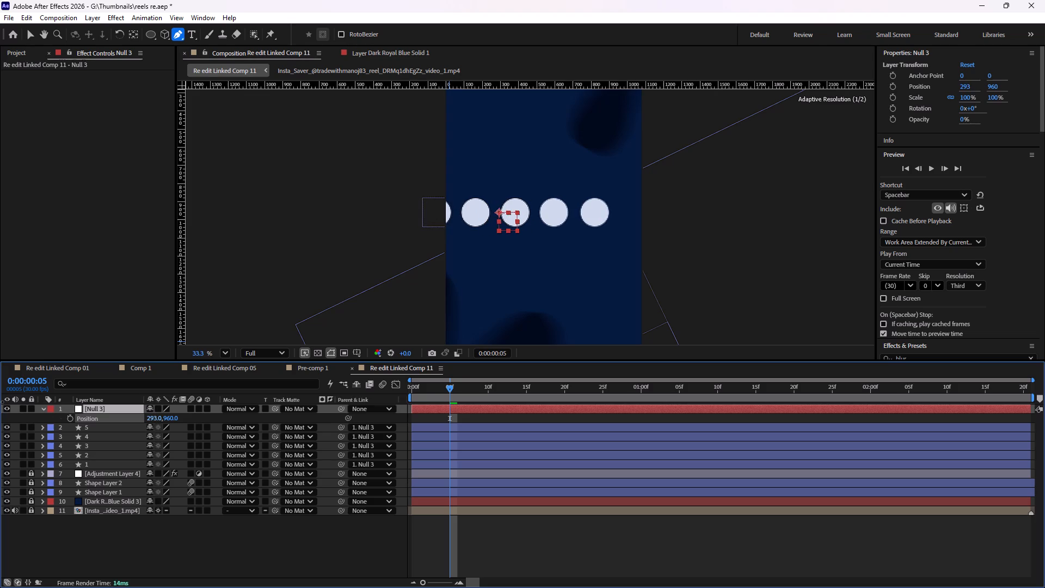
drag(0, 402, 163, 402)
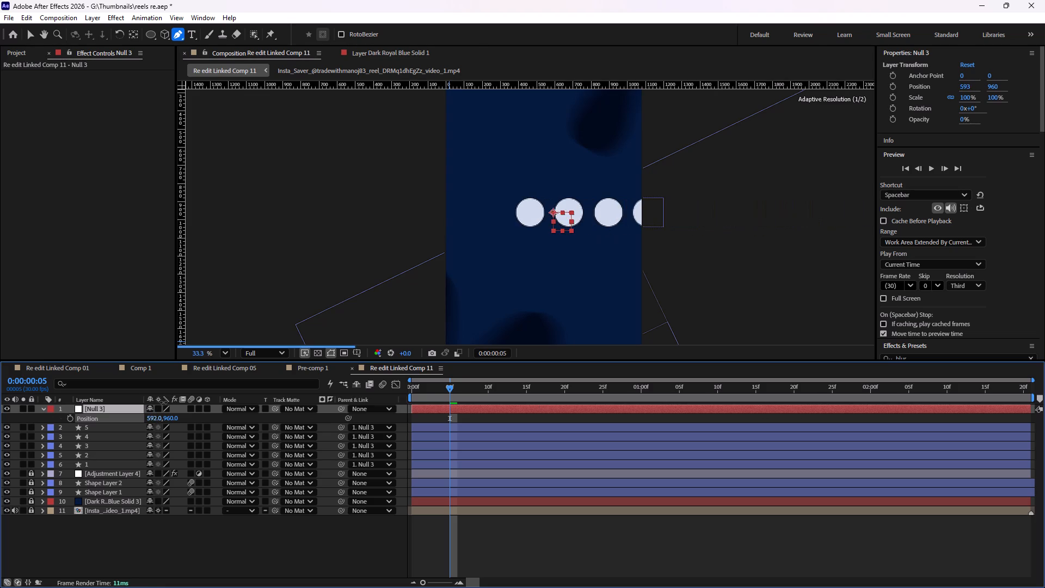
drag(163, 402, 226, 411)
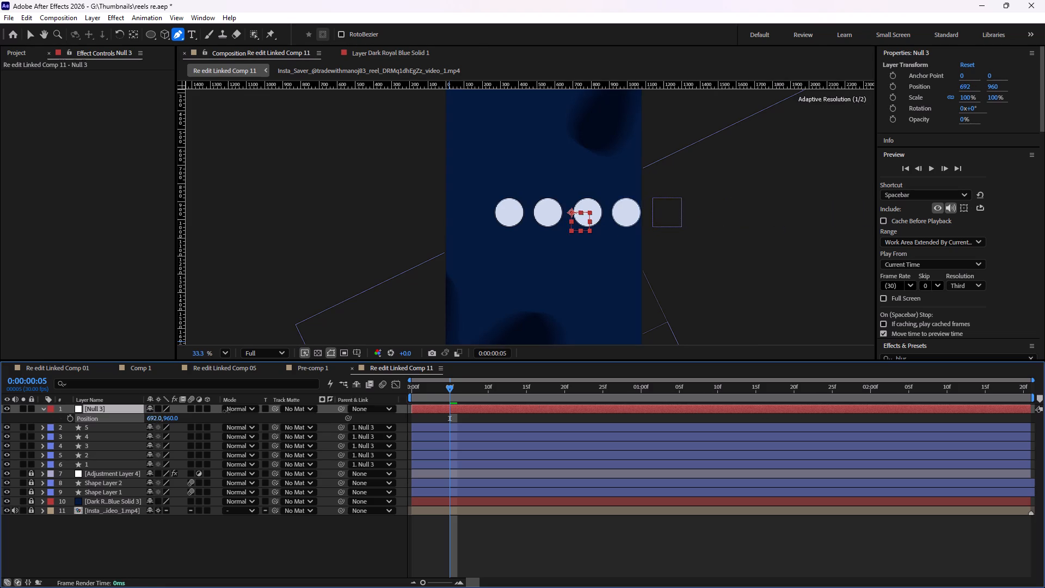
drag(226, 411, 453, 427)
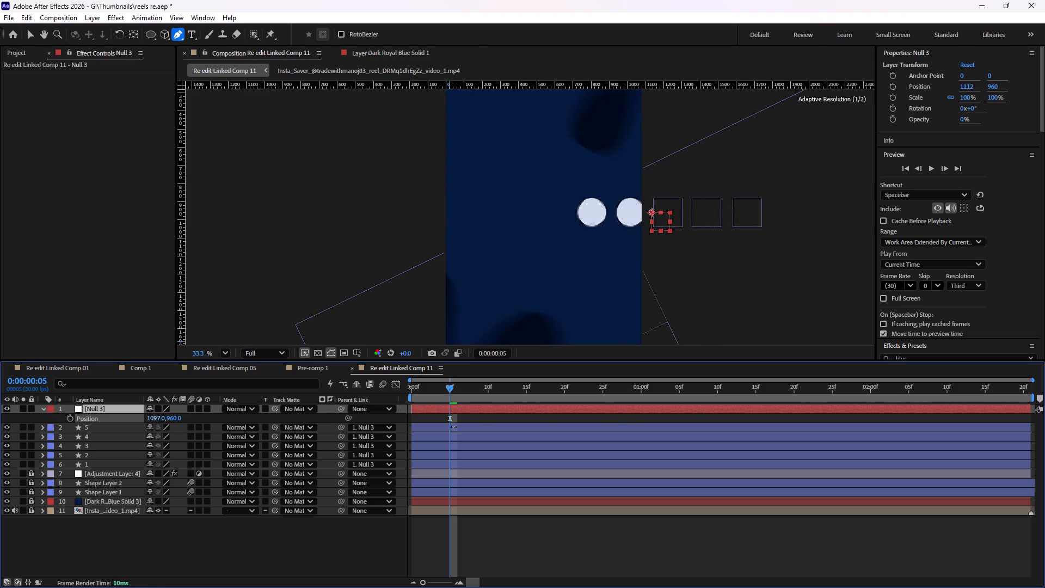
drag(453, 427, 701, 421)
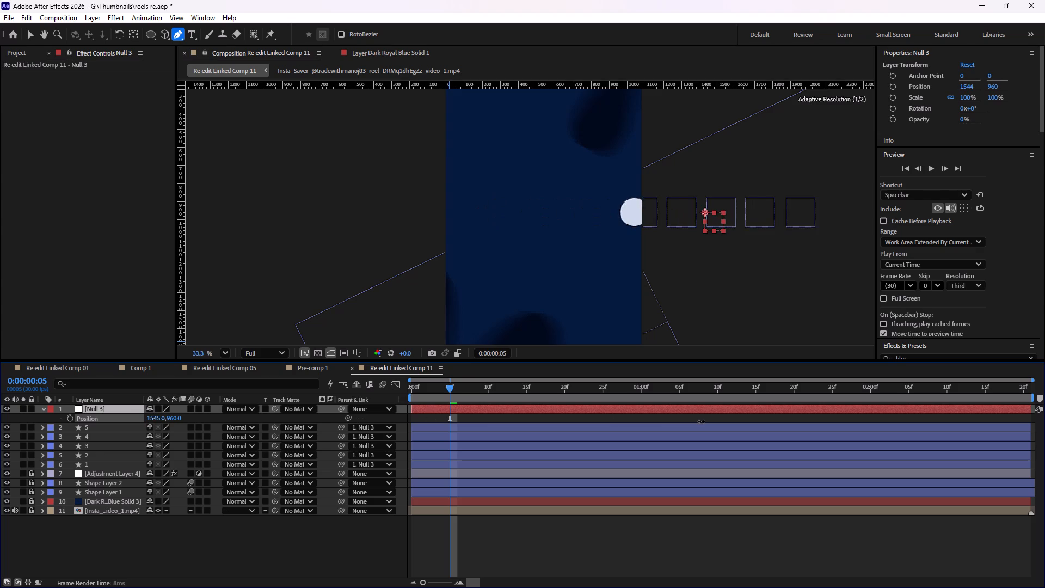
drag(701, 421, 587, 420)
drag(580, 420, 302, 418)
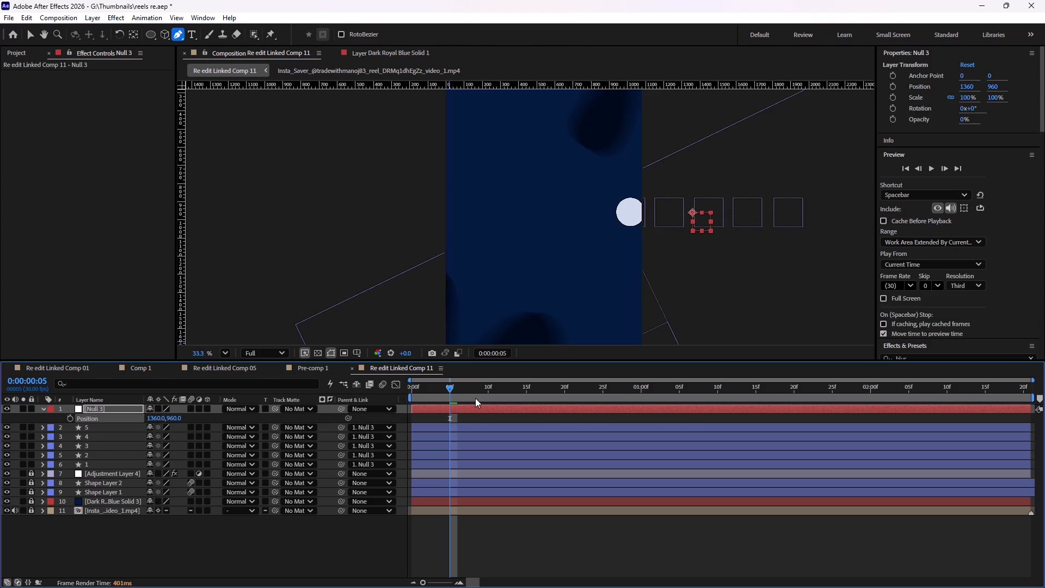
Return the playhead to 0:00:00:00 and set the composition preview resolution to Half.
drag(448, 385, 347, 390)
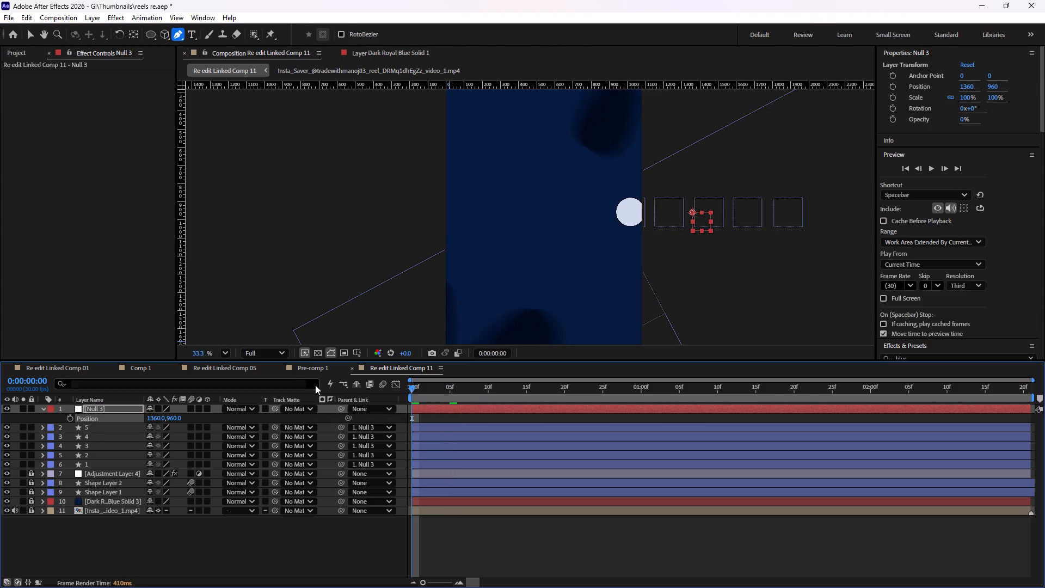
click(271, 354)
click(269, 398)
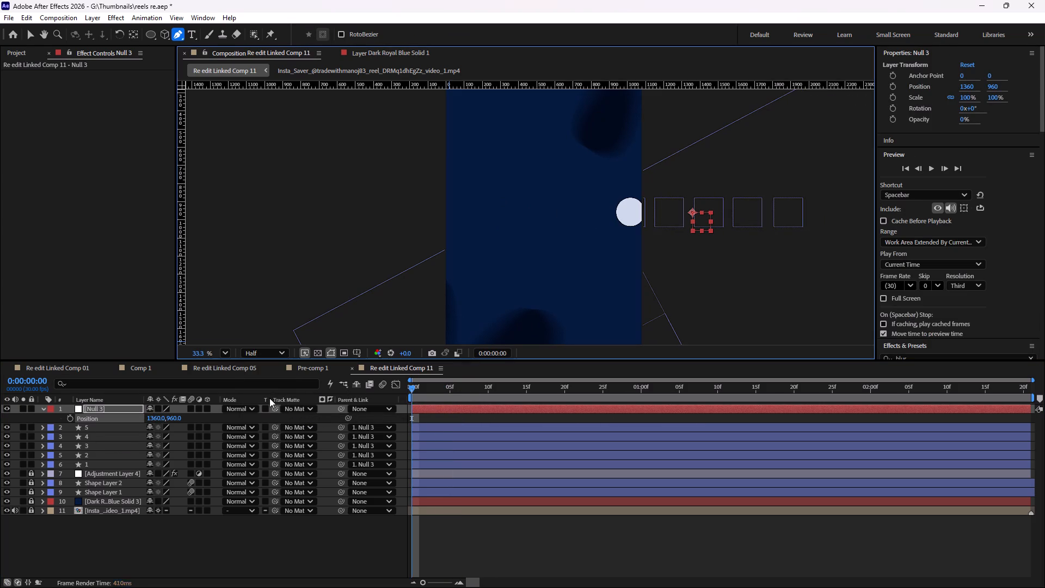
Set Null 3's Position X to 1677 so all five circles sit outside the frame.
drag(160, 418, 410, 430)
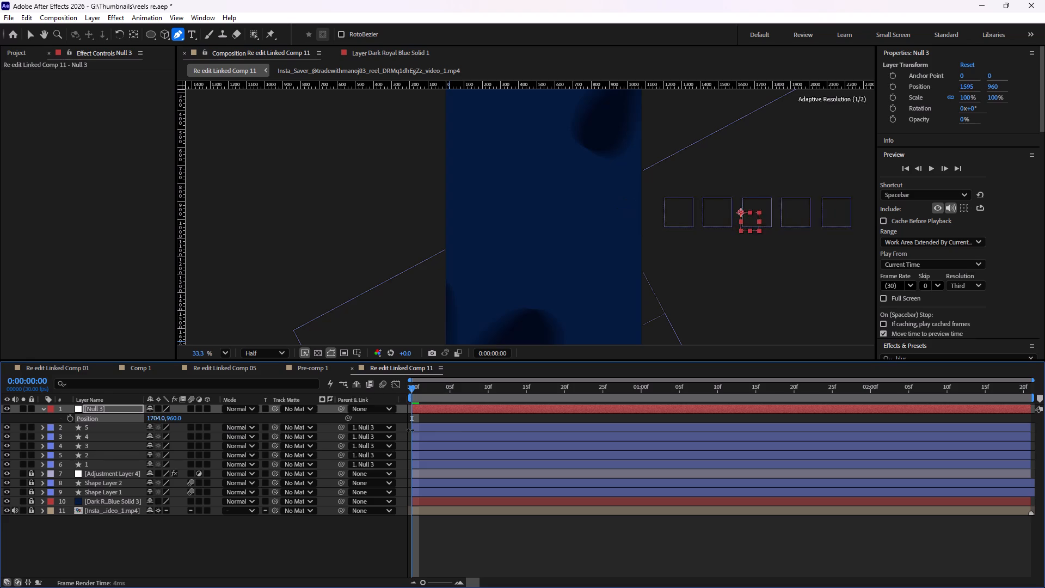
drag(410, 430, 622, 459)
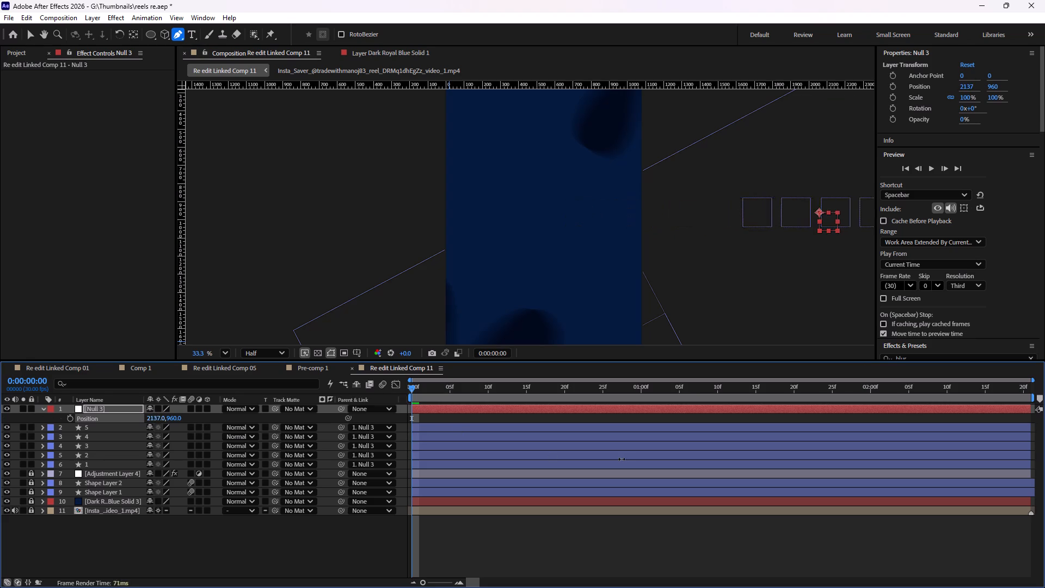
drag(622, 459, 139, 432)
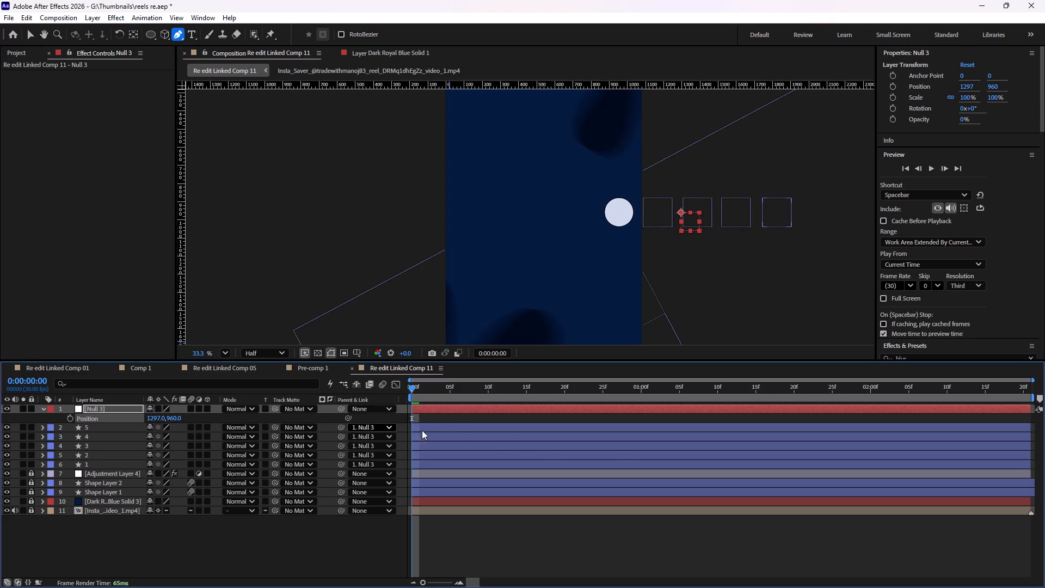
drag(162, 420, 303, 427)
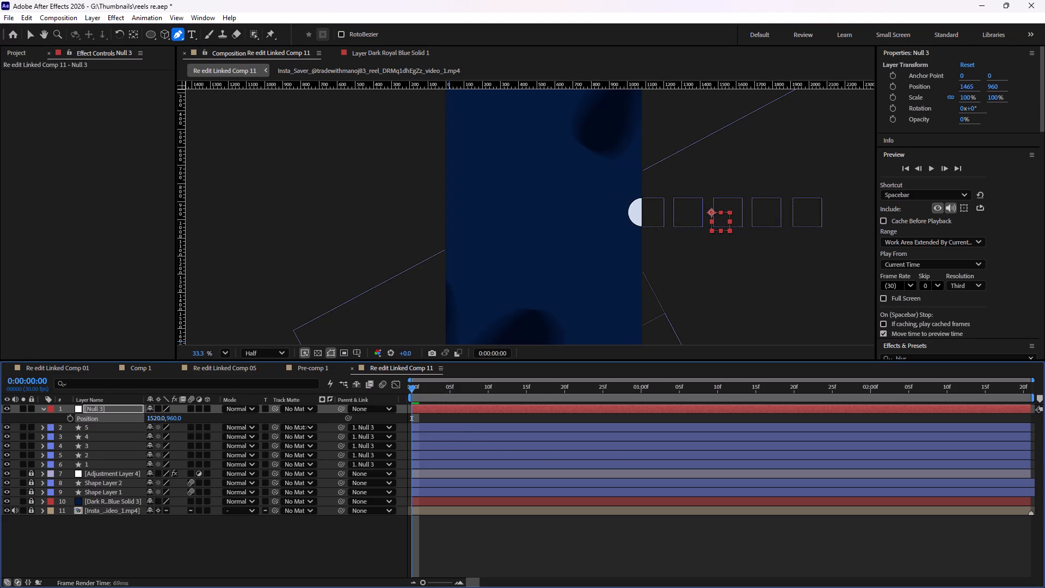
drag(303, 427, 376, 427)
Play the composition up to 0:00:01:19 and add a Position keyframe for Null 3 there.
key(space)
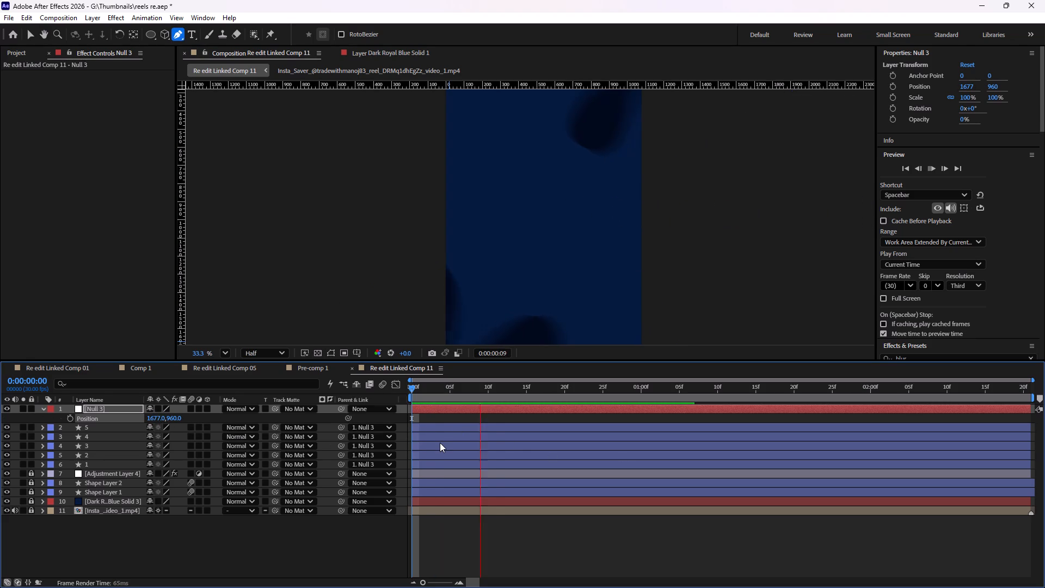
key(space)
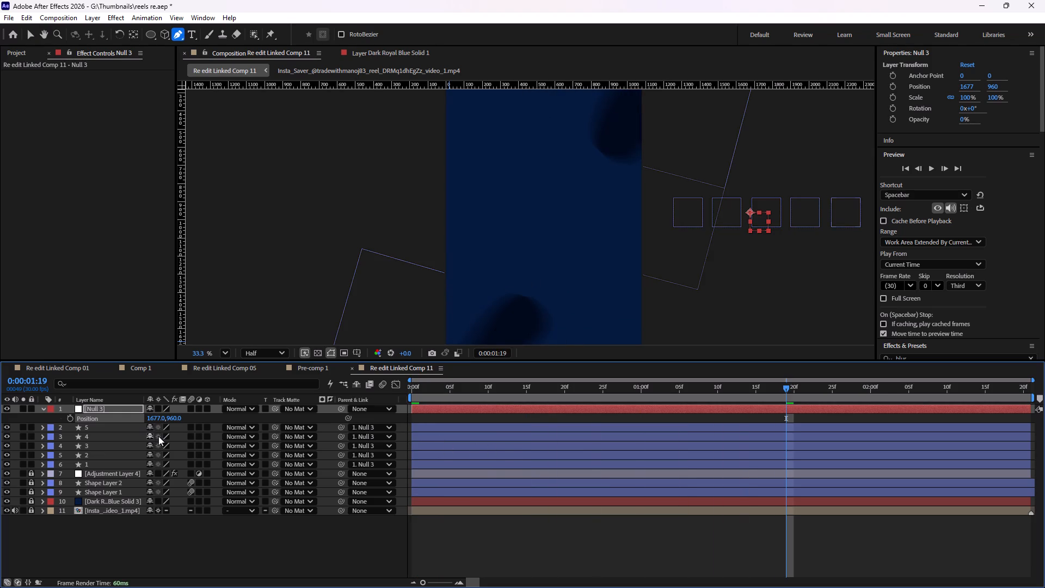
click(72, 416)
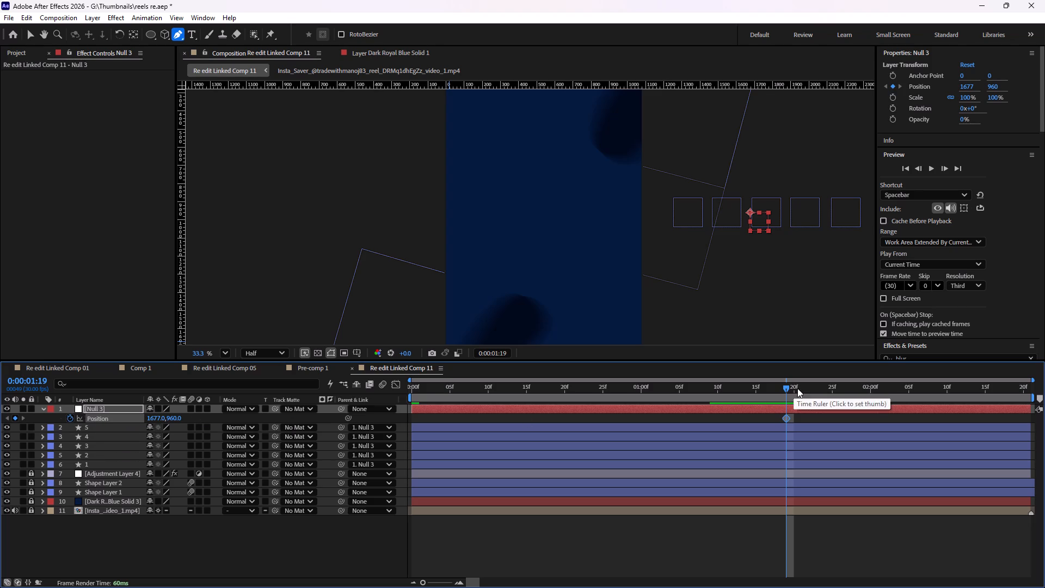
Add a Position keyframe for Null 3 at 0:00:00:00.
drag(788, 388, 600, 390)
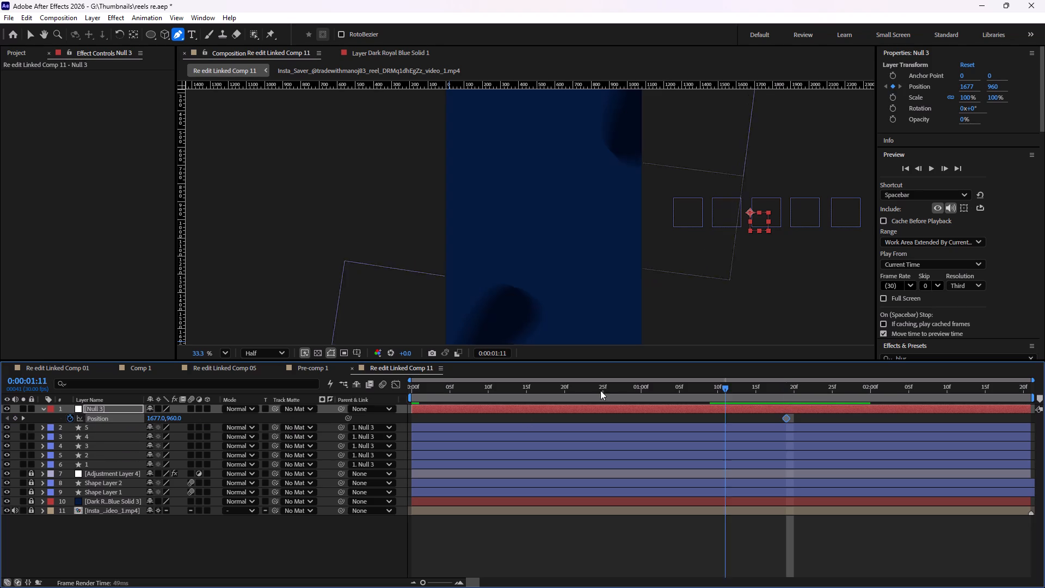
drag(600, 390, 380, 399)
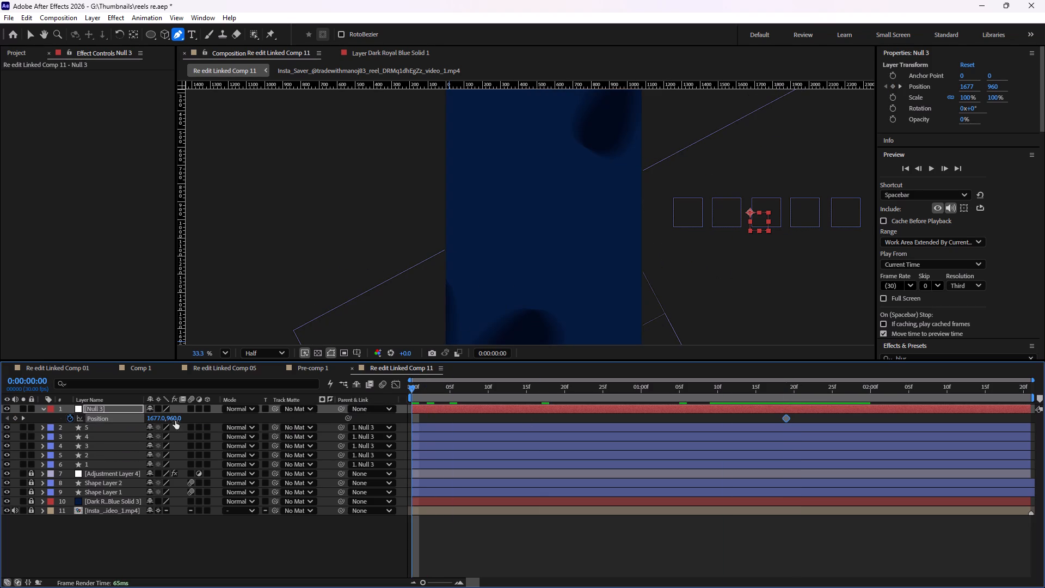
click(15, 419)
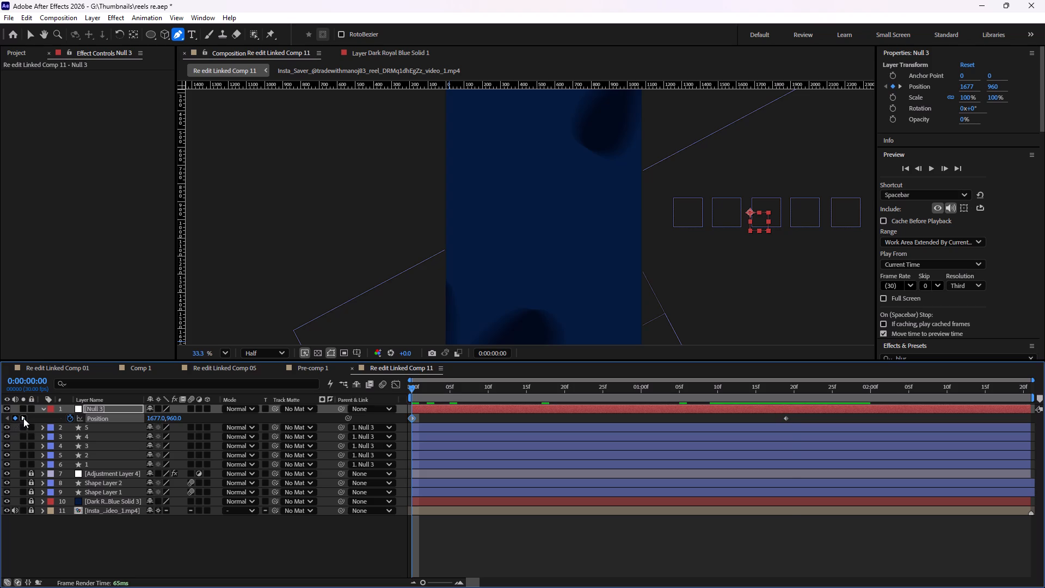
Set Null 3's Position X to 1383 at the 0:00:01:19 keyframe.
click(23, 418)
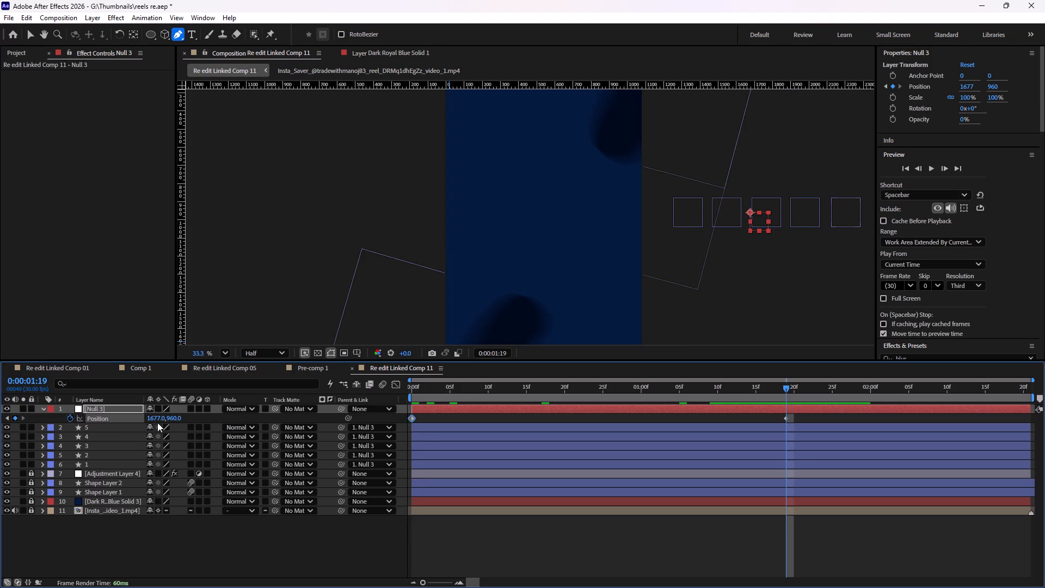
drag(158, 419, 0, 420)
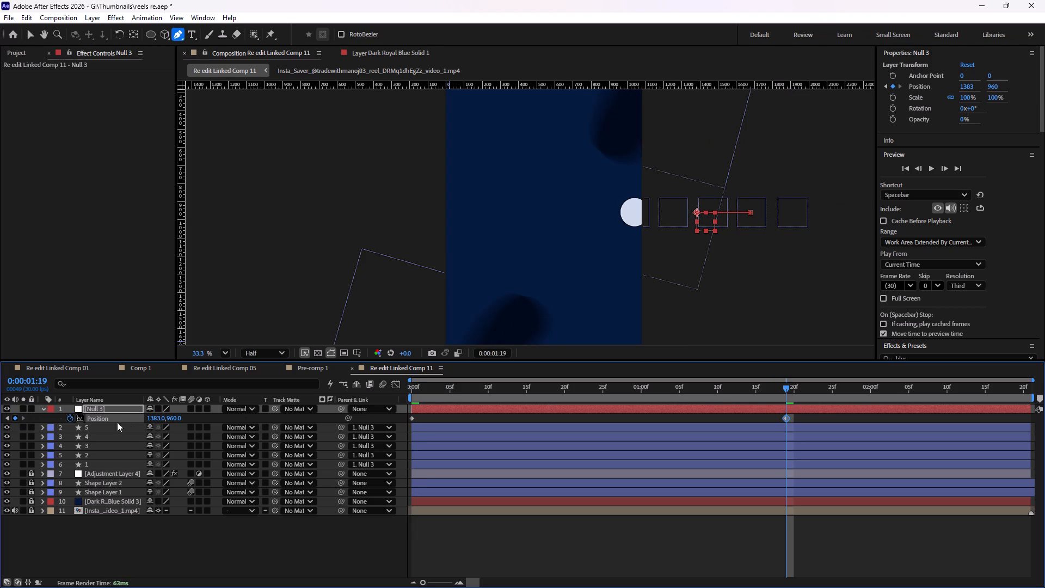
Enable motion blur for Null 3 and circle layers 1 to 5.
click(190, 407)
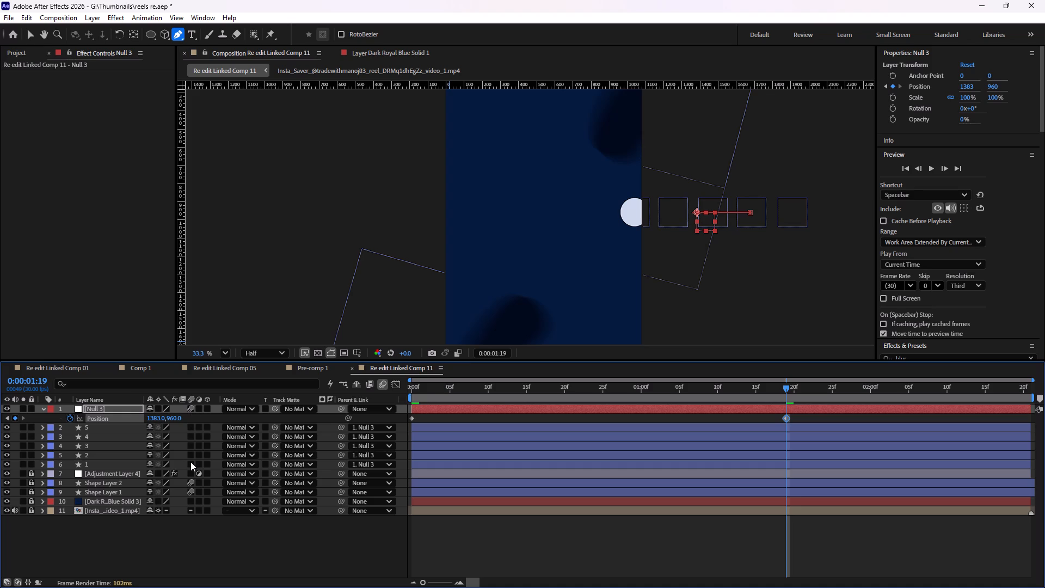
click(190, 462)
click(190, 451)
click(190, 443)
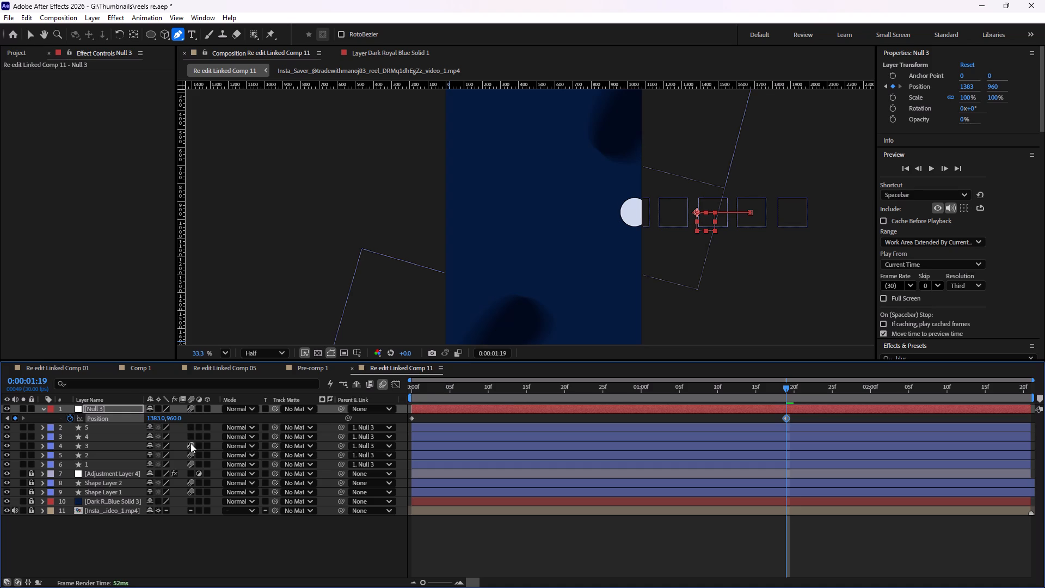
click(190, 438)
click(190, 426)
Set the label colour of circle layer 1 to Green after trying Red.
click(53, 465)
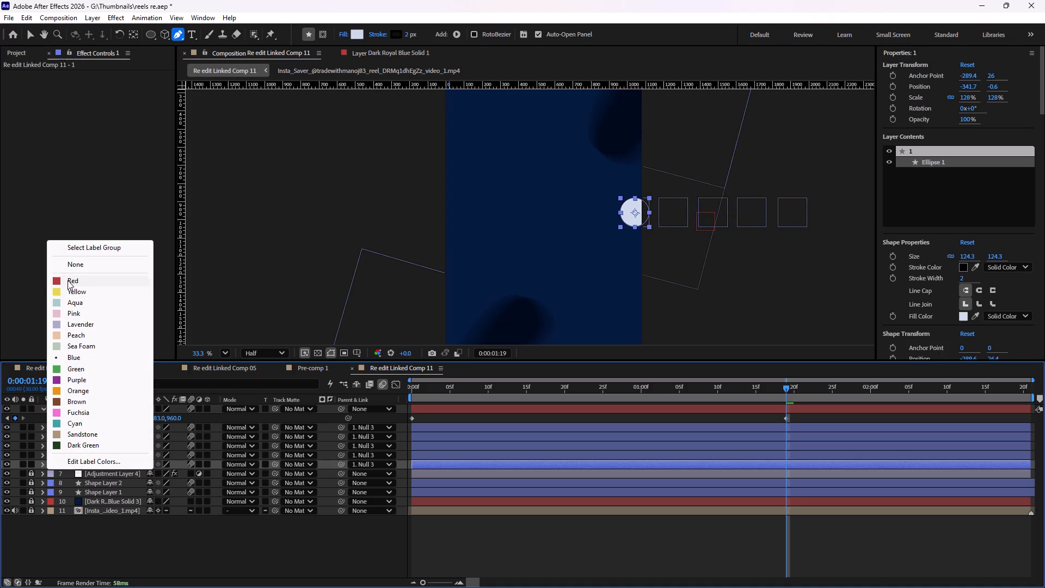
click(67, 280)
click(49, 467)
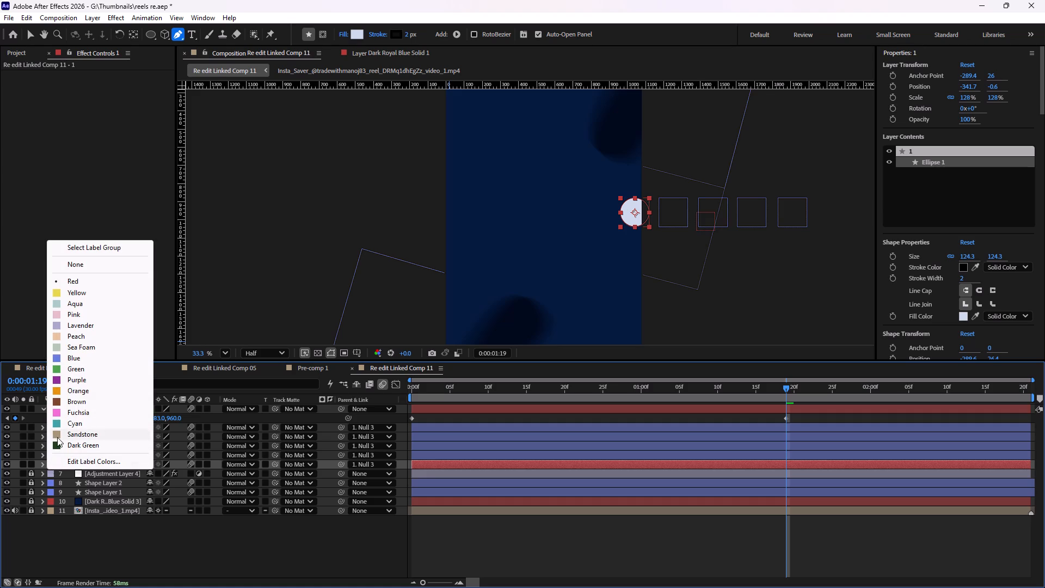
click(79, 367)
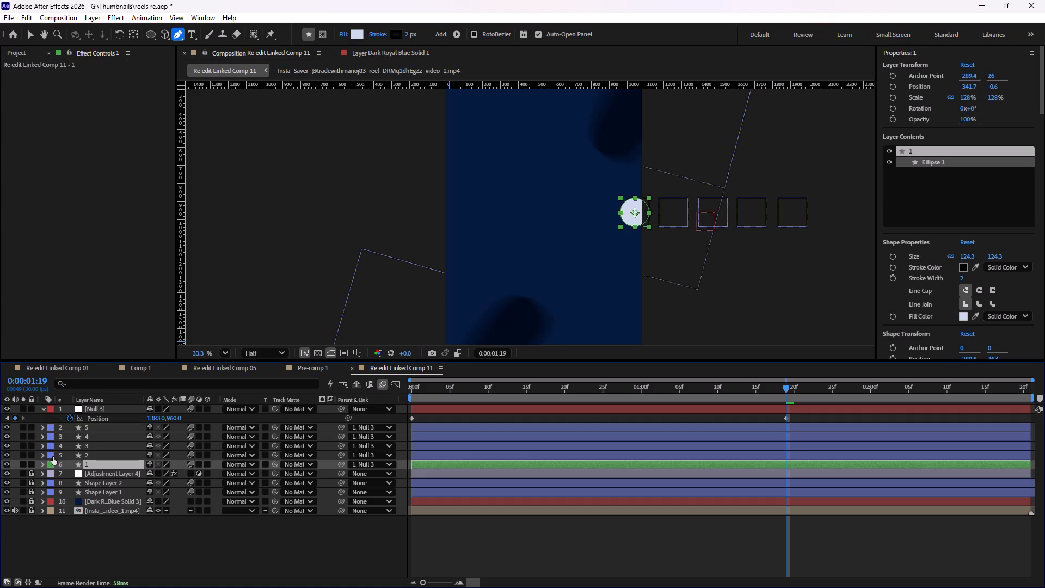
Set the label colour of circle layers 2 to 5 to Green.
click(83, 455)
shift+click(89, 425)
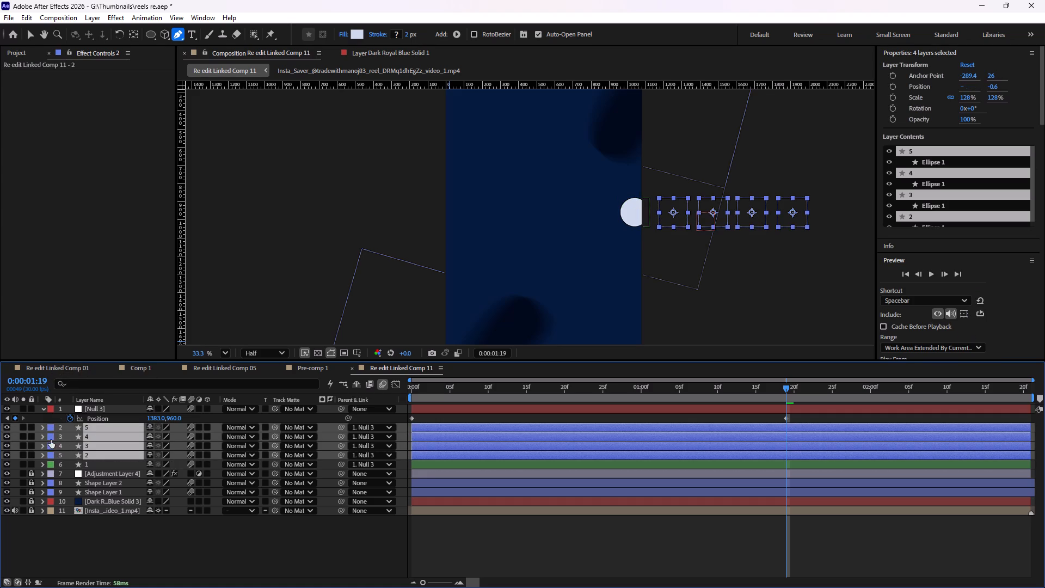
right_click(92, 425)
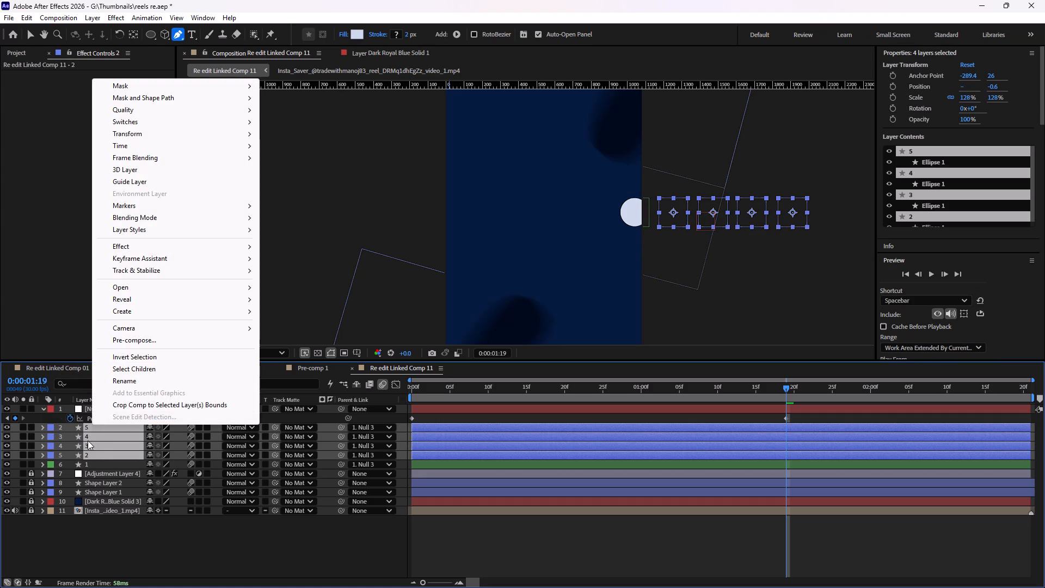
click(49, 456)
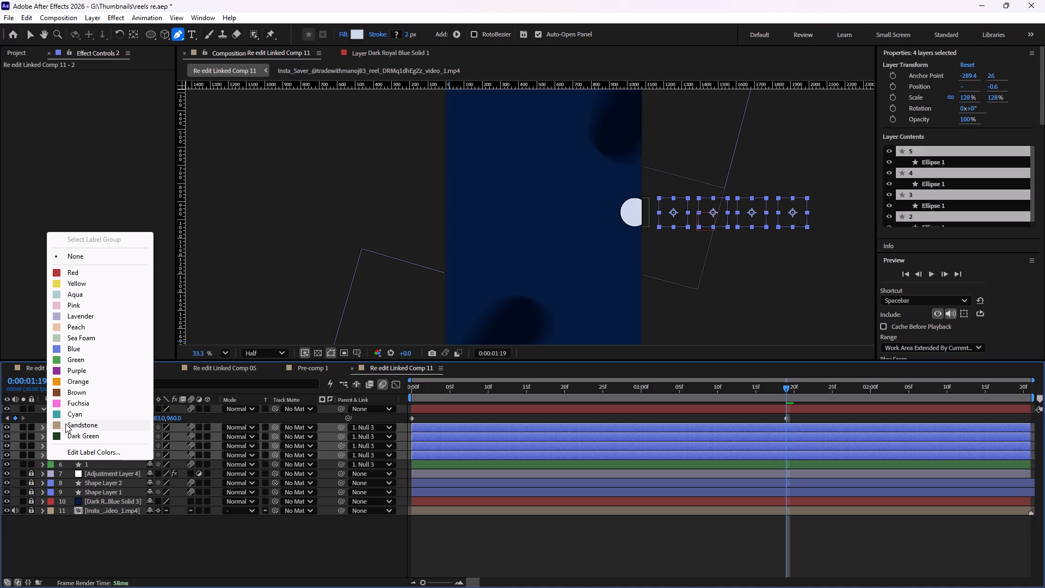
click(91, 359)
click(95, 439)
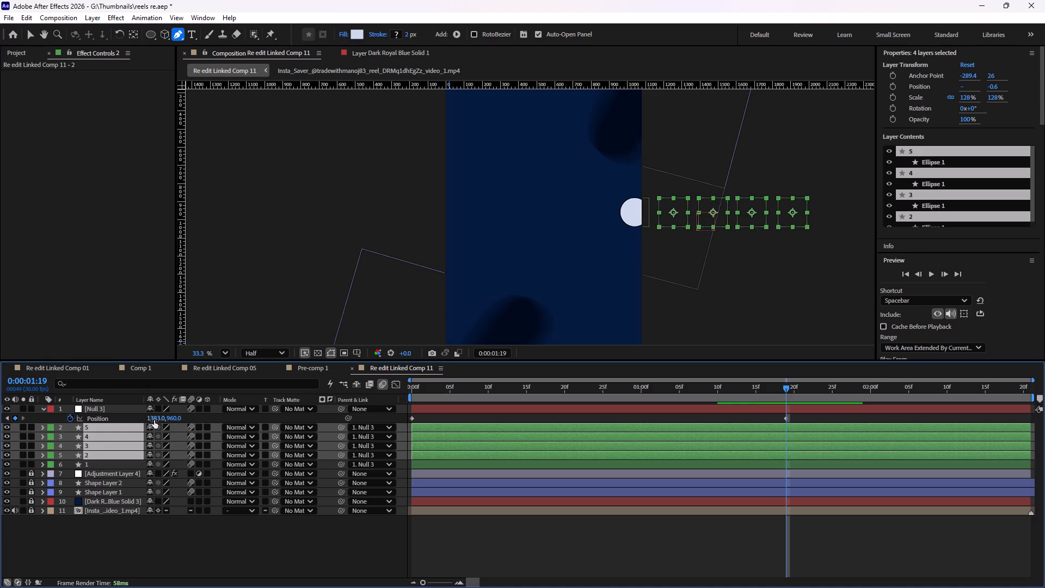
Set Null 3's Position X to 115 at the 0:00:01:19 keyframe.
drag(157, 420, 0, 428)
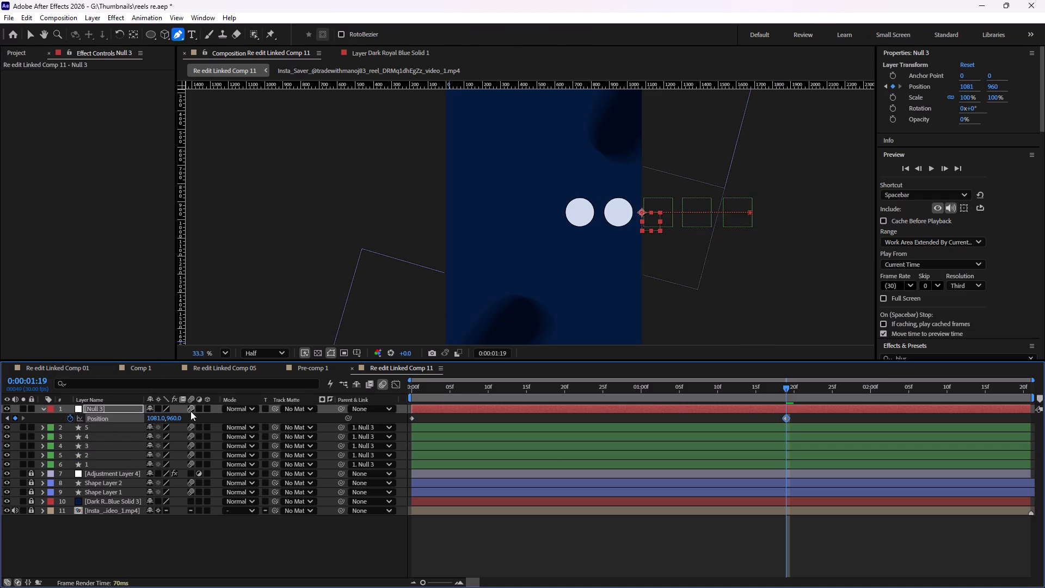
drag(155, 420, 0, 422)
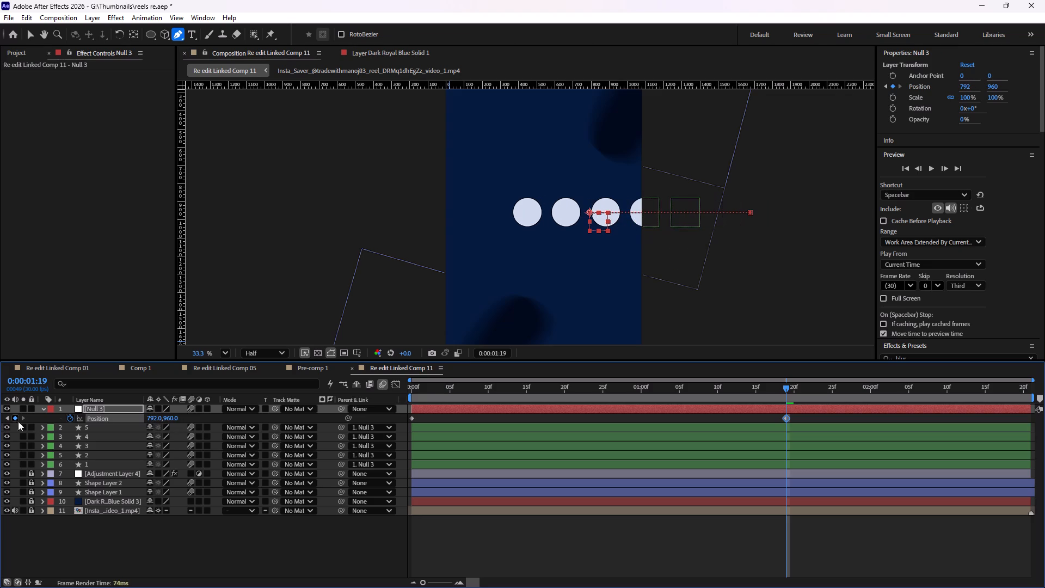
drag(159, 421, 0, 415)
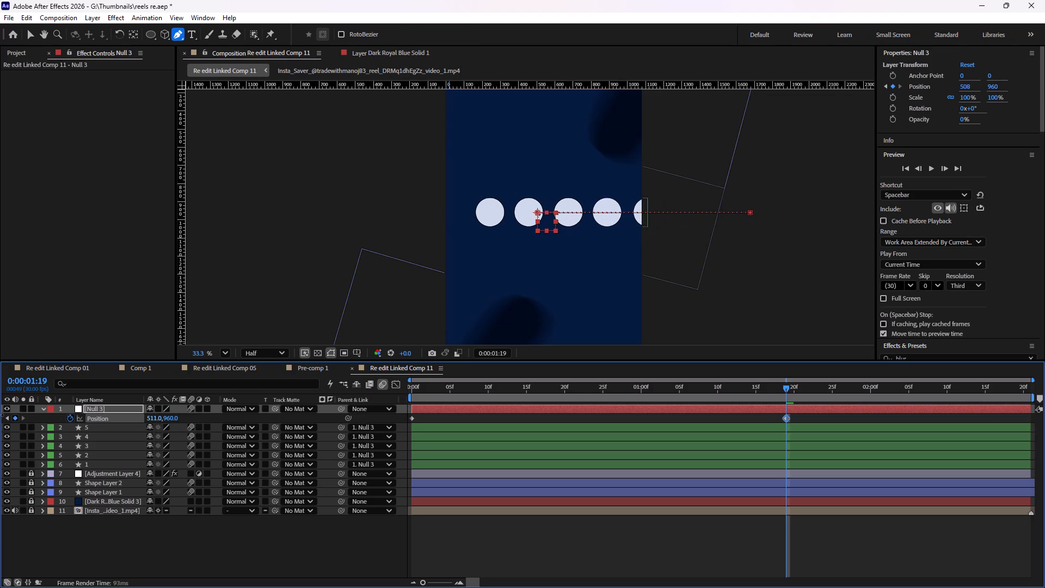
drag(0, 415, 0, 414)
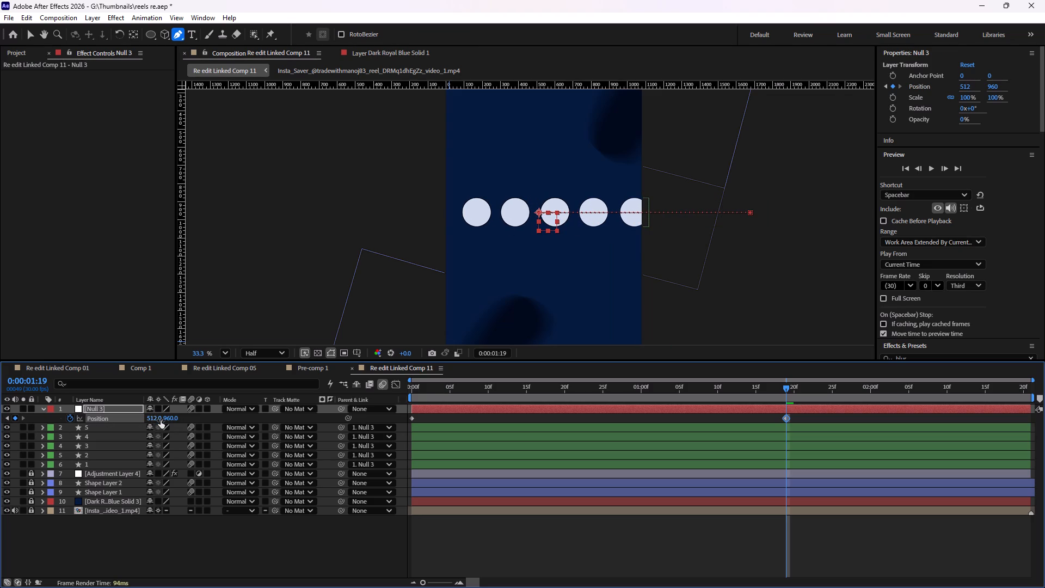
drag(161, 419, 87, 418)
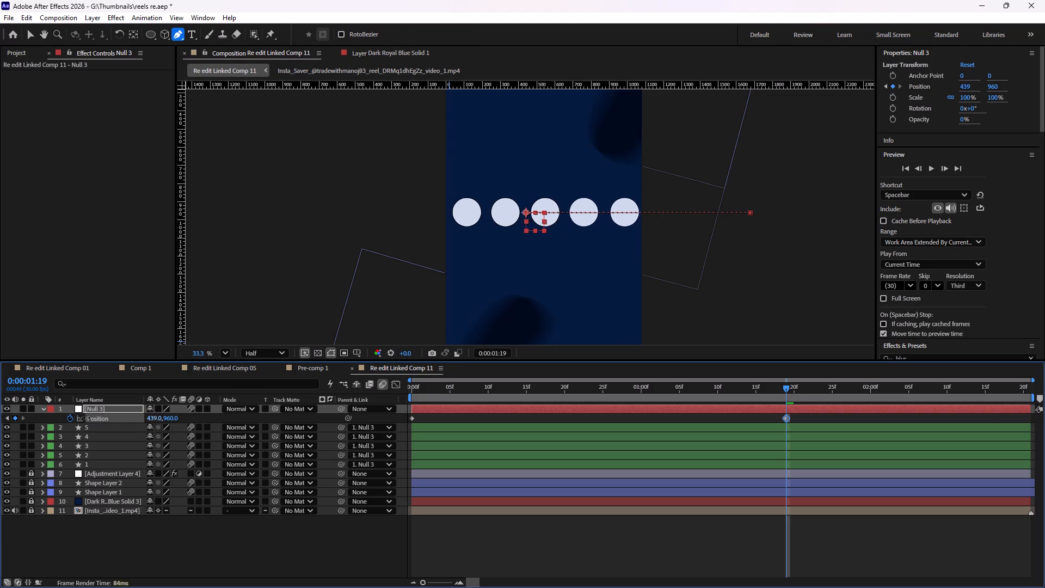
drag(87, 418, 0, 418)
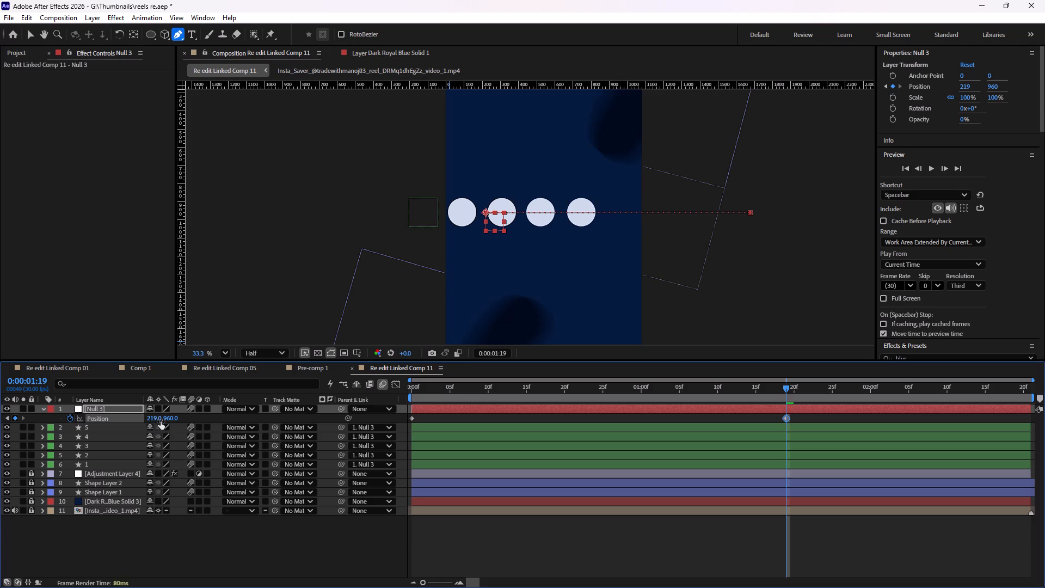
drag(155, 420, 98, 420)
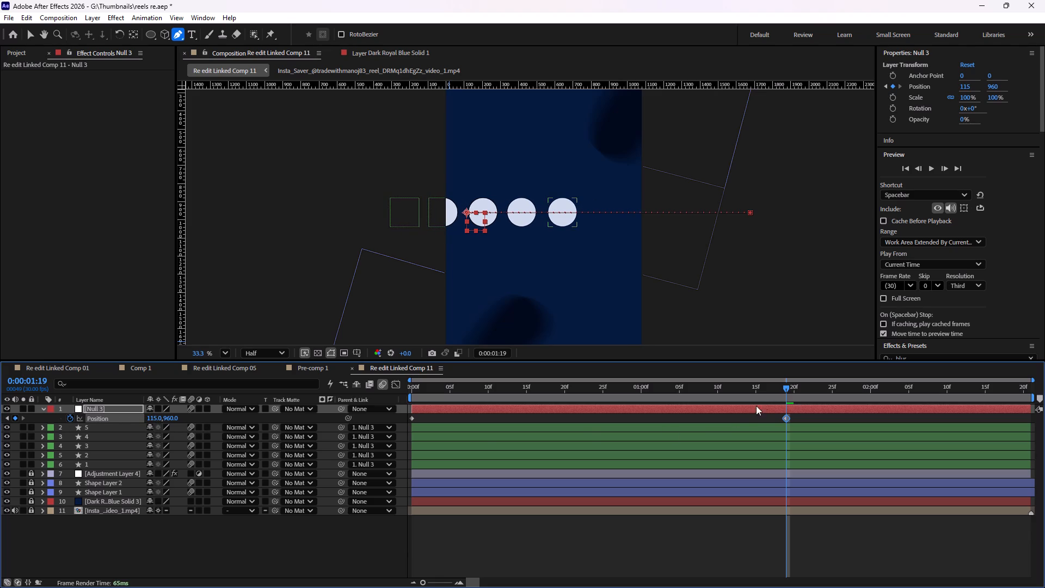
Preview and scrub through the composition to check the circles' slide across the frame.
drag(784, 386, 364, 396)
key(space)
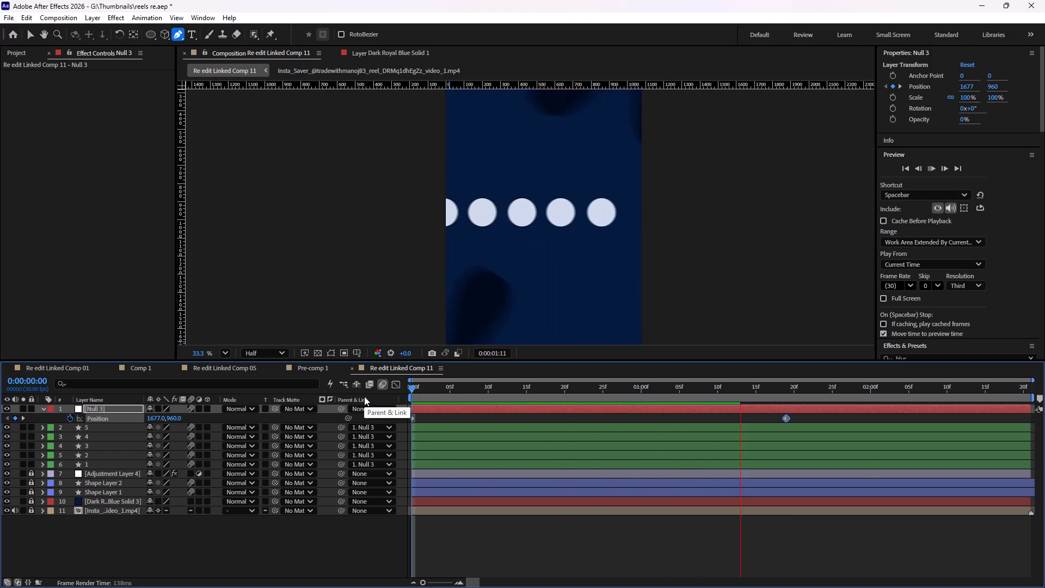
key(space)
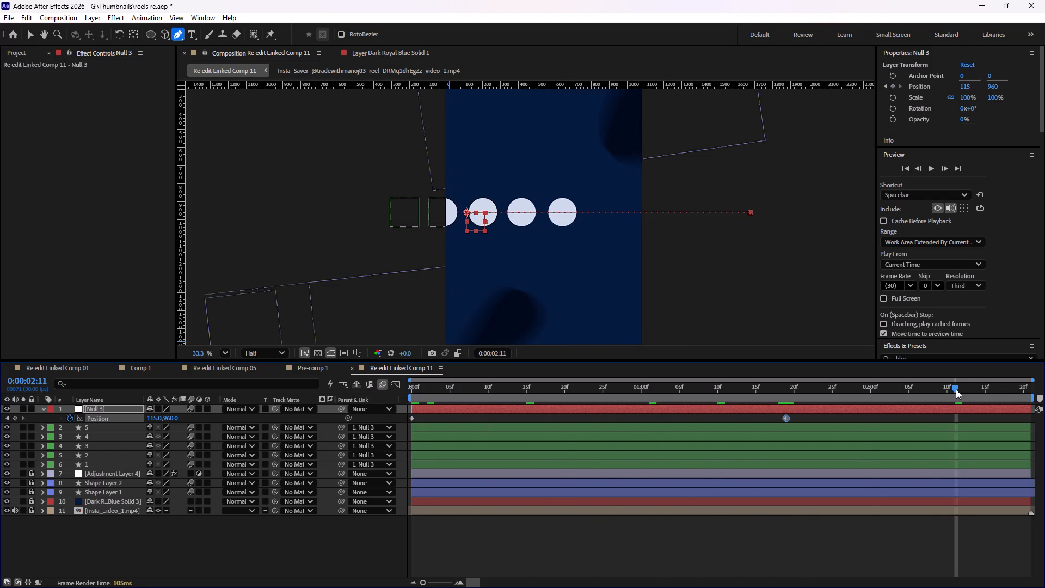
drag(956, 389, 598, 397)
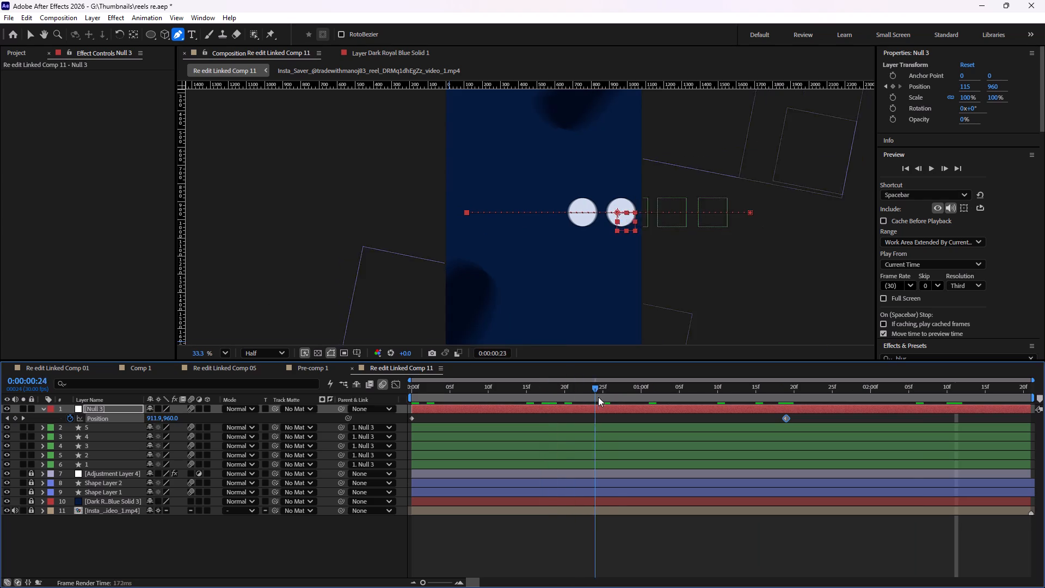
drag(598, 397, 728, 403)
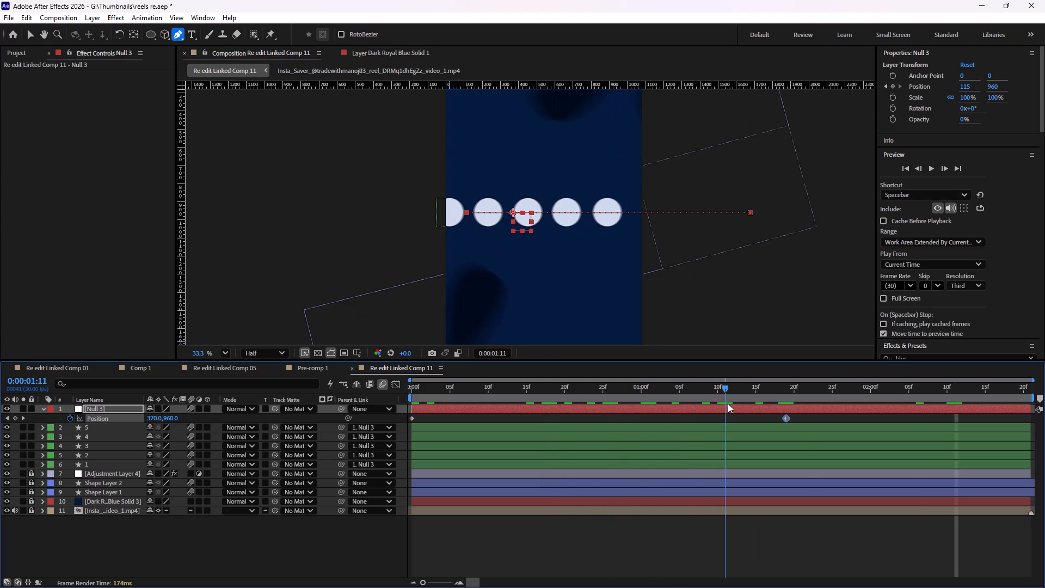
drag(728, 403, 850, 411)
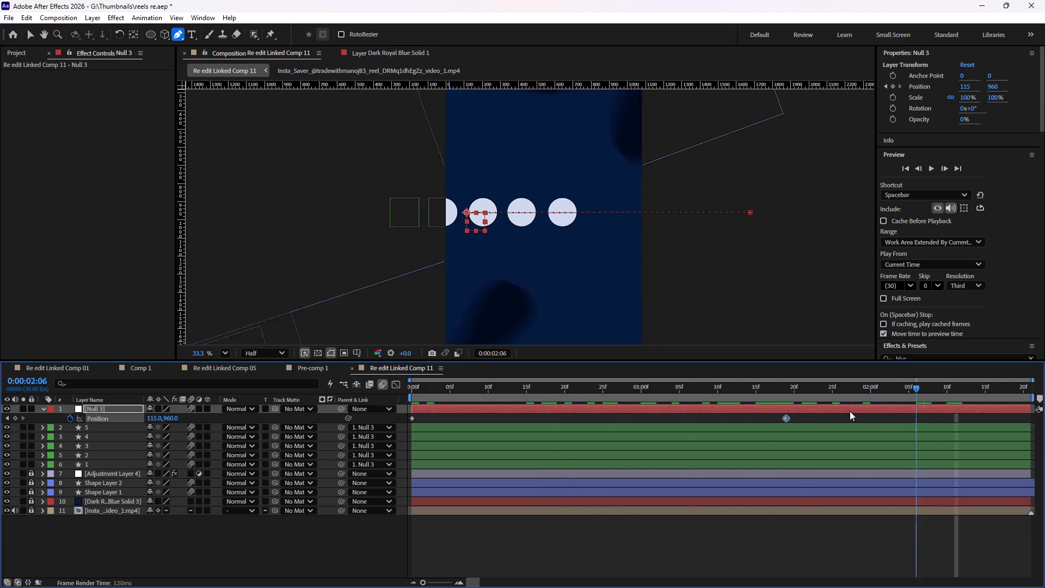
drag(850, 411, 892, 416)
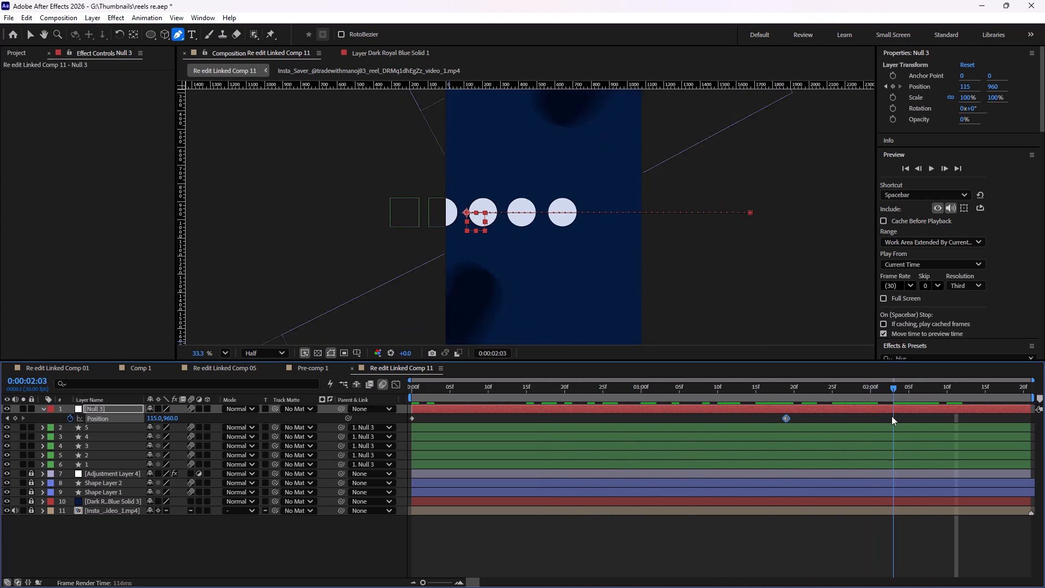
drag(892, 416, 835, 416)
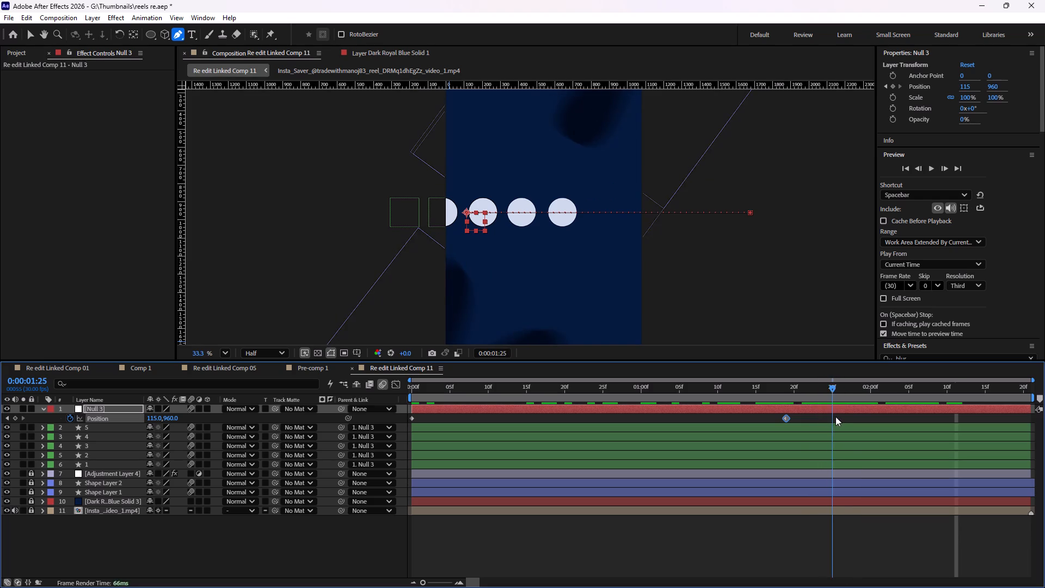
drag(835, 416, 832, 416)
click(764, 542)
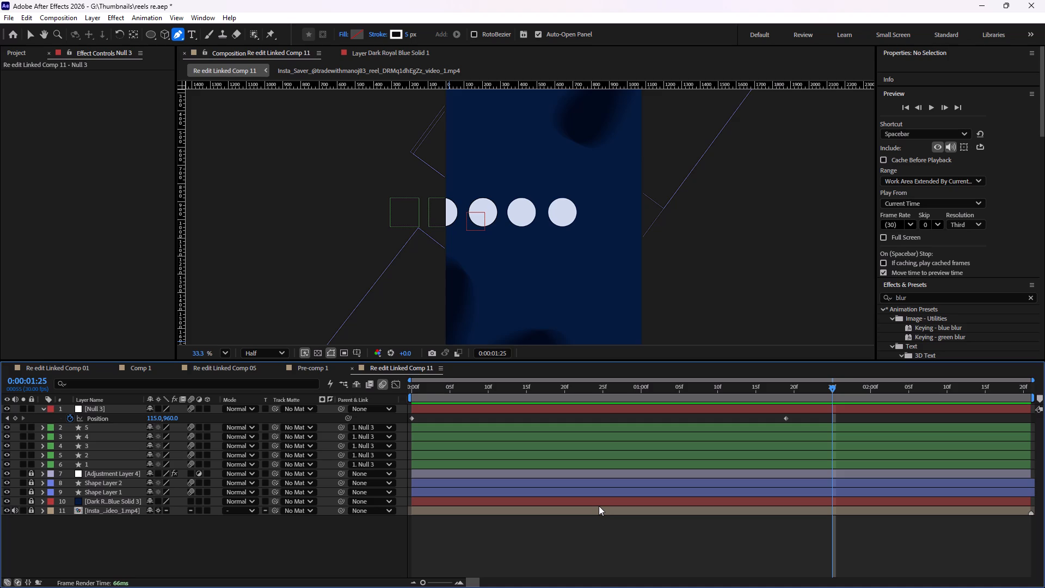
key(space)
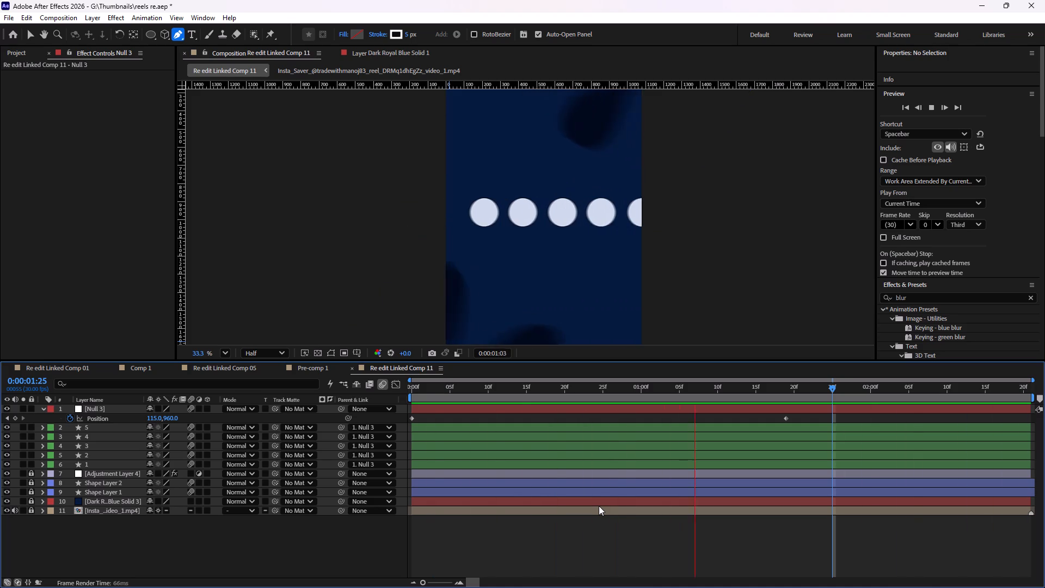
key(space)
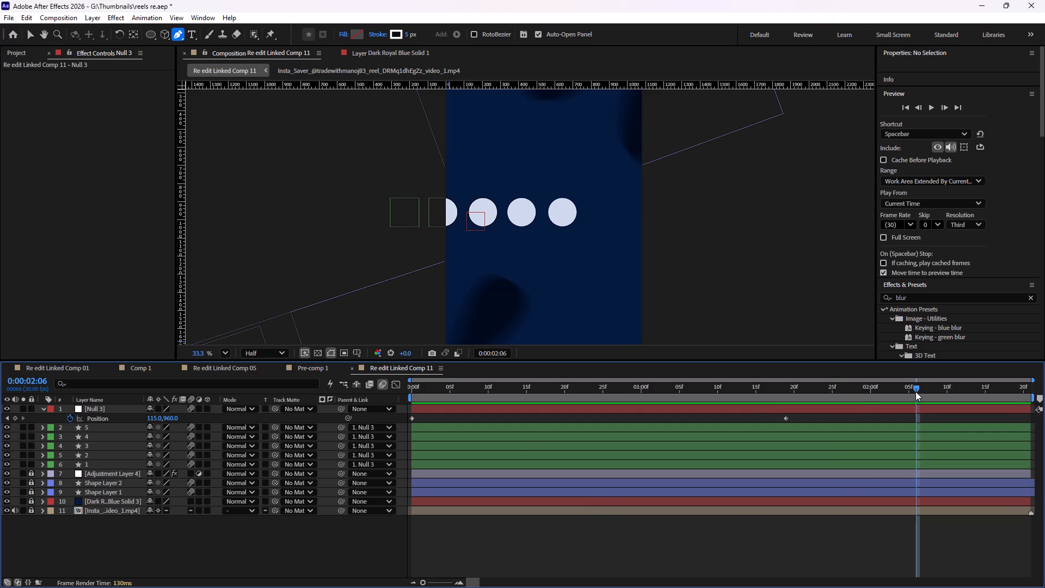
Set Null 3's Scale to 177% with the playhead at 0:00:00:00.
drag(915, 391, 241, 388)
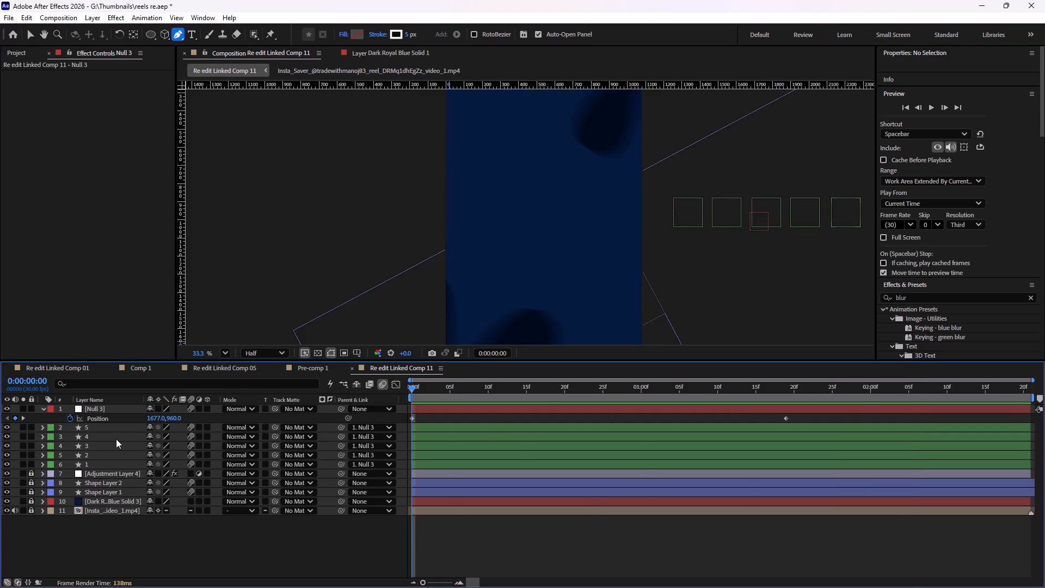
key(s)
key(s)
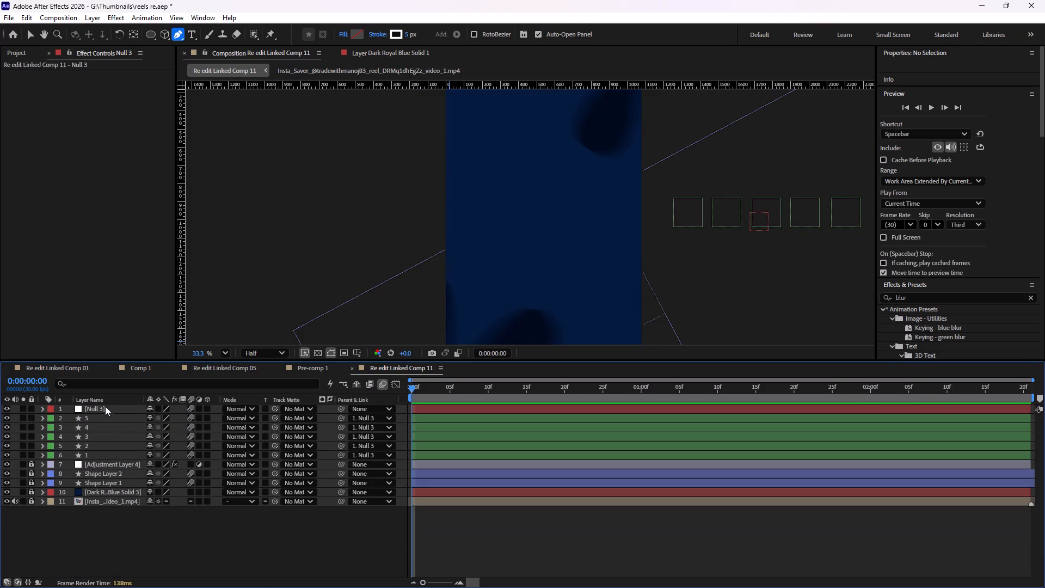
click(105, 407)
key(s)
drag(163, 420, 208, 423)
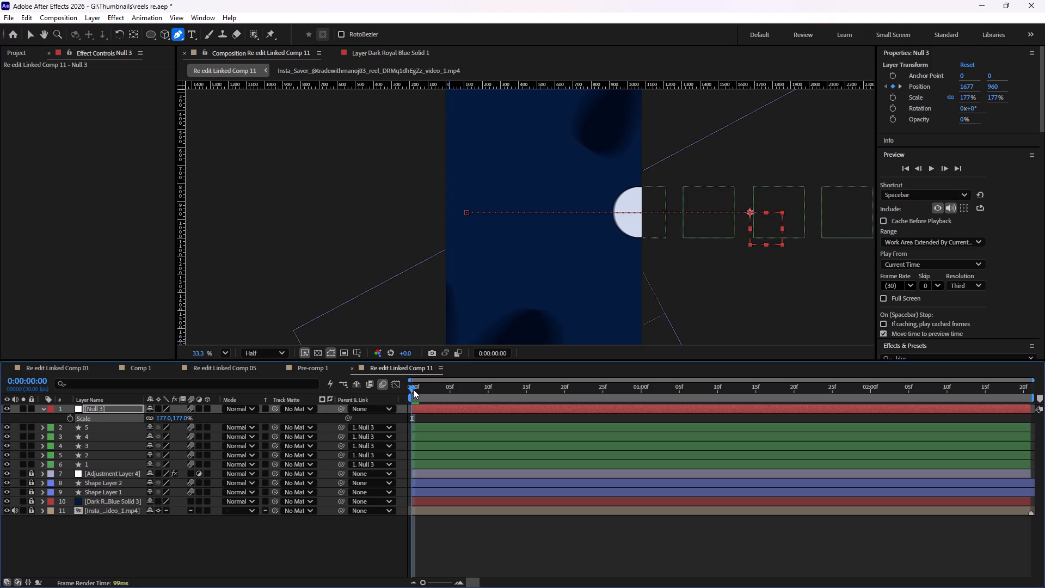
Set Null 3's Position X to -369 at the 0:00:01:19 keyframe.
drag(413, 389, 920, 460)
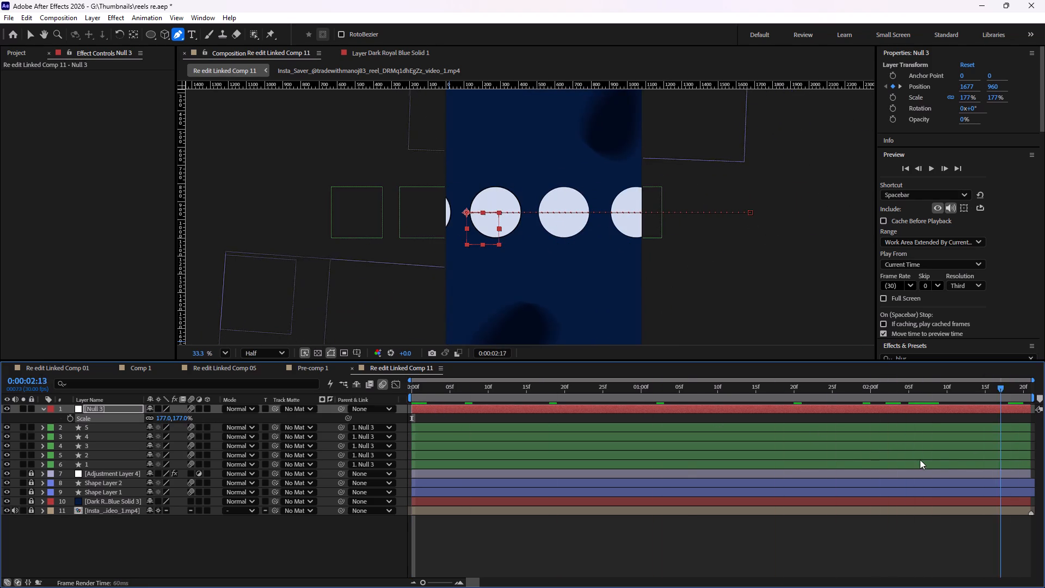
drag(920, 460, 993, 486)
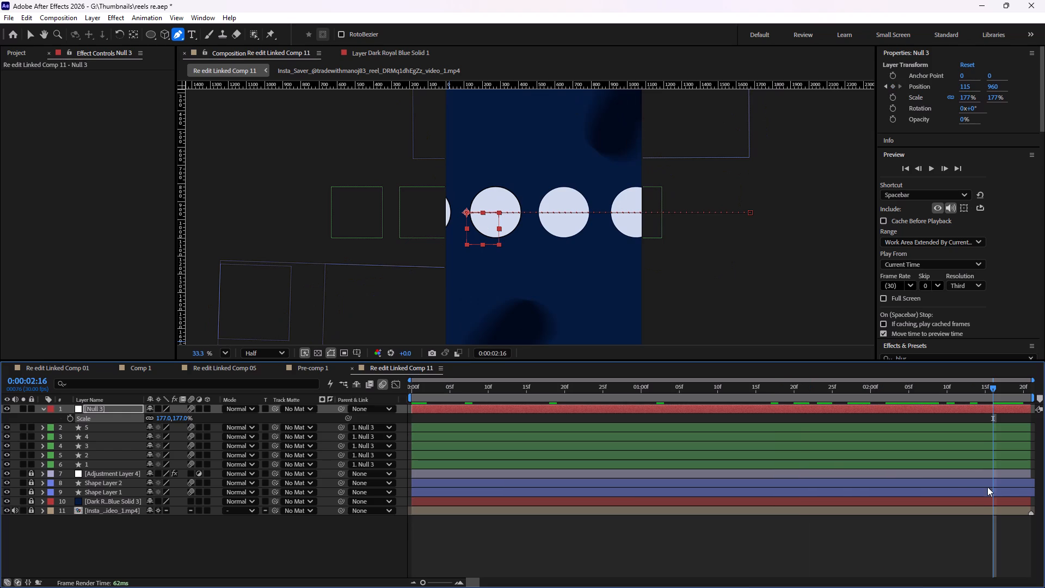
key(p)
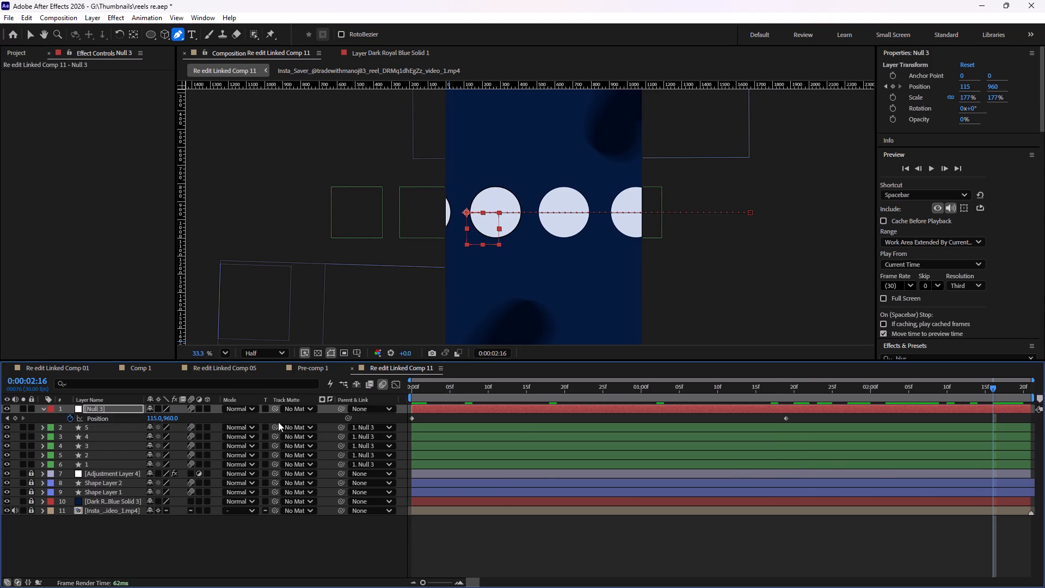
click(488, 384)
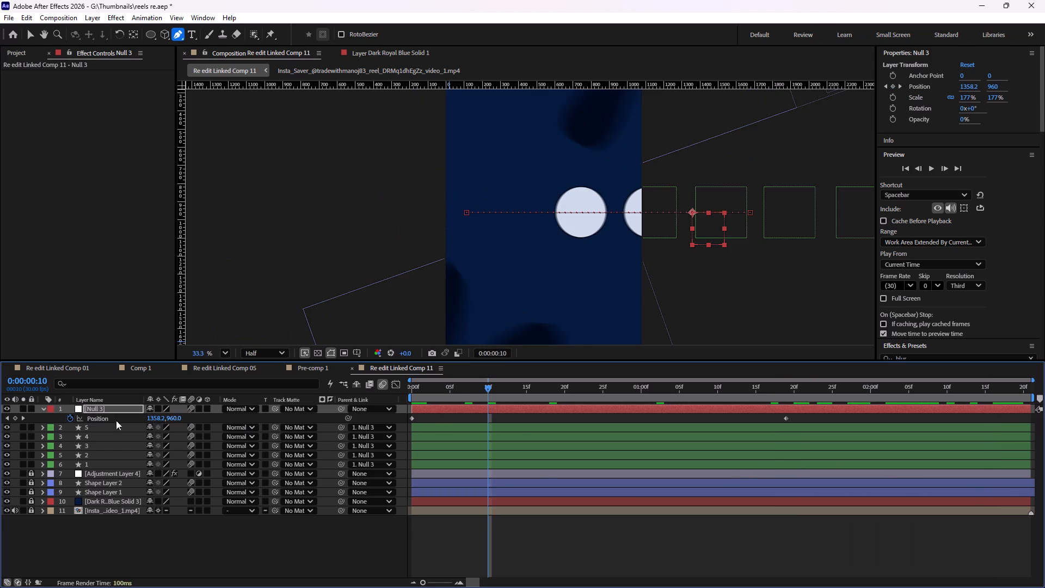
click(26, 419)
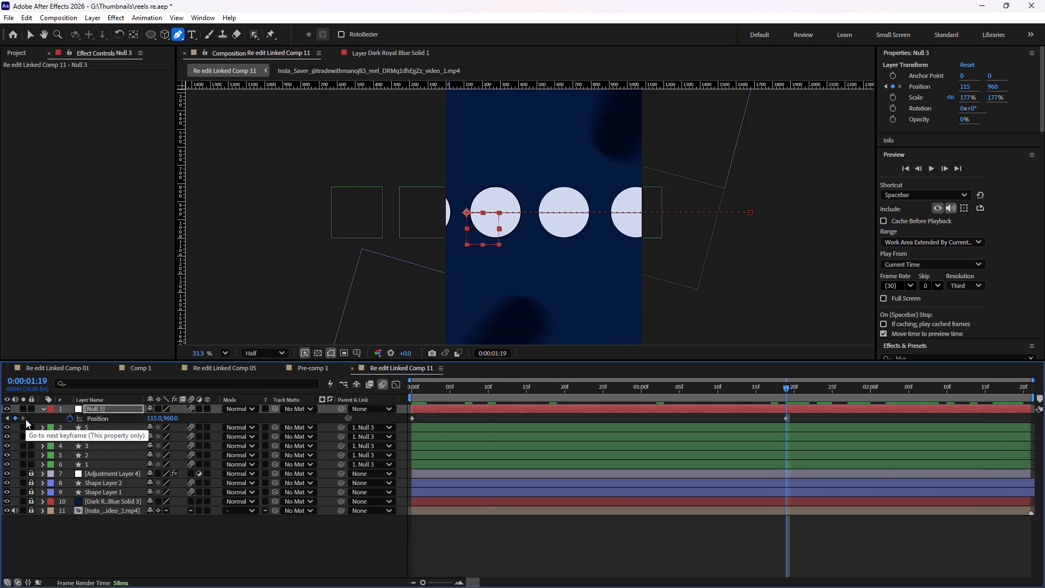
drag(155, 419, 23, 422)
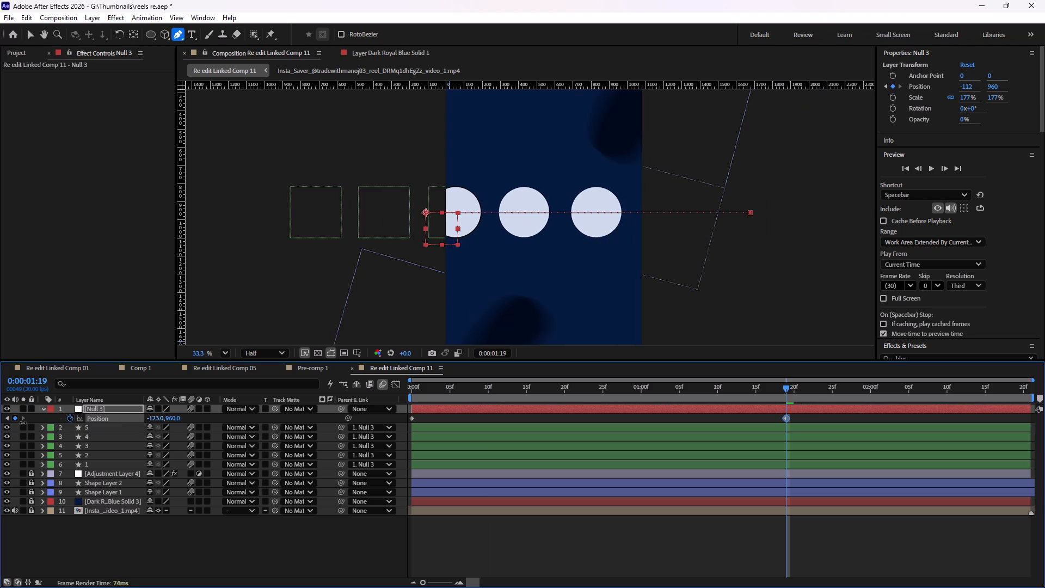
drag(23, 422, 0, 425)
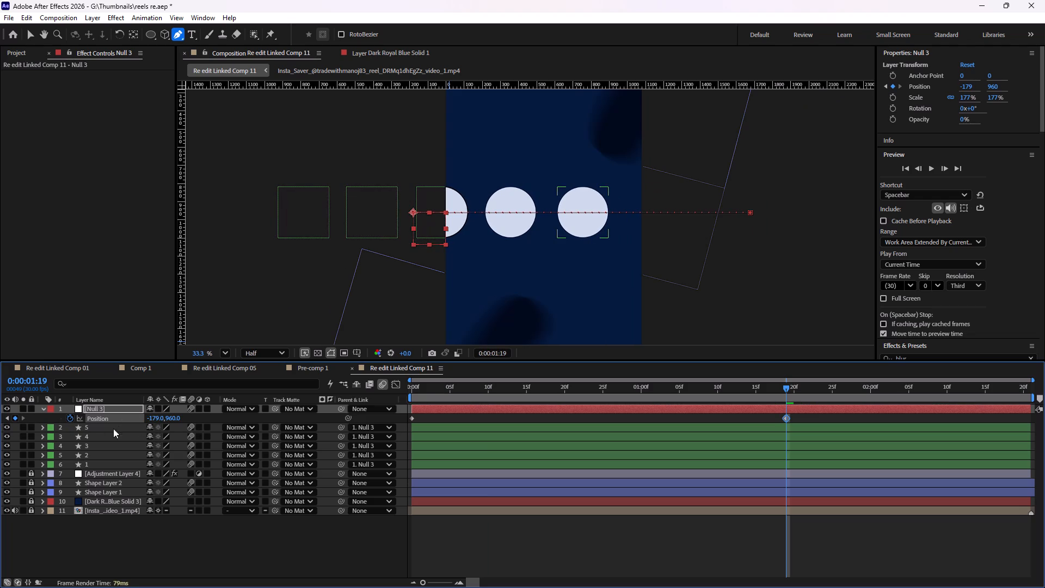
drag(158, 417, 100, 421)
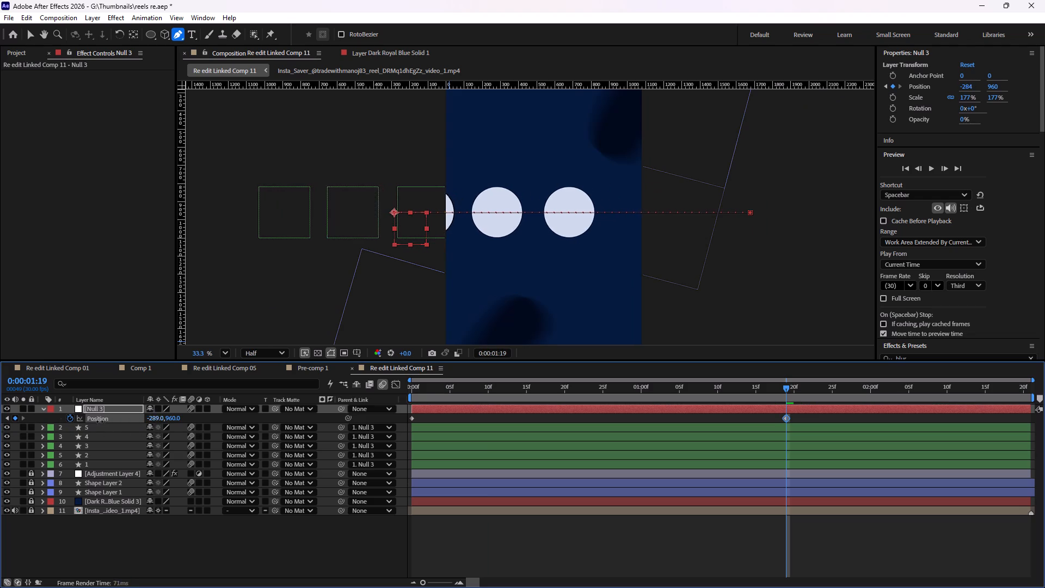
drag(100, 421, 59, 421)
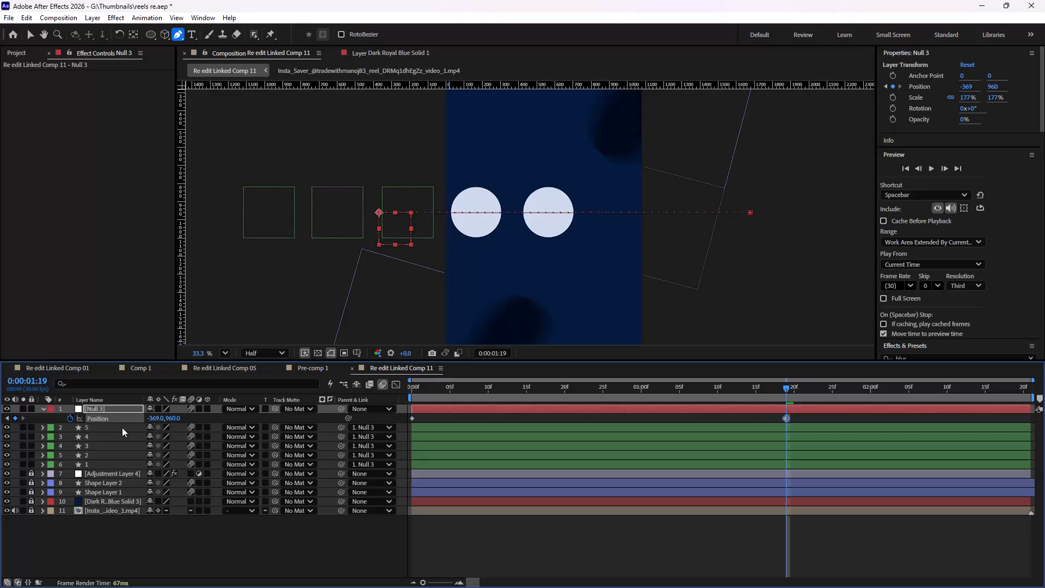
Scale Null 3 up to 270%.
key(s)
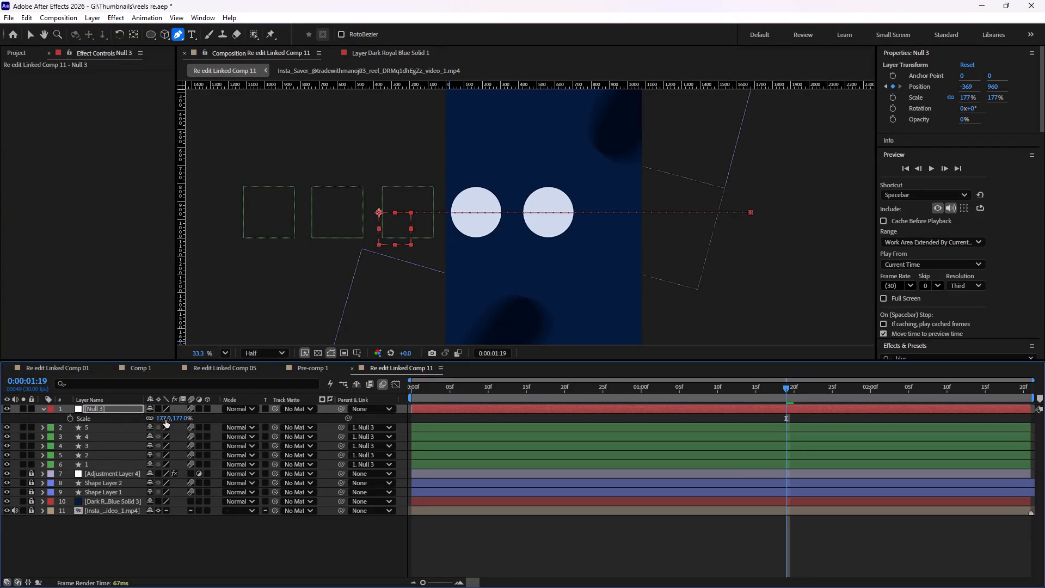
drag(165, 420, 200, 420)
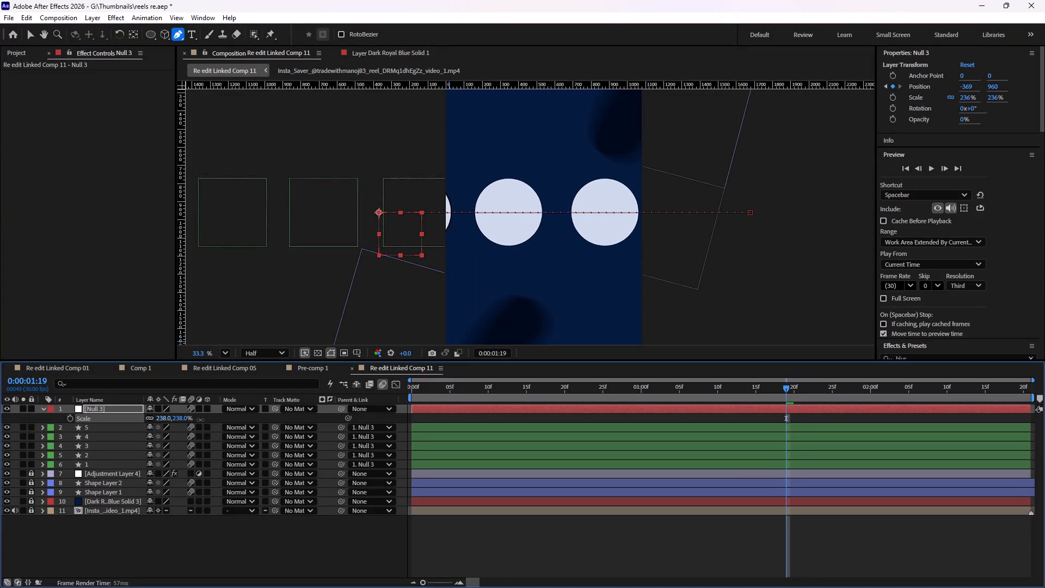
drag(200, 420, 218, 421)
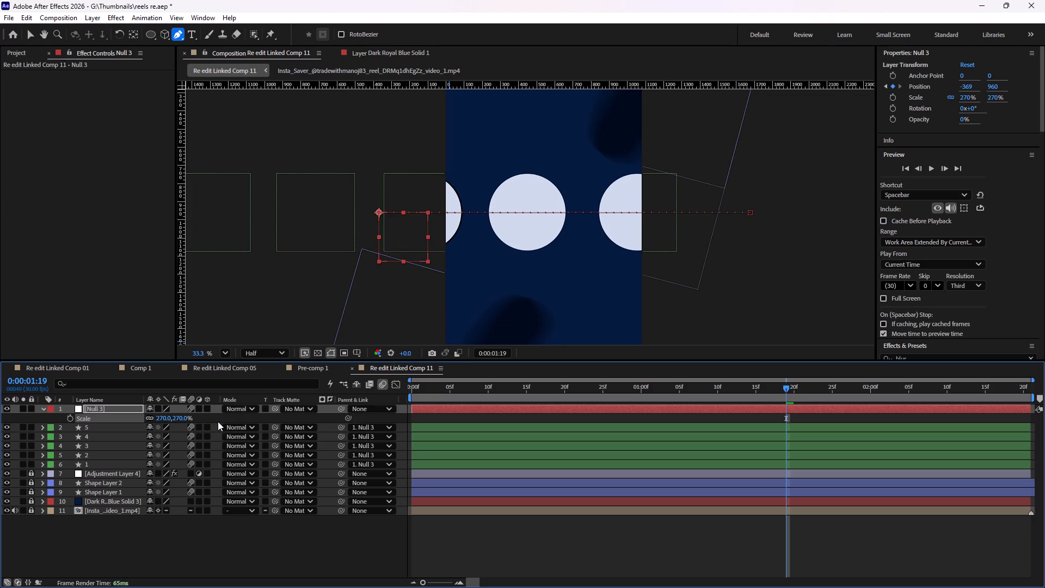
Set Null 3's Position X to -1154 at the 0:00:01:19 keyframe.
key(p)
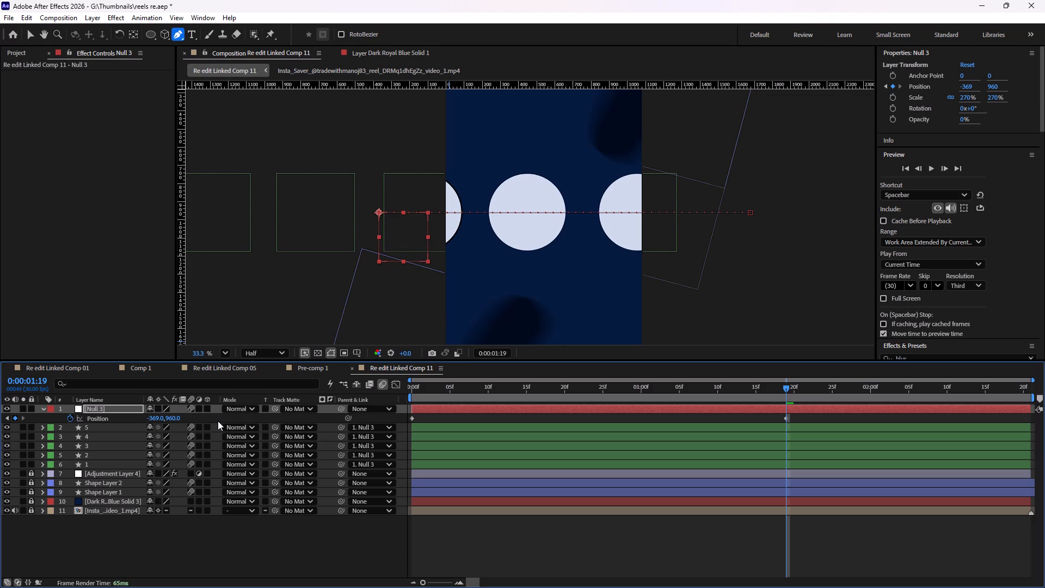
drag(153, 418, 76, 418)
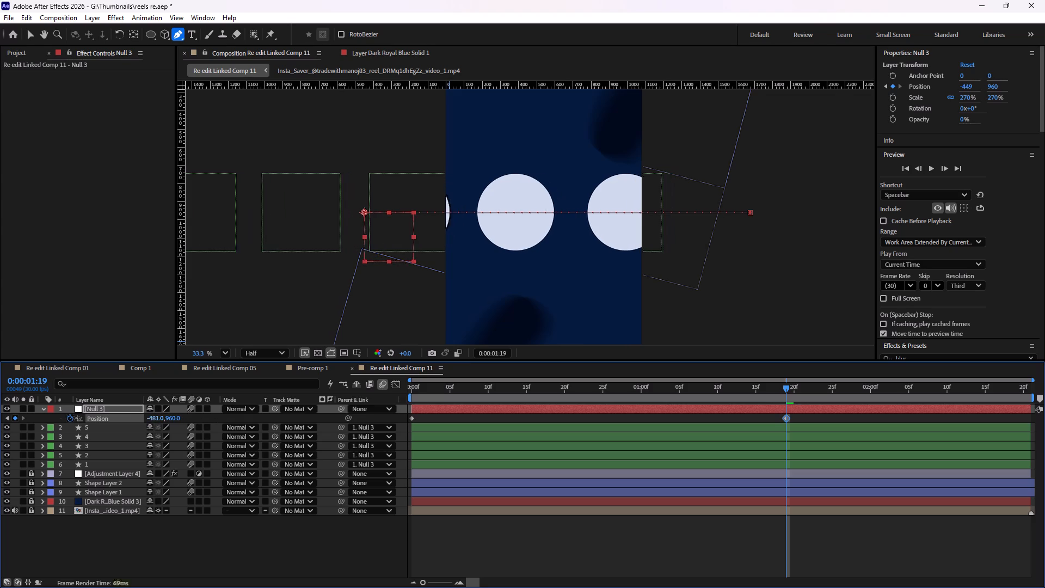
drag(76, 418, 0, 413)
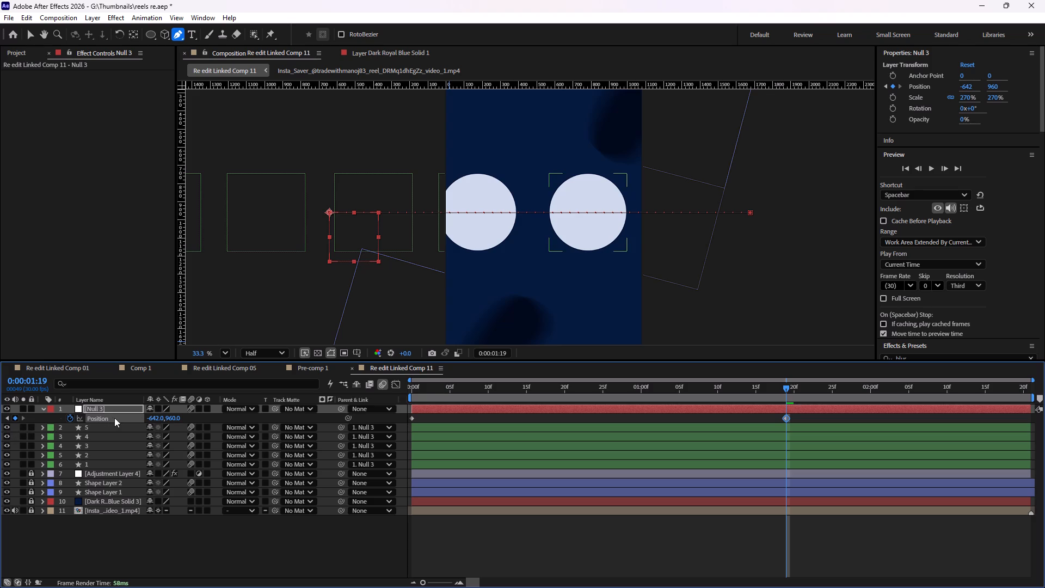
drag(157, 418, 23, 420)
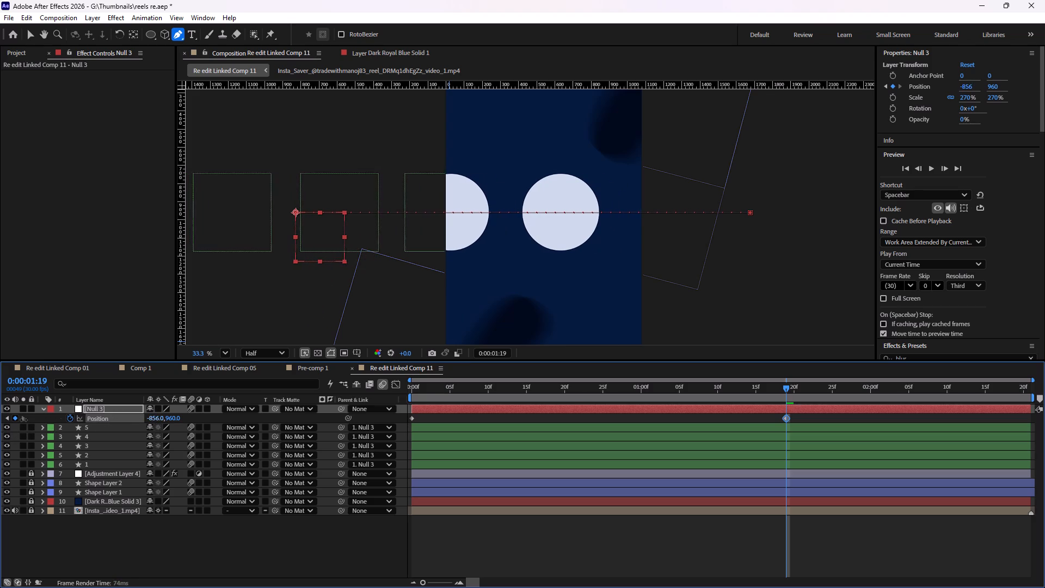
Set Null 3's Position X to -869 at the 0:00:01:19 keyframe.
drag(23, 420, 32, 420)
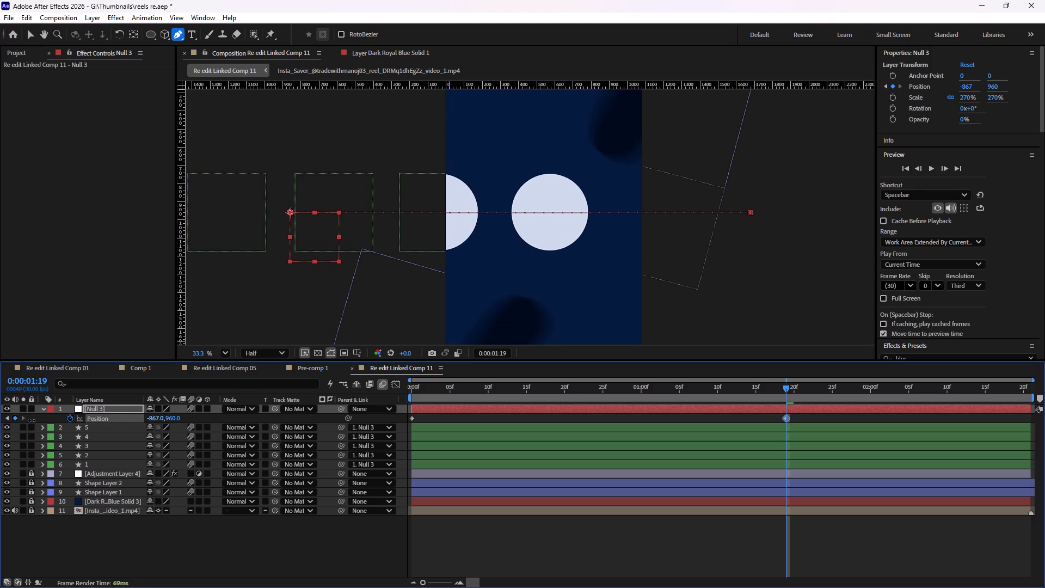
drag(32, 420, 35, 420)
Scale Null 3 up to 330%.
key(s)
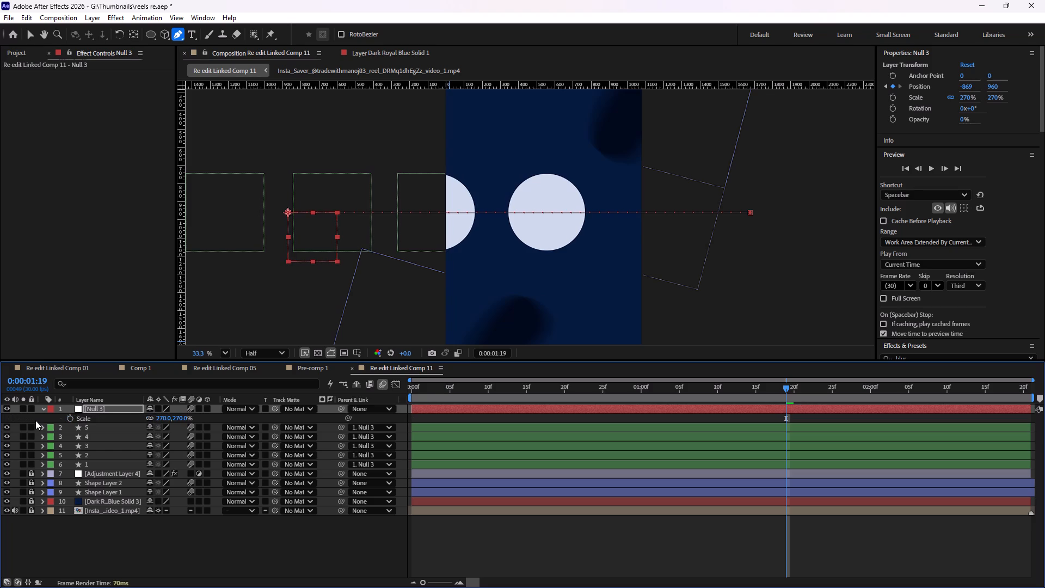
drag(163, 420, 169, 420)
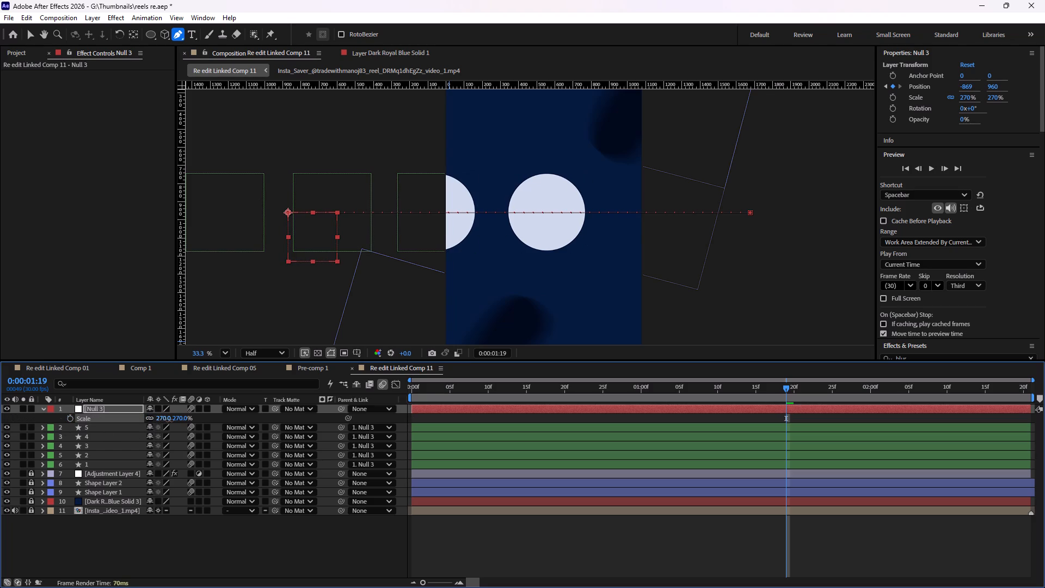
drag(169, 420, 195, 420)
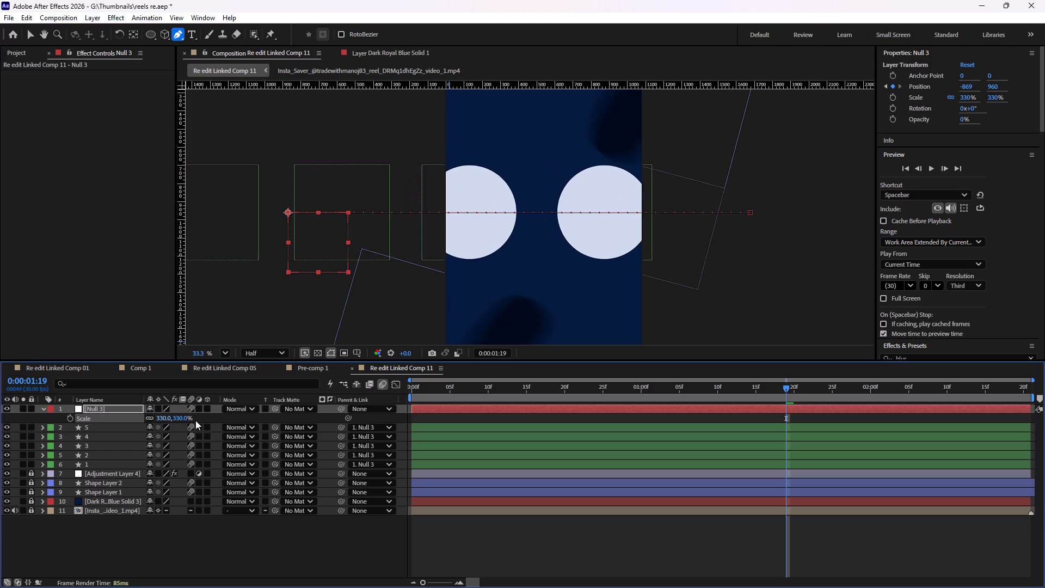
Set Null 3's Position X to -1154 at the 0:00:01:19 keyframe to suit the larger circles.
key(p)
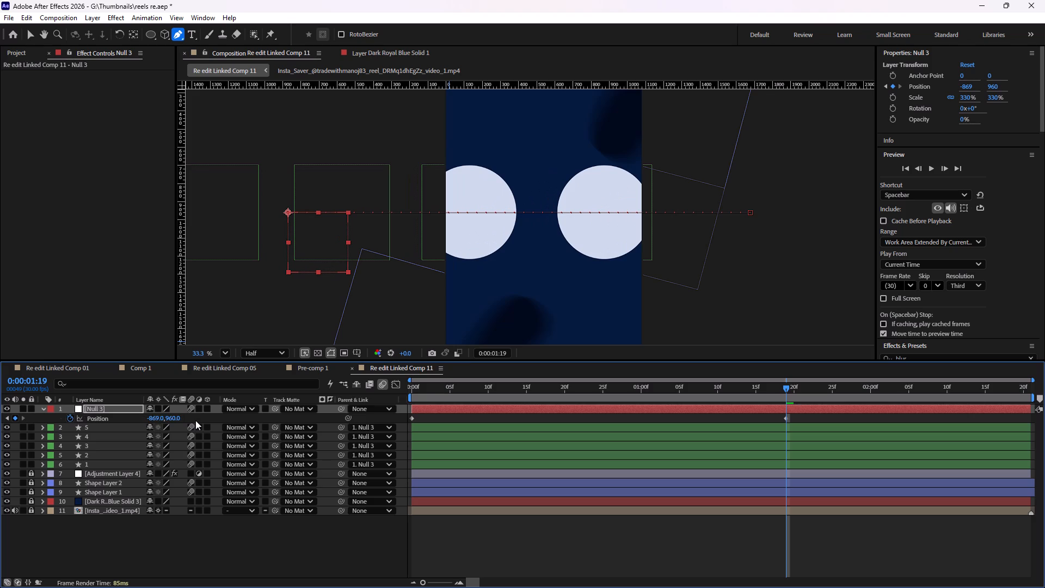
drag(159, 419, 125, 419)
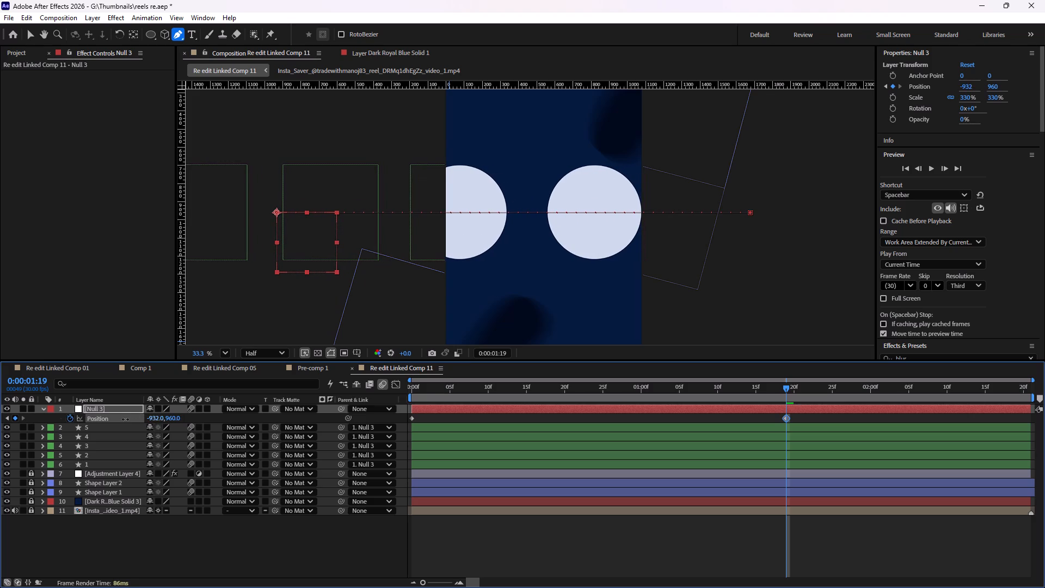
drag(125, 419, 51, 419)
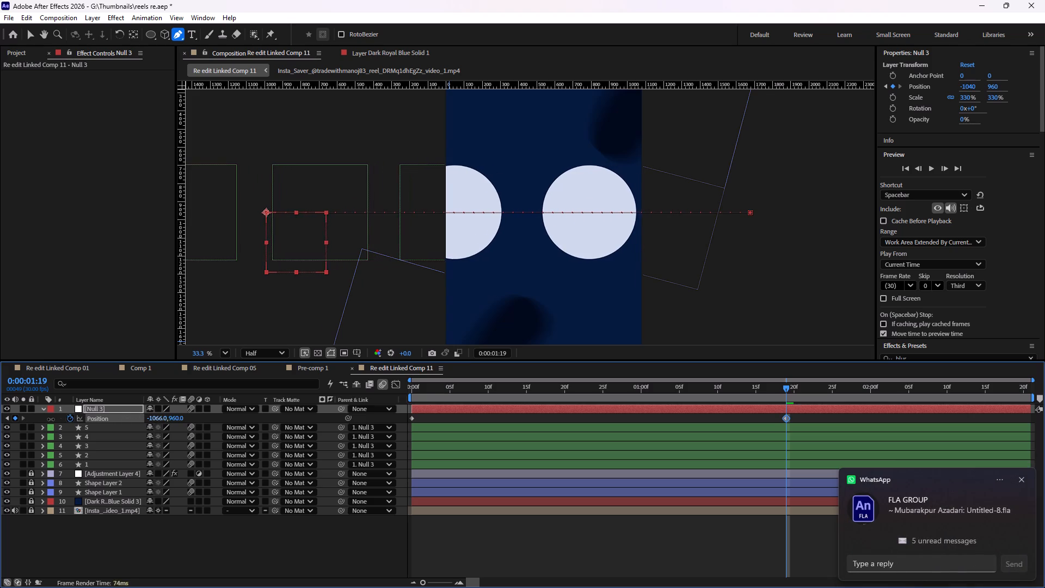
drag(51, 419, 0, 415)
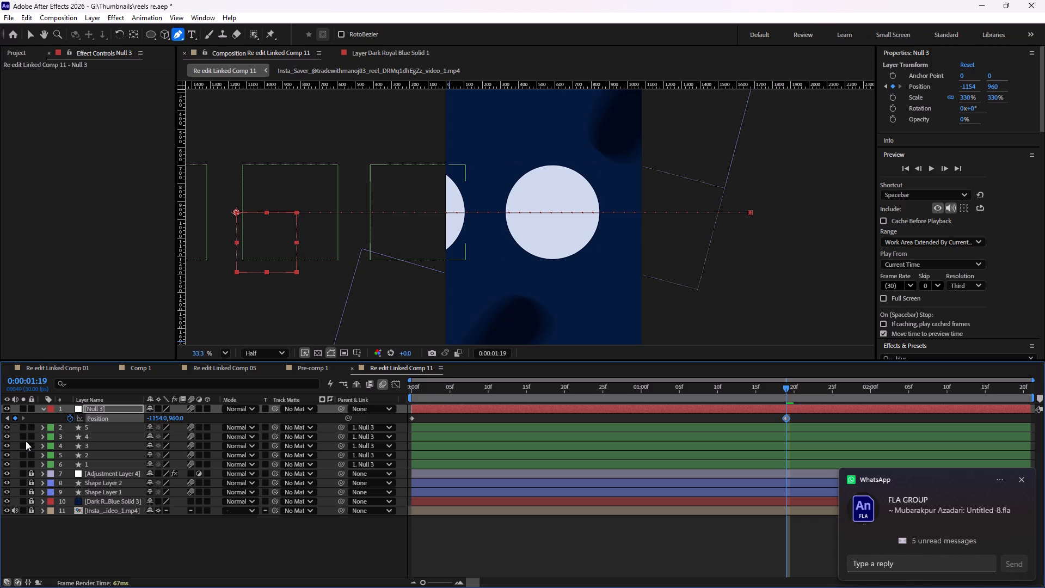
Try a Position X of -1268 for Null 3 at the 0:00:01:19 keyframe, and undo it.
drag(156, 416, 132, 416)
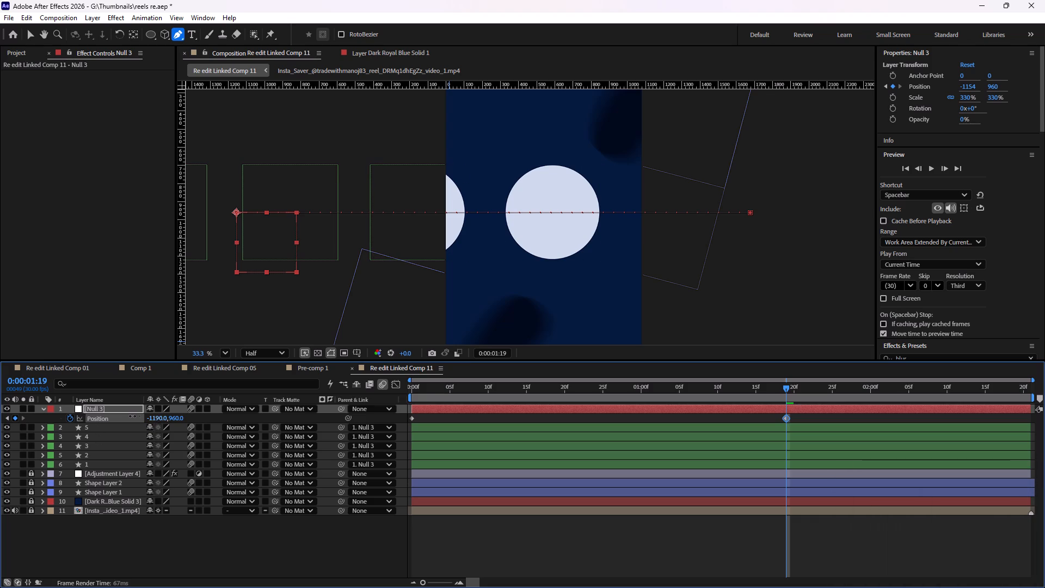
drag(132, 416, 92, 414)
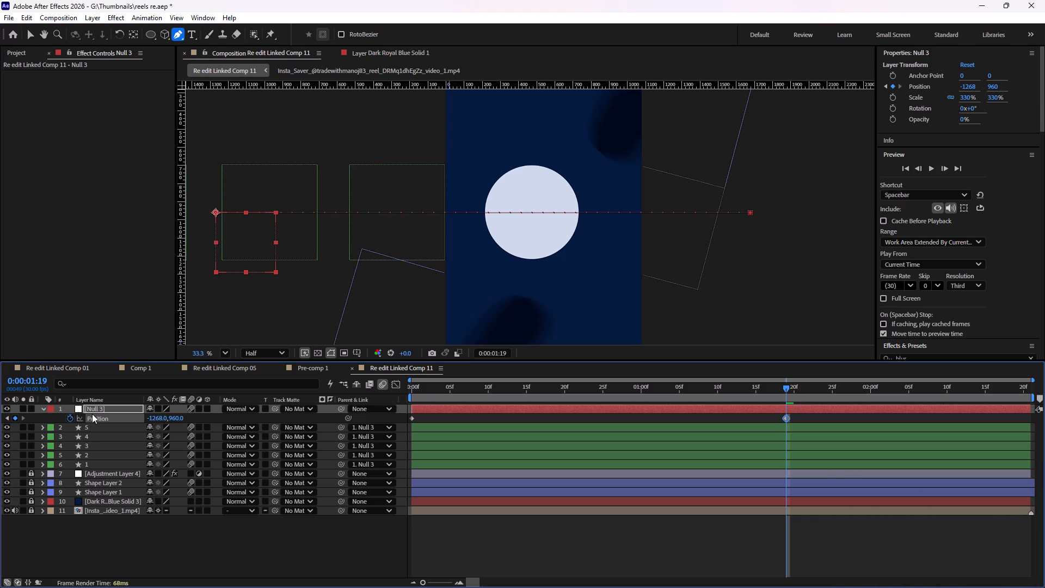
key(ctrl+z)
Scale Null 3 up to about 336%.
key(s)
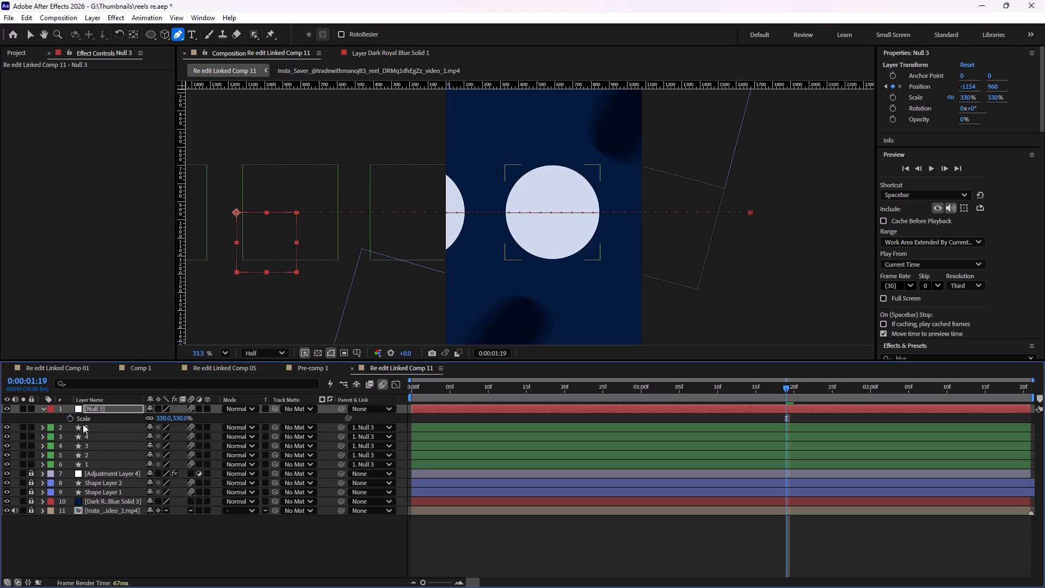
drag(165, 419, 169, 418)
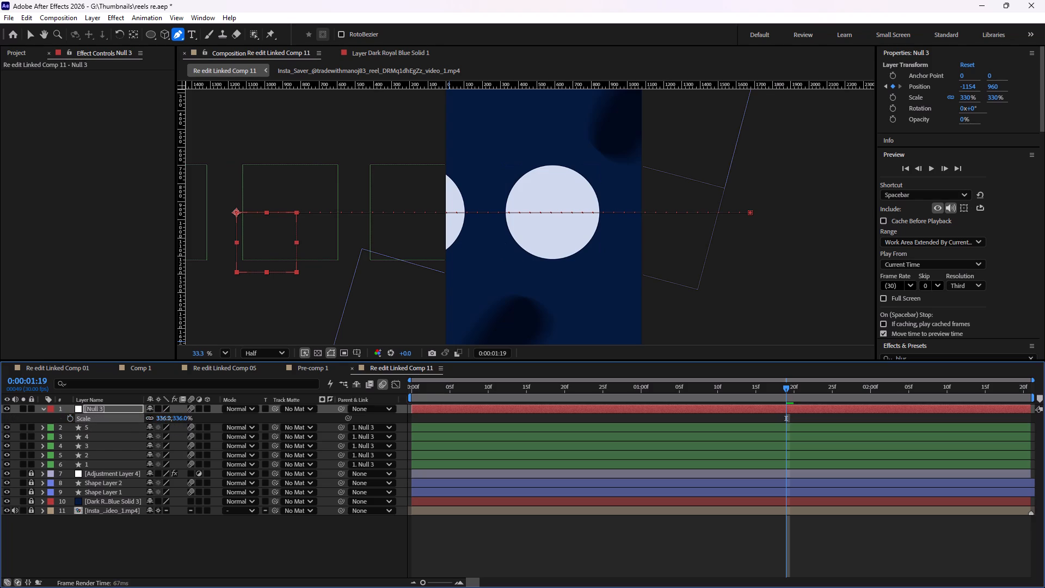
Set Null 3's Scale to 383%.
drag(169, 418, 180, 418)
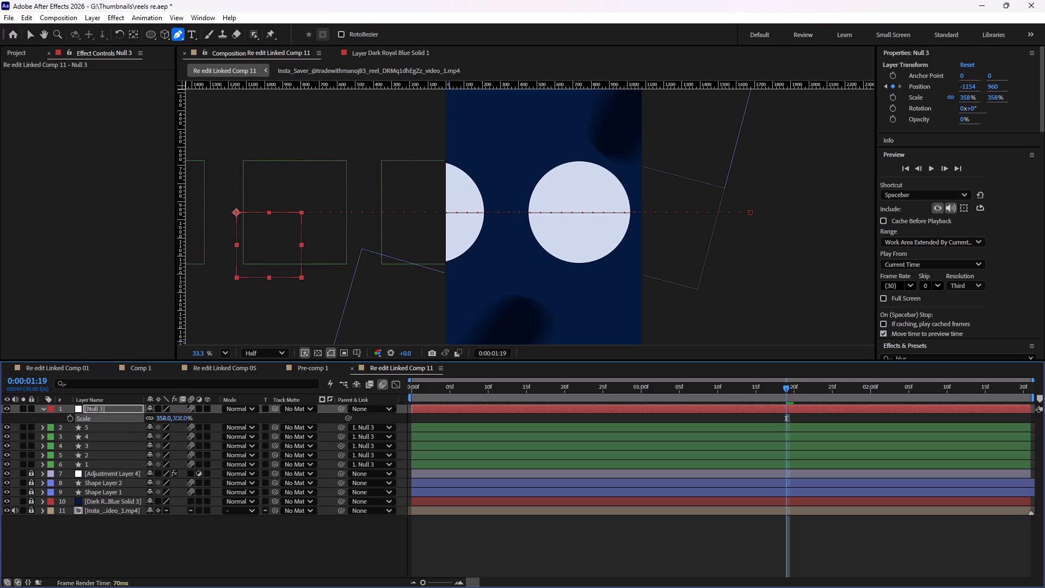
drag(180, 418, 194, 419)
Set Null 3's Position X to -1483 at the 0:00:01:19 keyframe, centring one circle in the frame.
key(p)
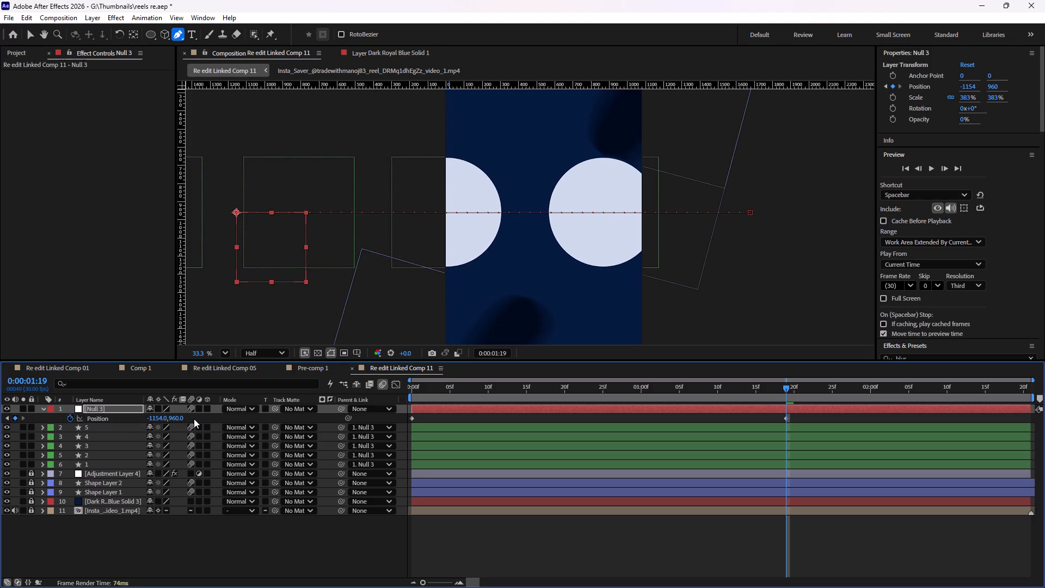
drag(158, 421, 51, 422)
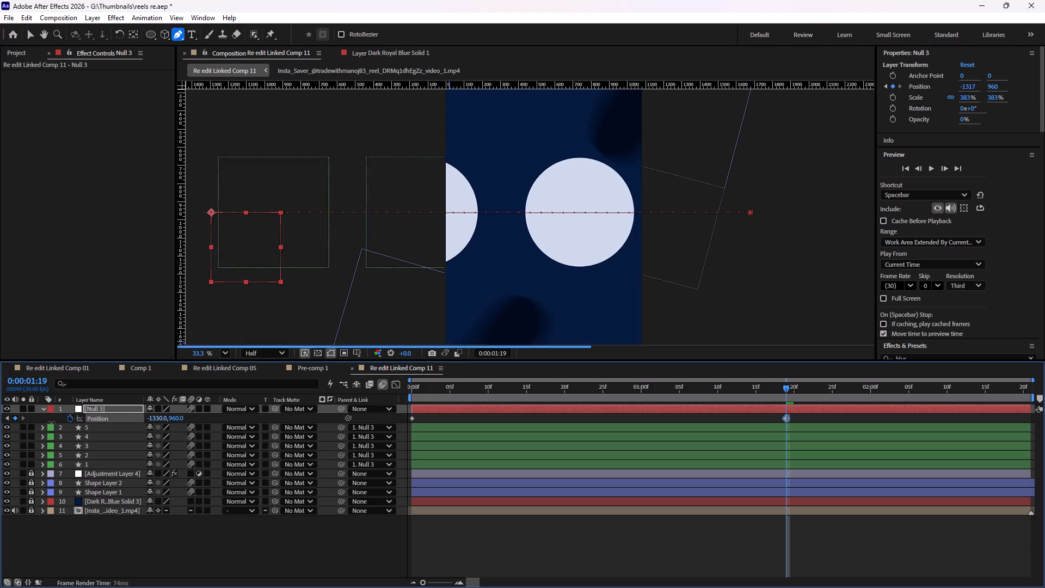
drag(51, 422, 0, 424)
drag(154, 418, 131, 418)
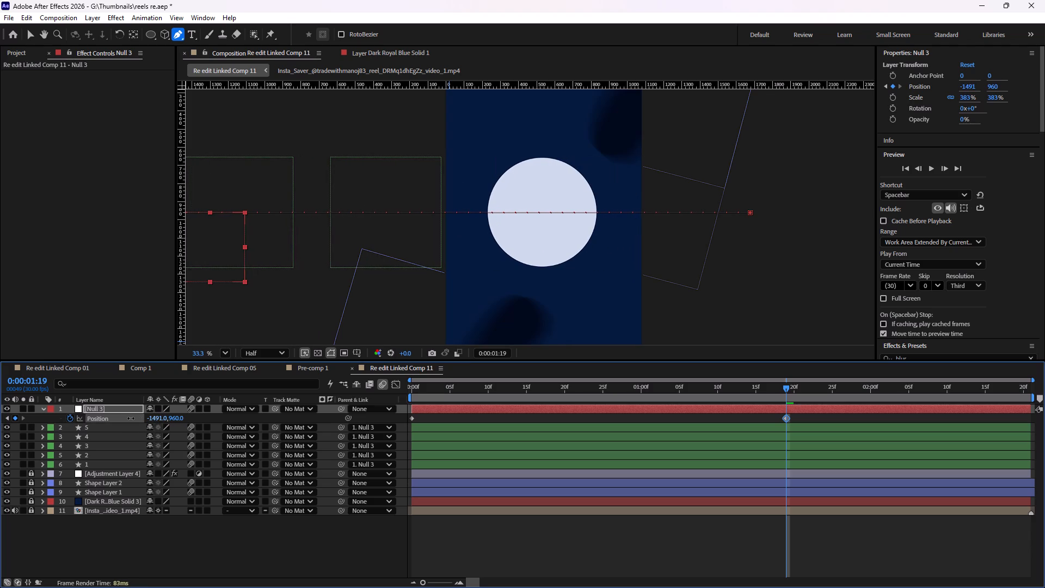
drag(131, 418, 134, 418)
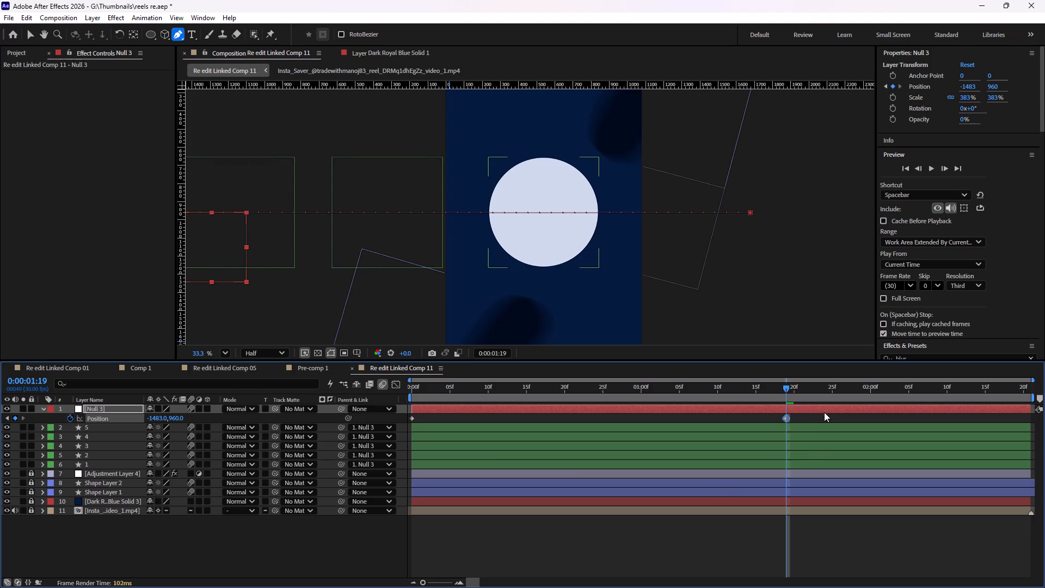
Preview the slide, and shift Null 3's ending Position keyframe earlier to about 0:00:01:07.
drag(785, 389, 642, 396)
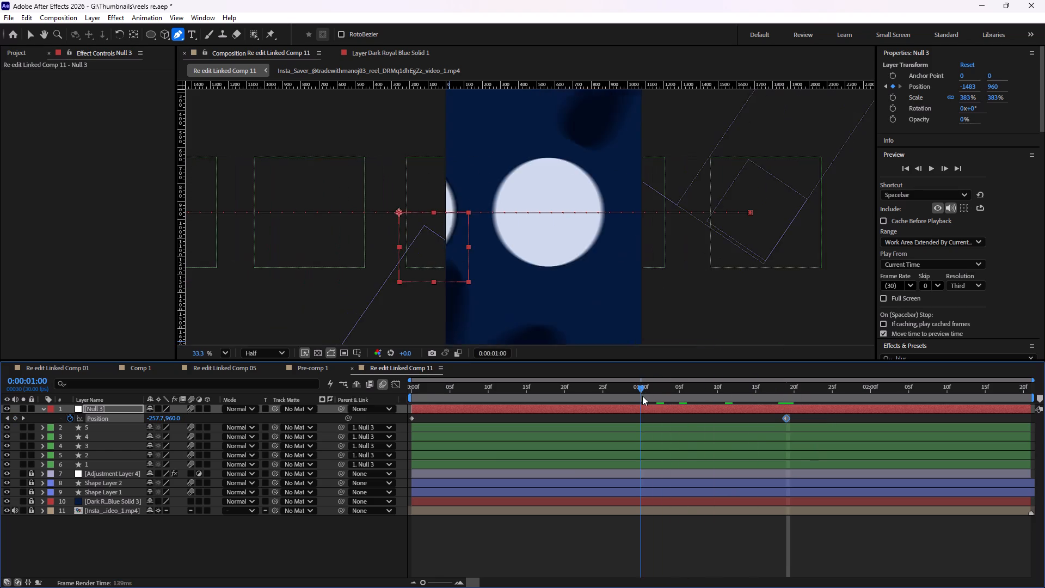
drag(642, 396, 340, 391)
key(space)
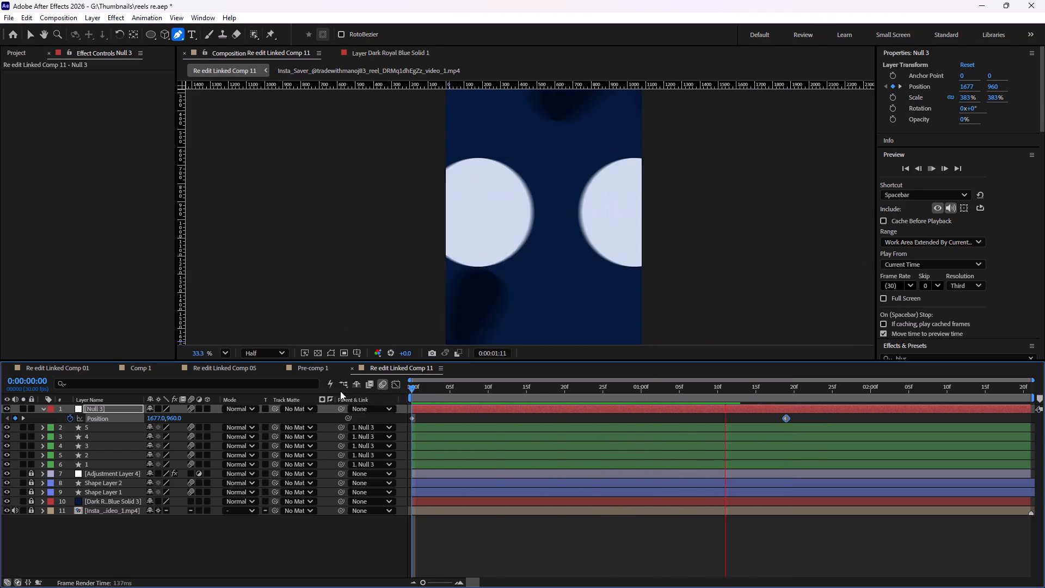
key(space)
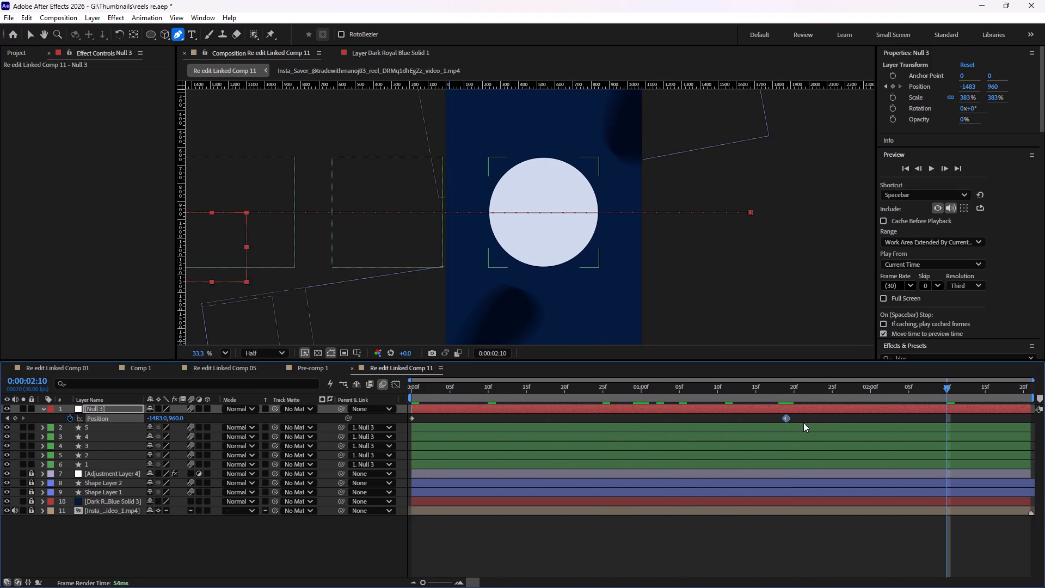
drag(785, 417, 697, 417)
Play the composition repeatedly, with the whole frame fitted in view, to check the pace of the circles' slide.
click(411, 385)
key(space)
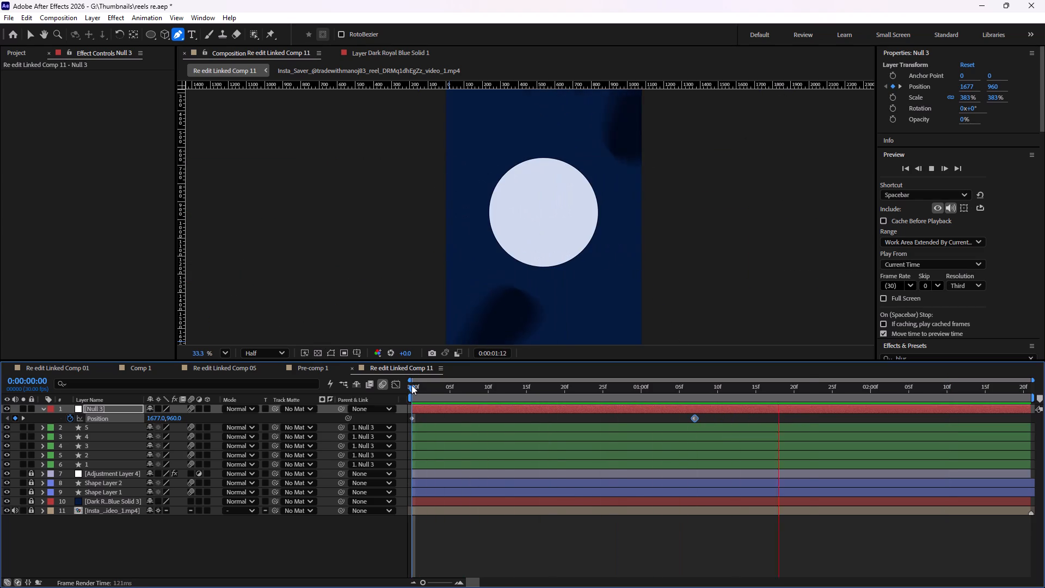
key(space)
click(226, 350)
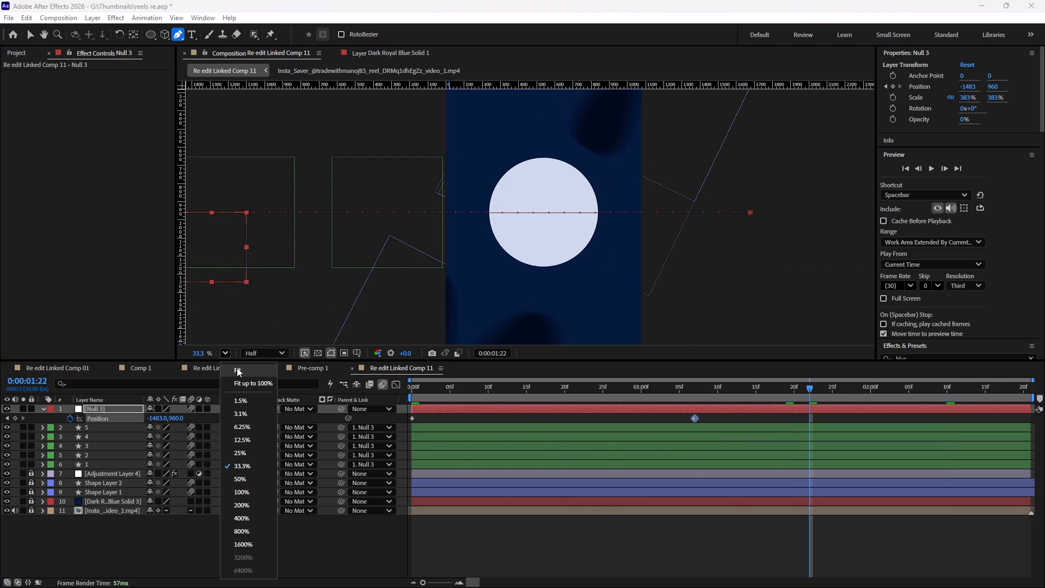
click(237, 367)
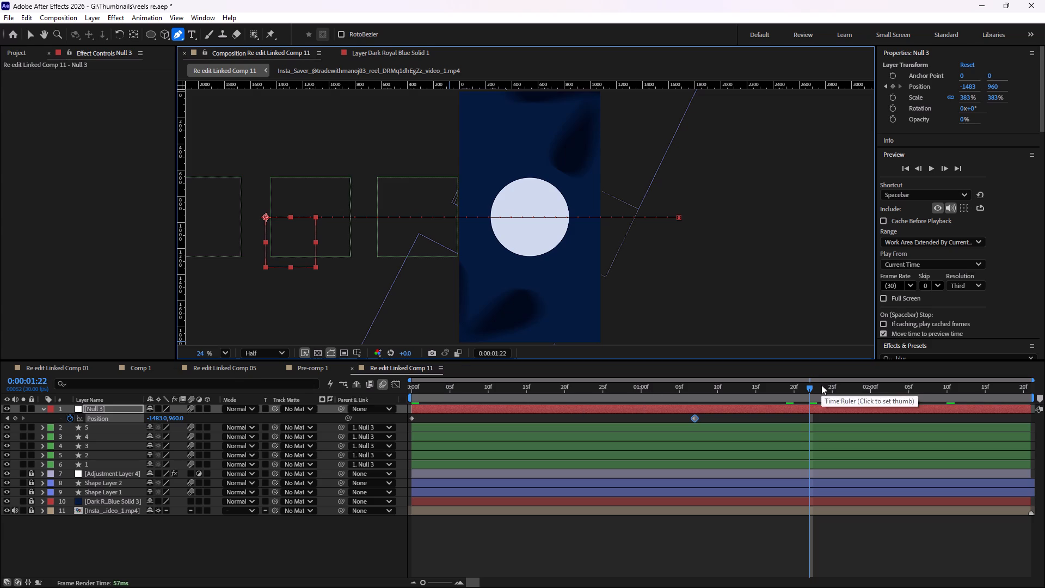
drag(806, 386, 357, 388)
key(space)
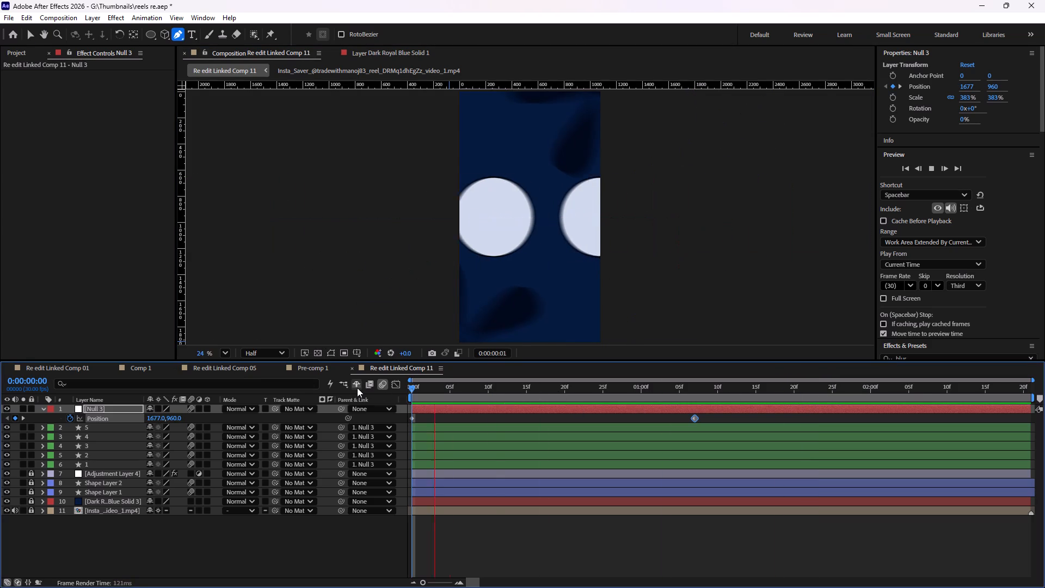
key(space)
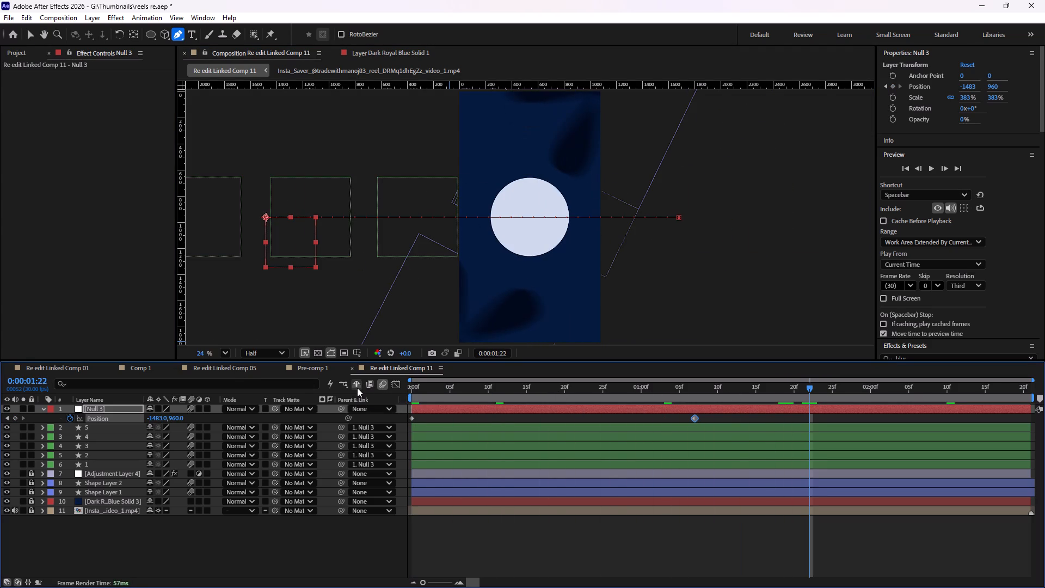
key(space)
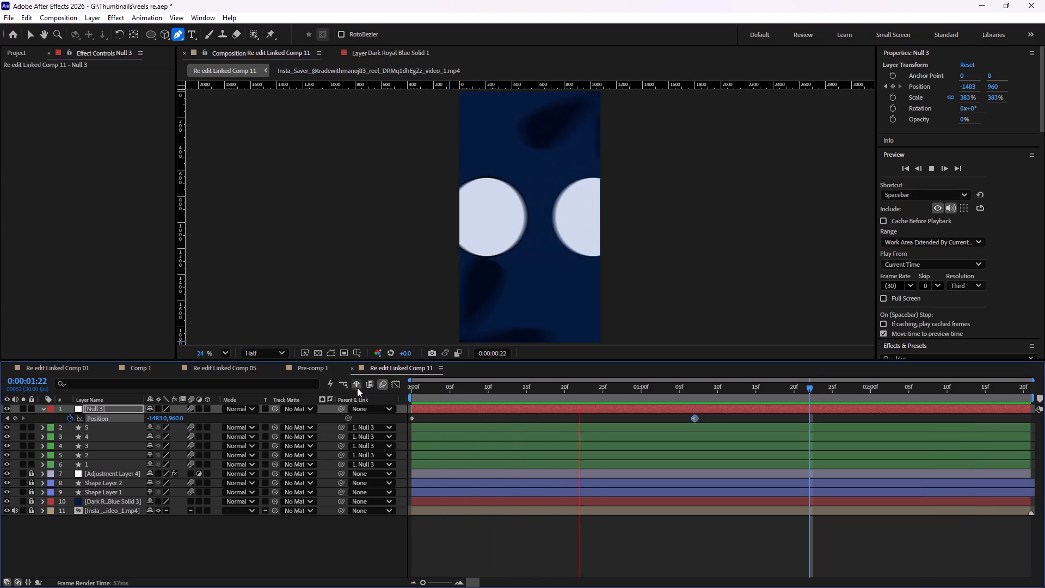
key(space)
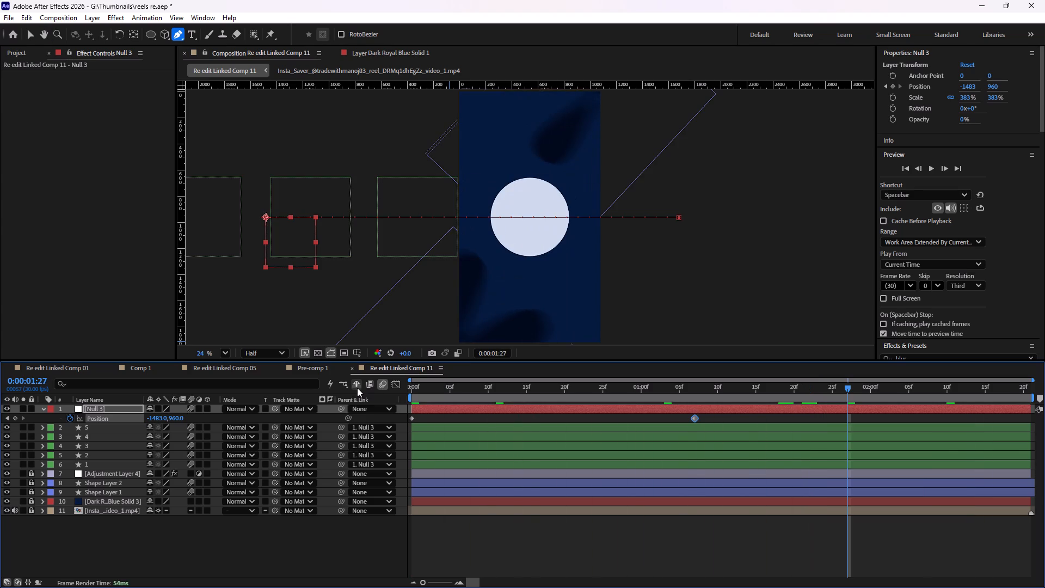
key(space)
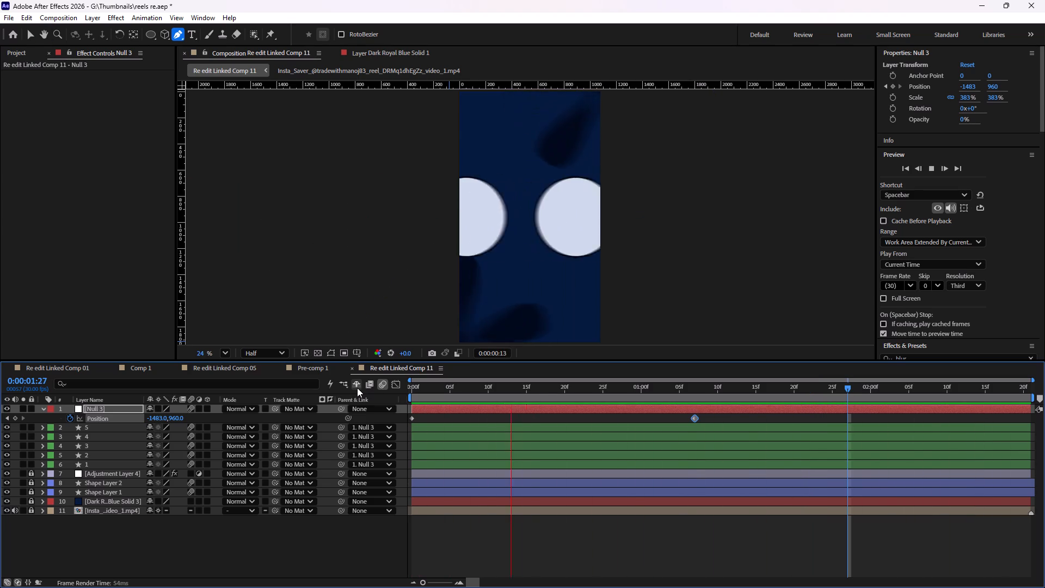
key(space)
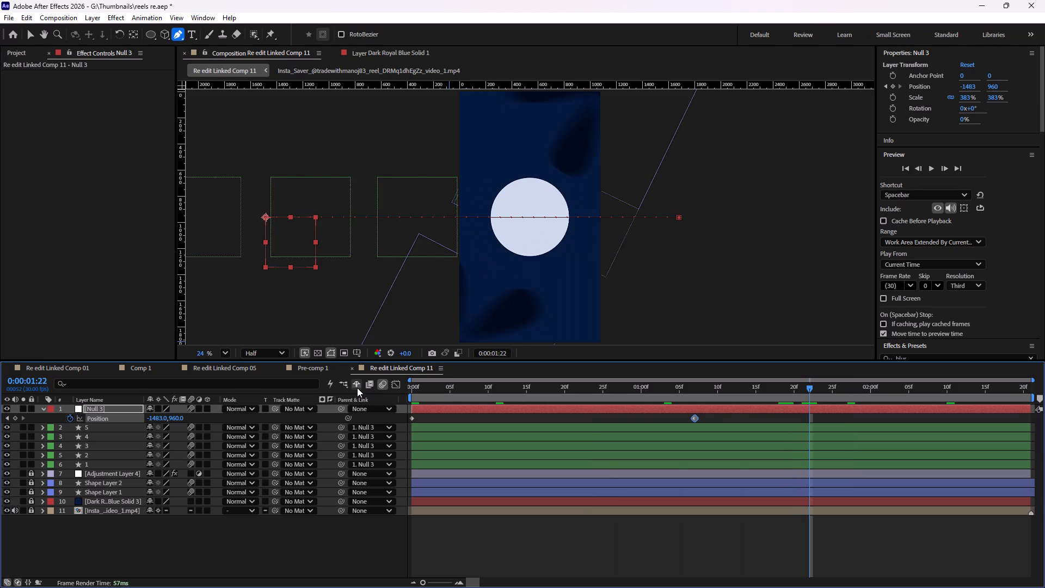
key(space)
key(space)
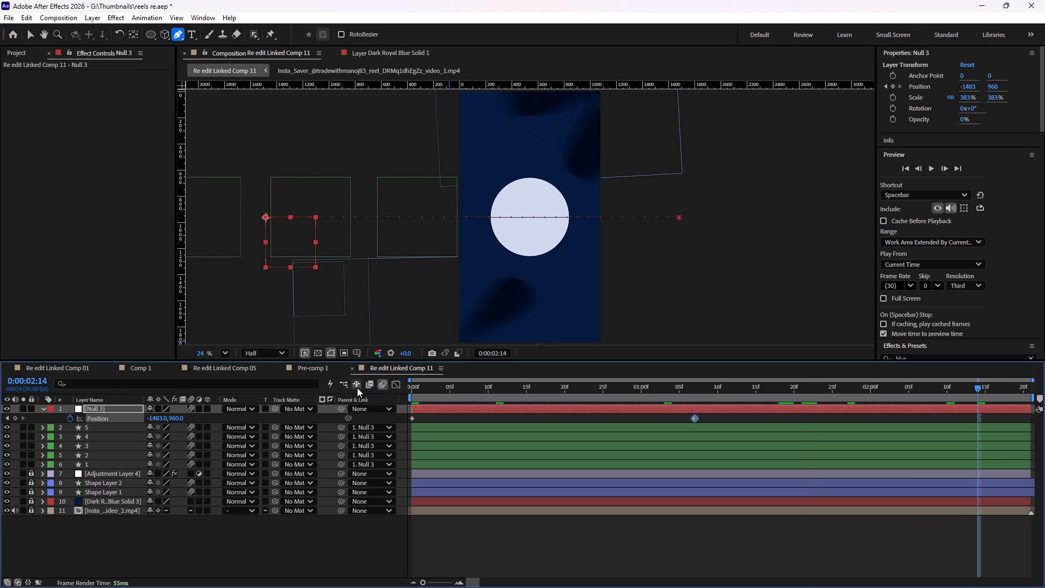
key(space)
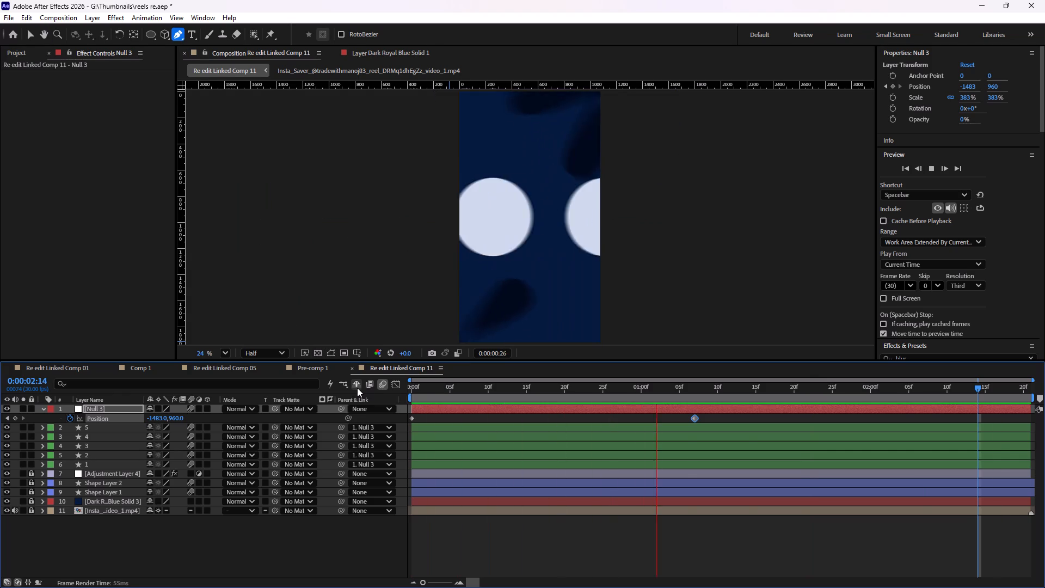
key(space)
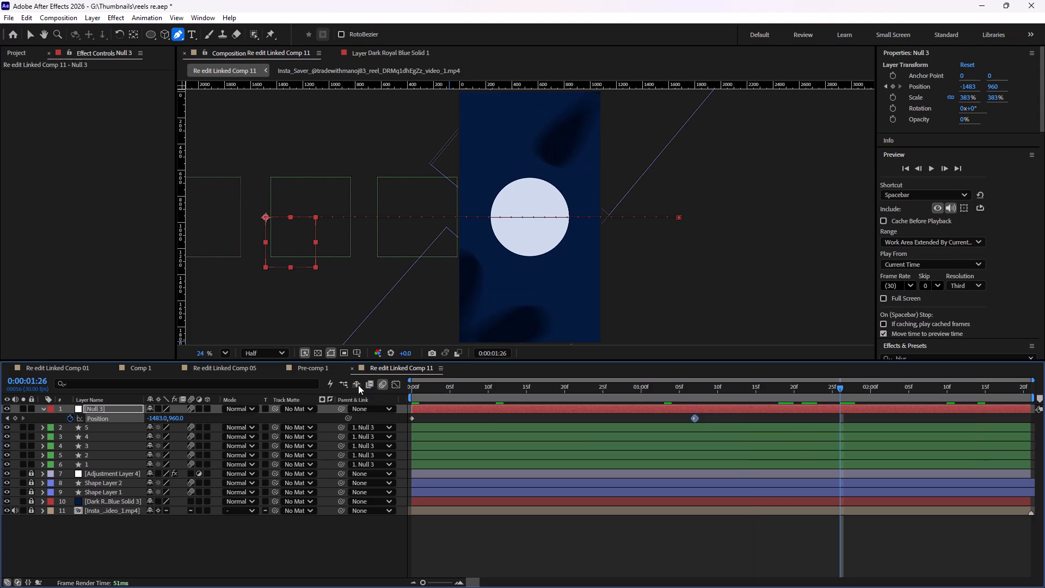
Apply Easy Ease to both of Null 3's Position keyframes.
click(712, 415)
drag(717, 416, 331, 422)
key(F9)
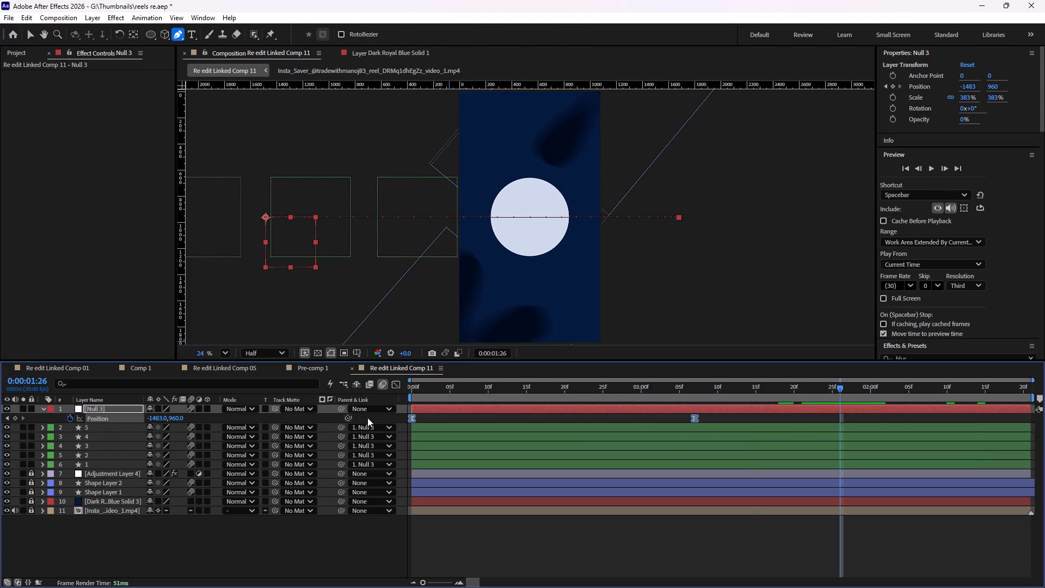
Show Null 3's Position speed graph, select both keyframes in it and activate the Selection tool.
click(399, 383)
drag(738, 465, 546, 534)
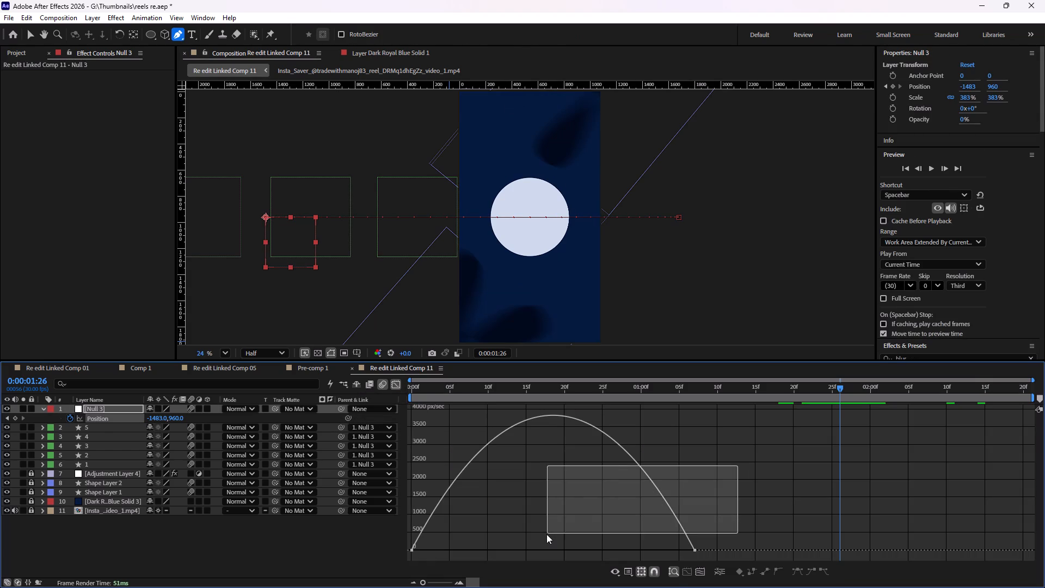
drag(546, 534, 292, 556)
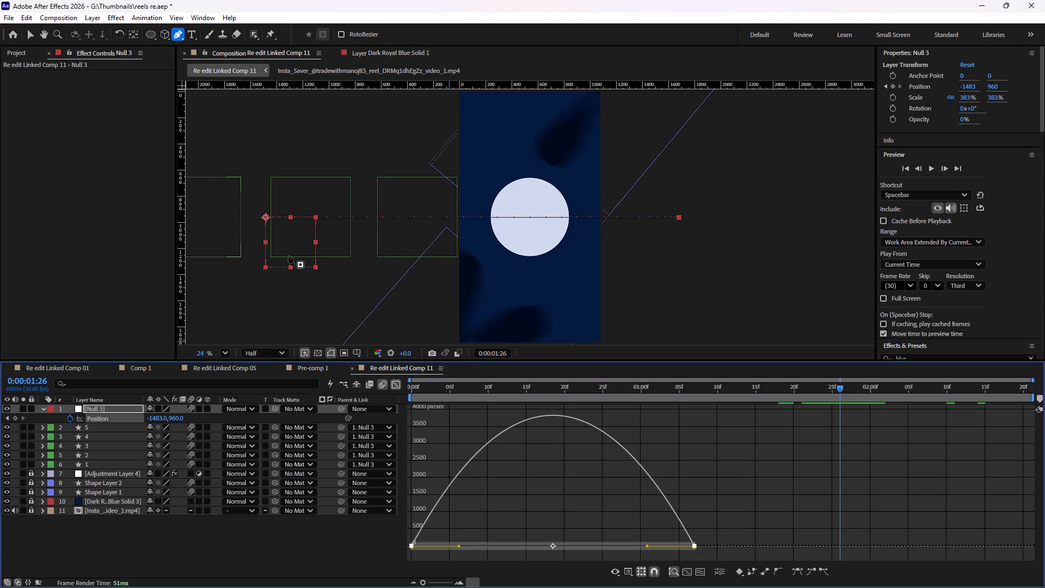
click(32, 30)
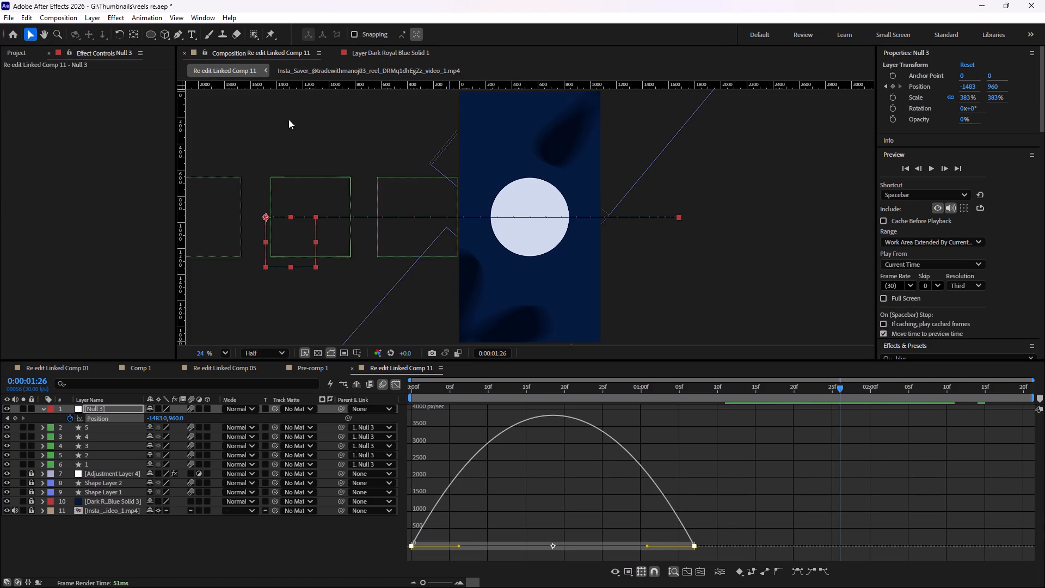
Open the Flow extension for easing the selected Position keyframes.
click(200, 16)
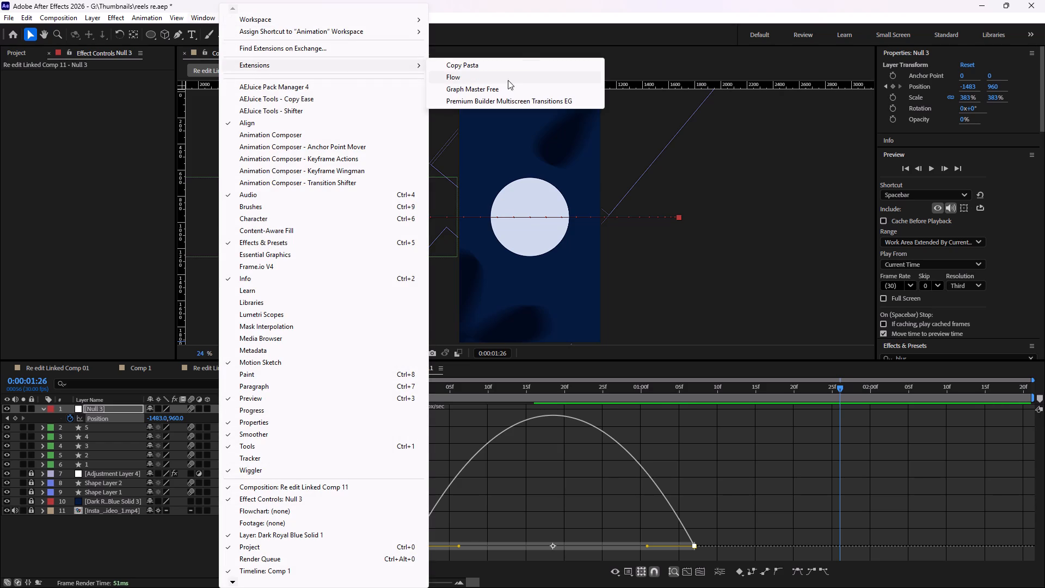
click(454, 75)
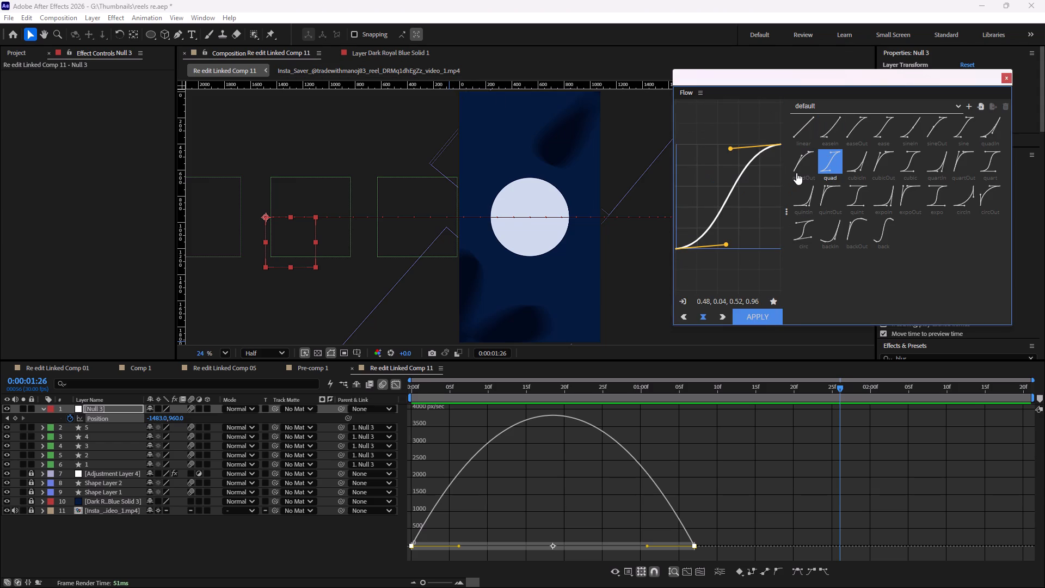
Apply Flow's cubic easing preset to Null 3's two selected Position keyframes.
click(905, 167)
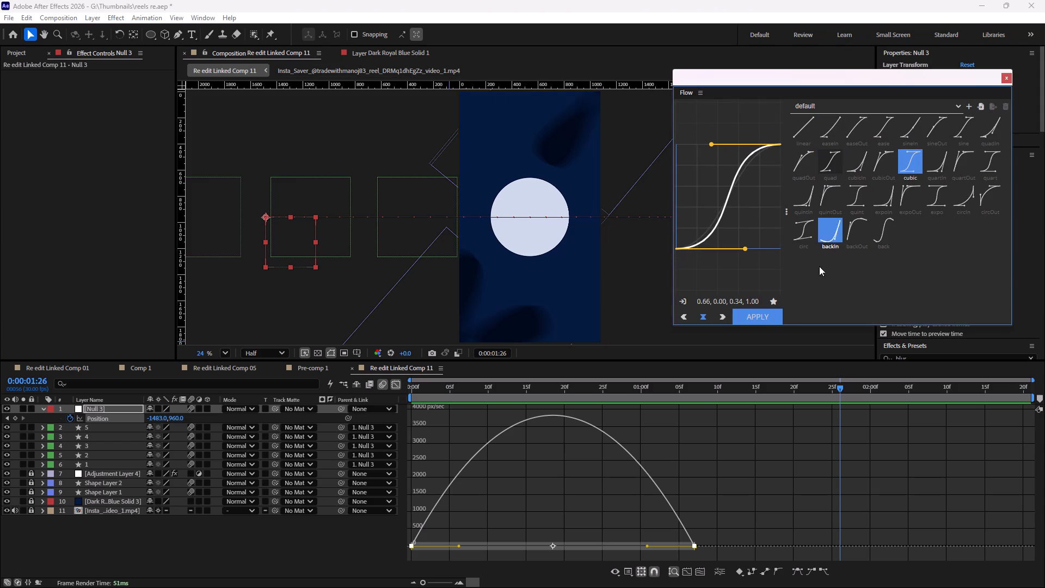
click(757, 313)
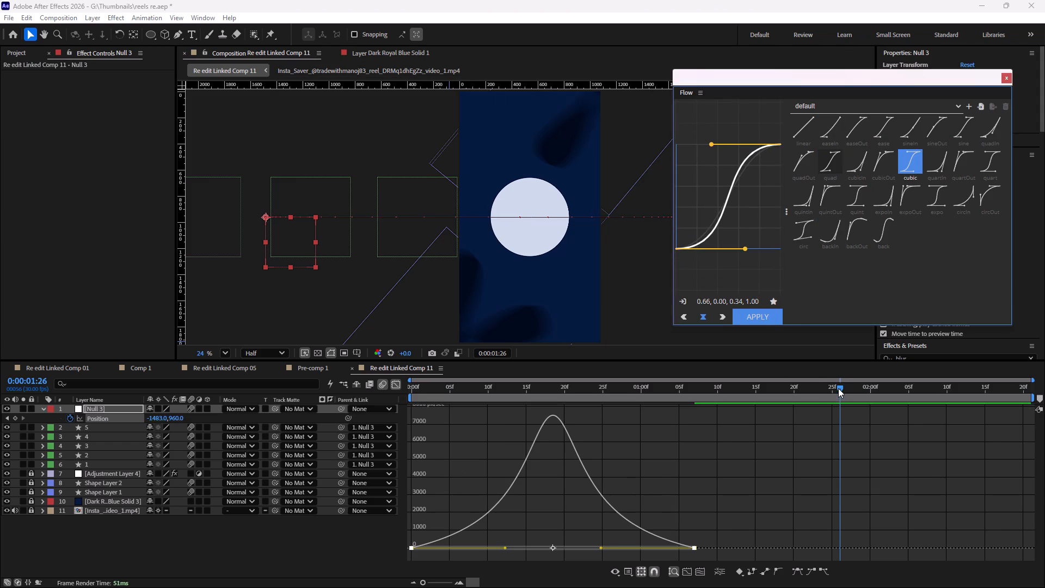
Play the composition from its first frame to check the cubic easing, and save the project.
drag(838, 388, 359, 391)
key(space)
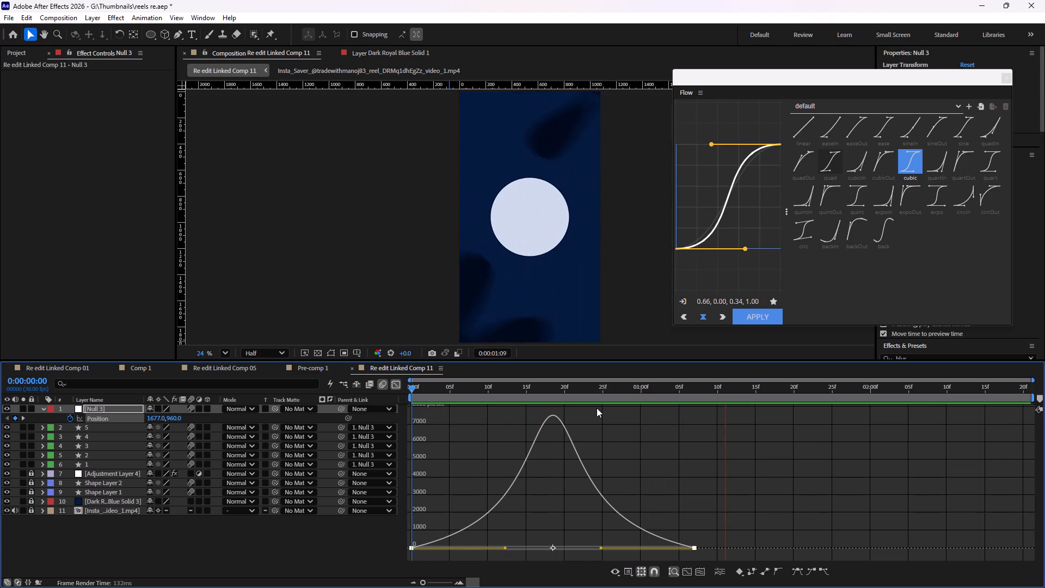
key(ctrl+s)
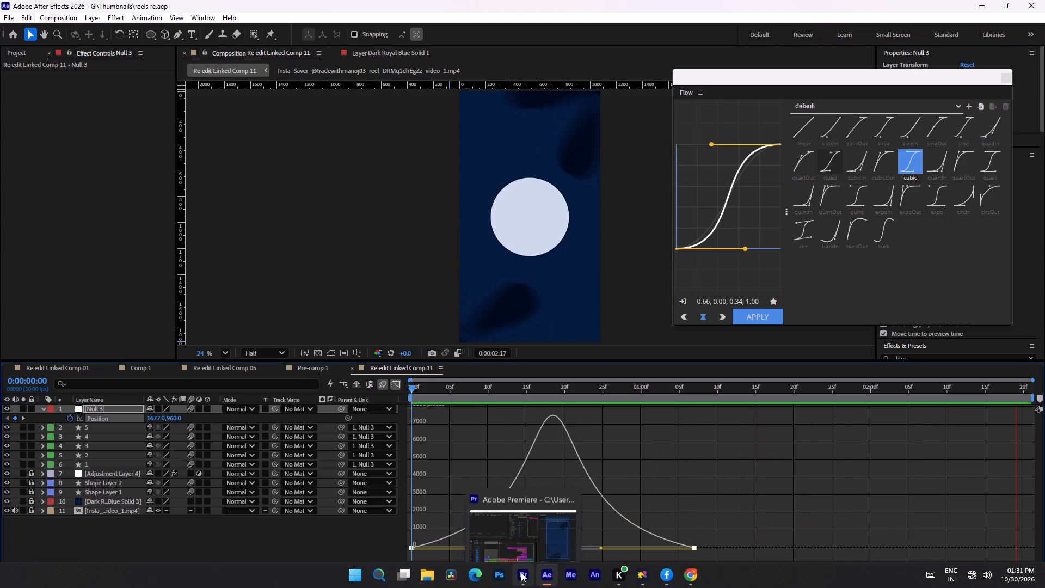
Switch to Premiere to look at the linked comp in Sequence 03, and return to After Effects.
click(521, 572)
click(519, 572)
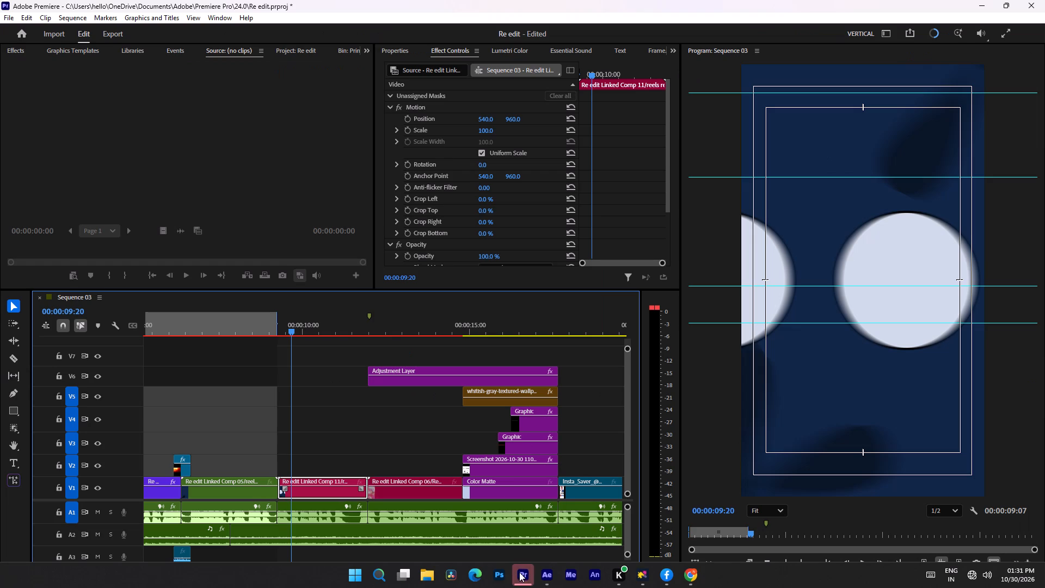
click(546, 574)
key(space)
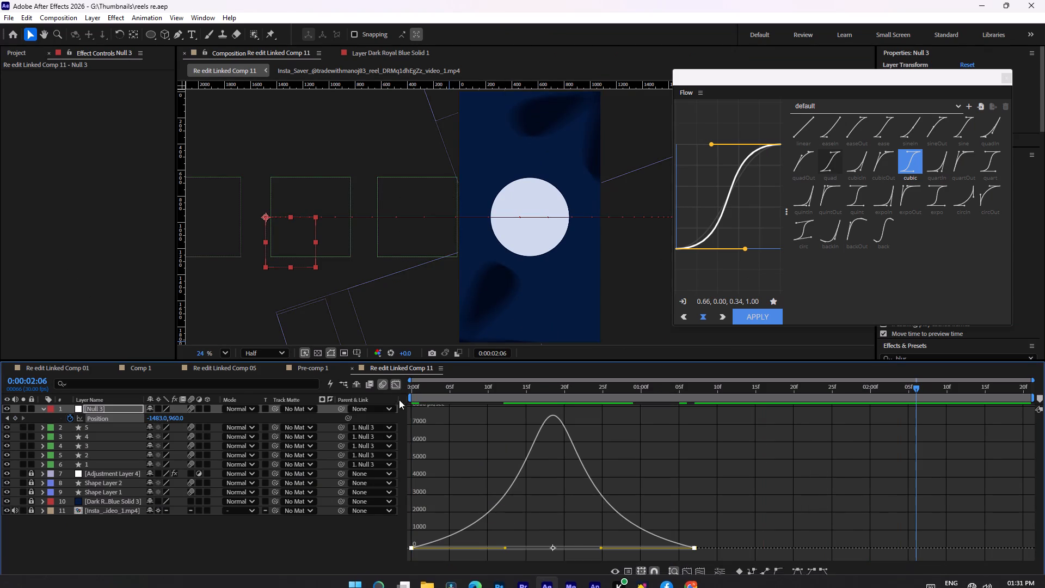
Leave the graph editor and add the Sonata Software logo PNG from the Copy Pasta folder to the comp between layers 5 and 4.
click(397, 383)
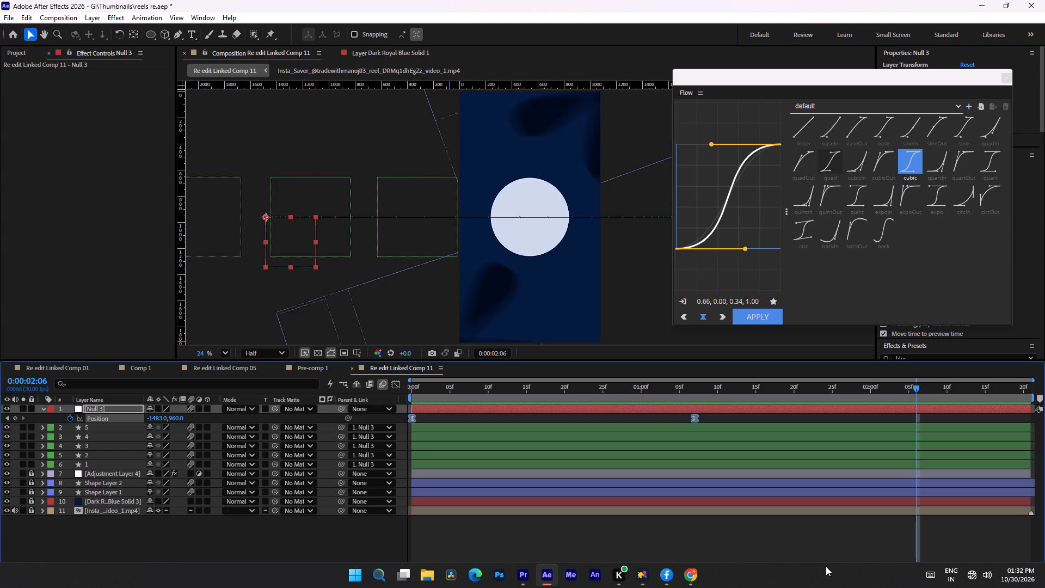
click(22, 53)
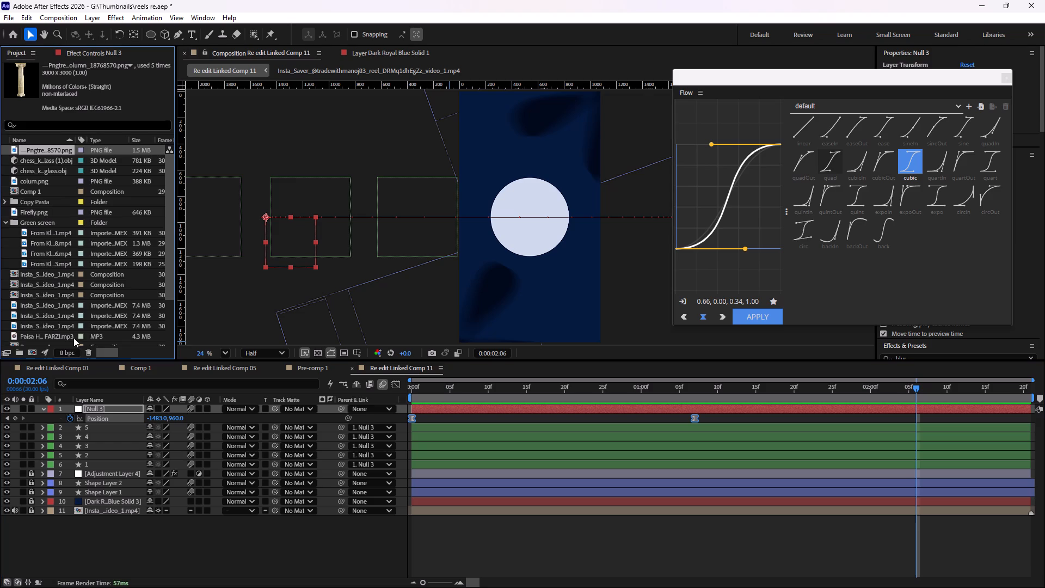
click(34, 201)
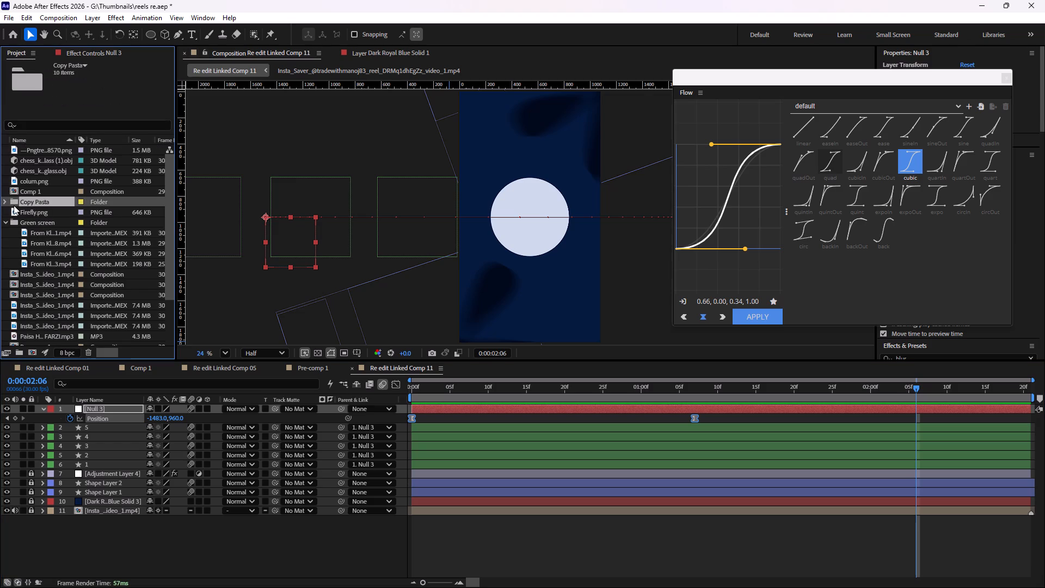
click(7, 200)
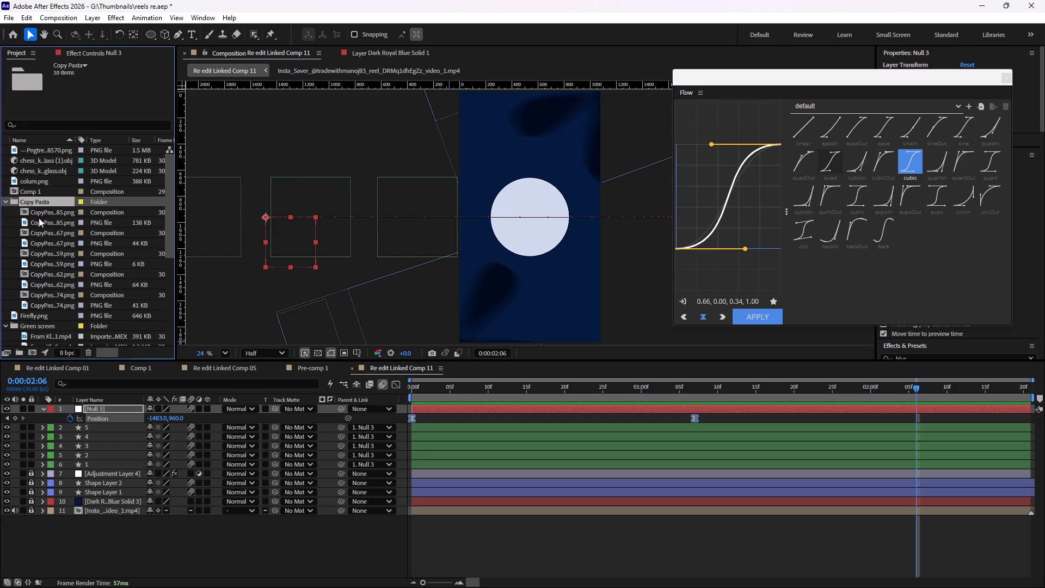
click(40, 220)
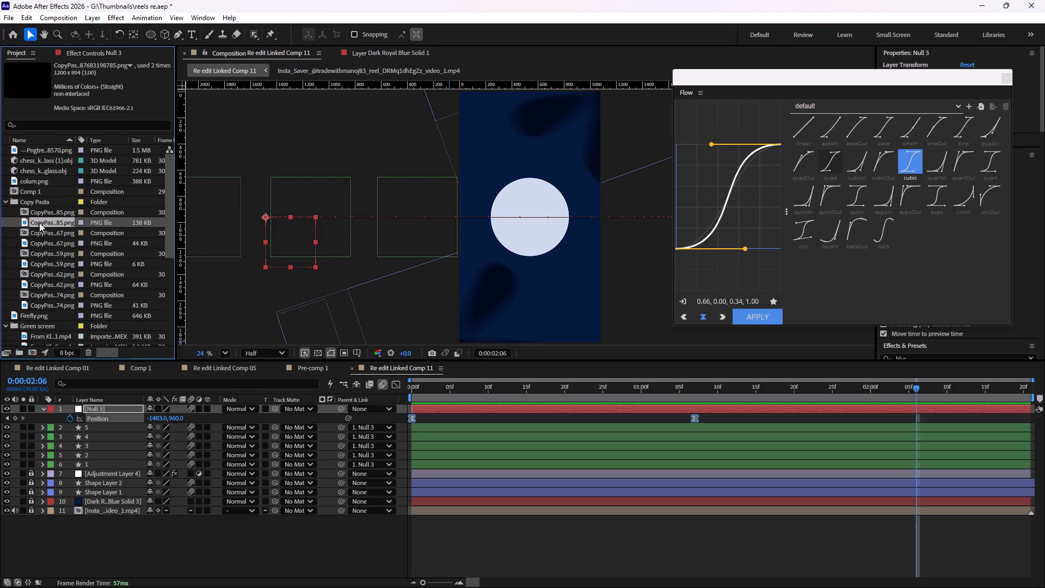
drag(39, 223, 91, 464)
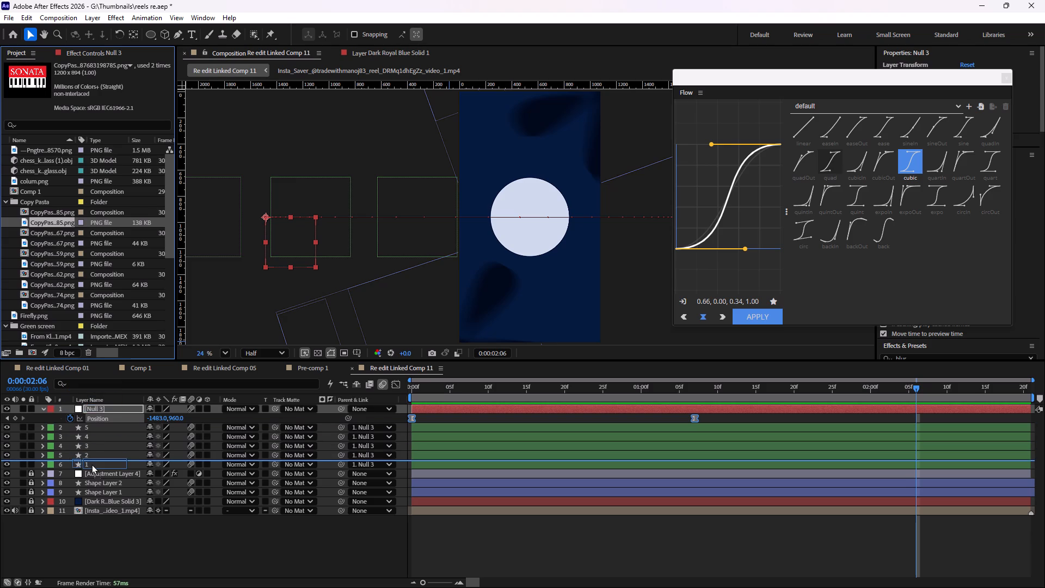
drag(91, 464, 91, 457)
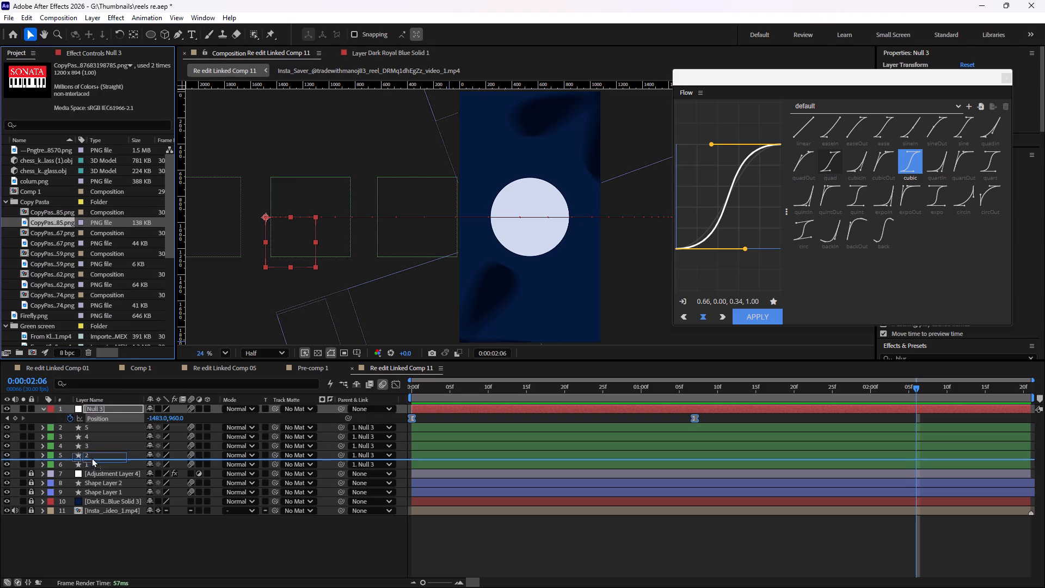
drag(91, 457, 92, 435)
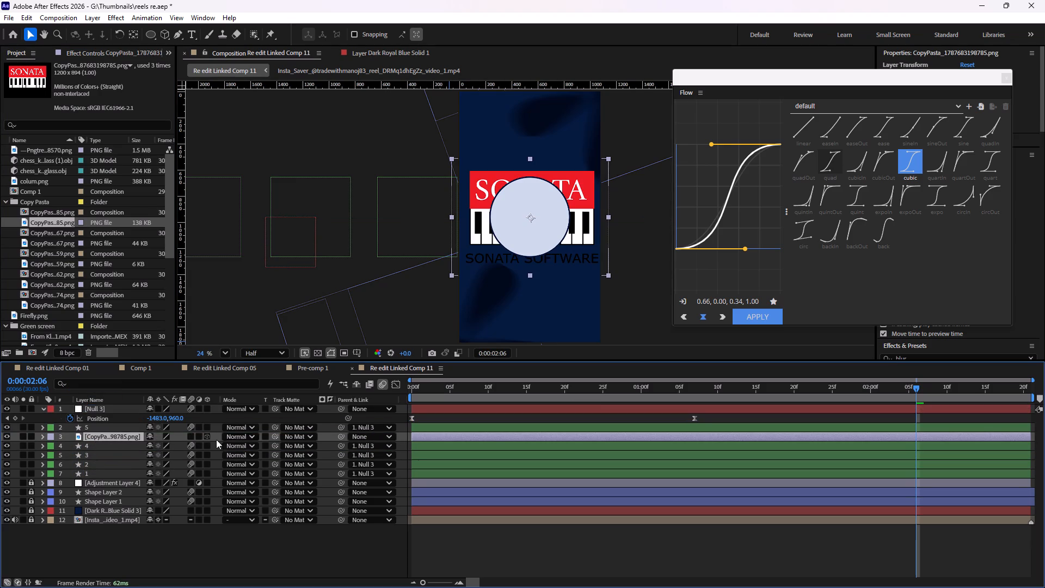
Parent the Sonata logo layer to circle layer 5.
drag(343, 437, 94, 426)
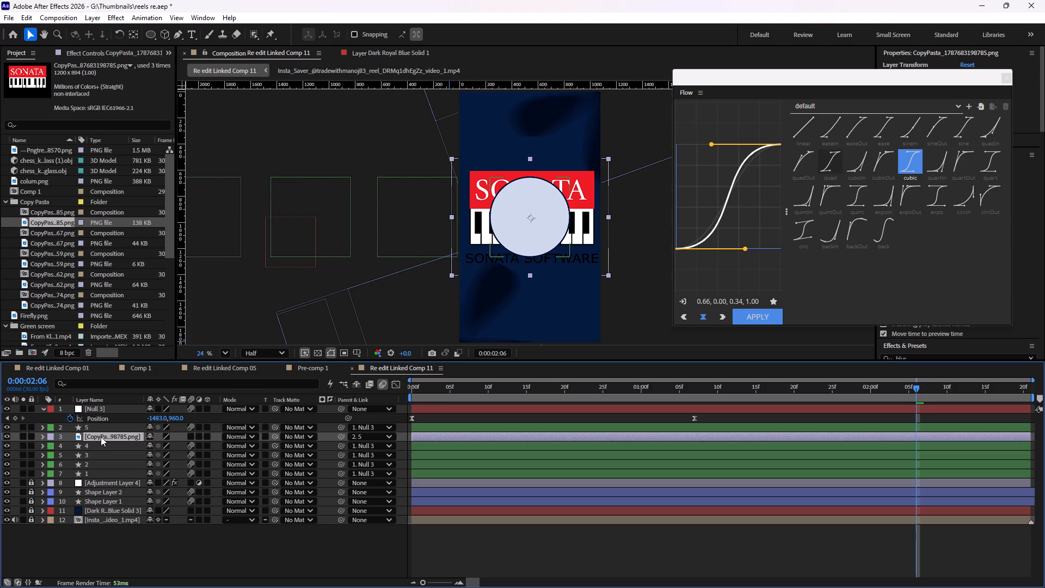
Reduce the Sonata logo's Scale to 10.4% and stack its layer directly above circle layer 5.
key(s)
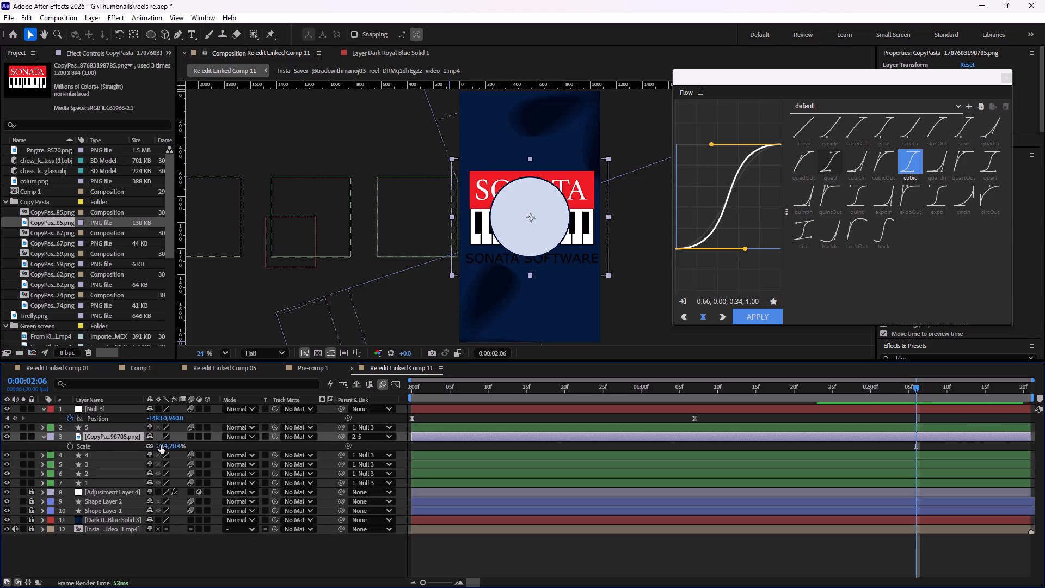
click(161, 445)
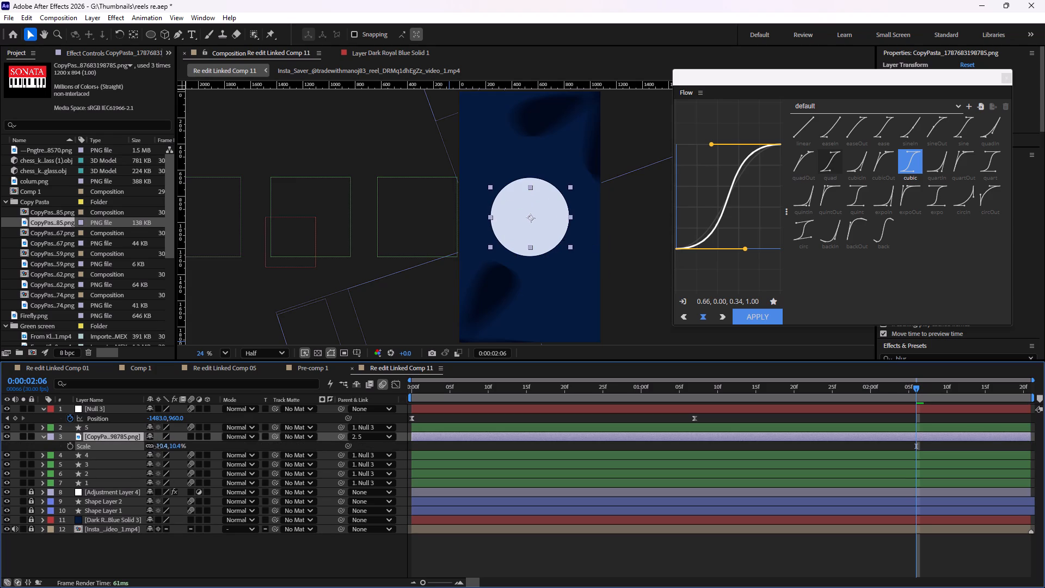
drag(118, 436, 118, 424)
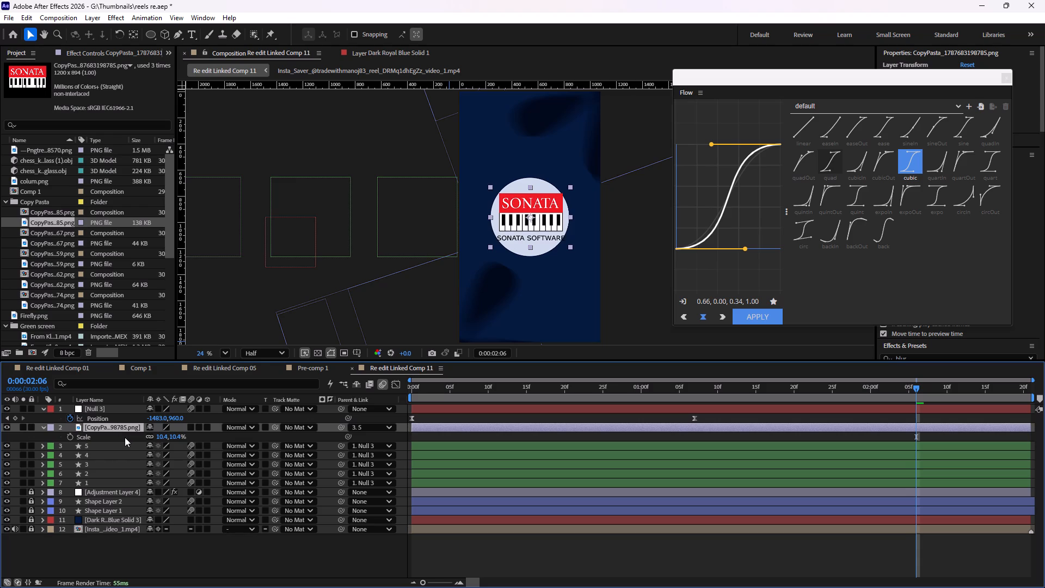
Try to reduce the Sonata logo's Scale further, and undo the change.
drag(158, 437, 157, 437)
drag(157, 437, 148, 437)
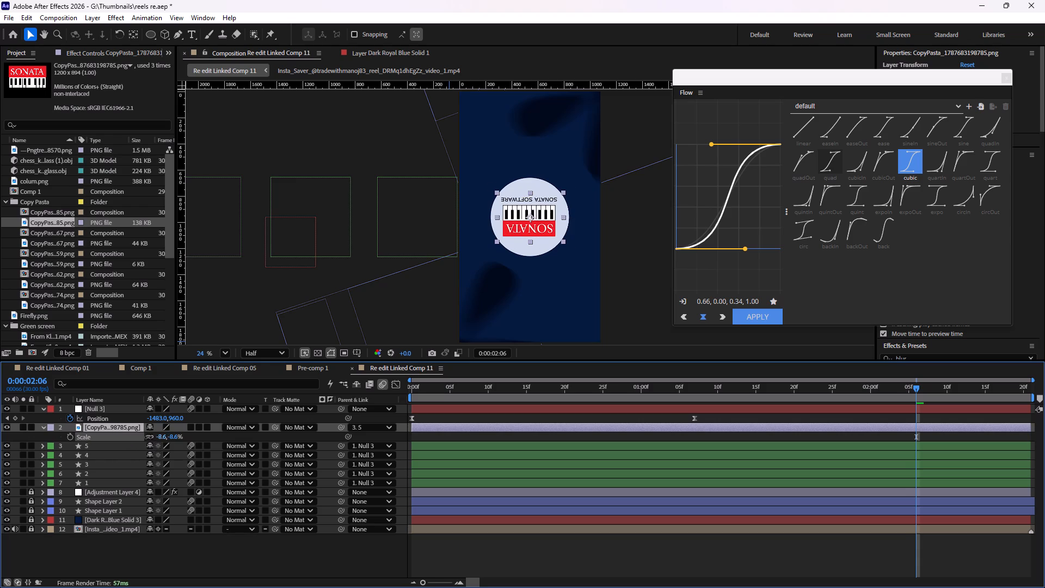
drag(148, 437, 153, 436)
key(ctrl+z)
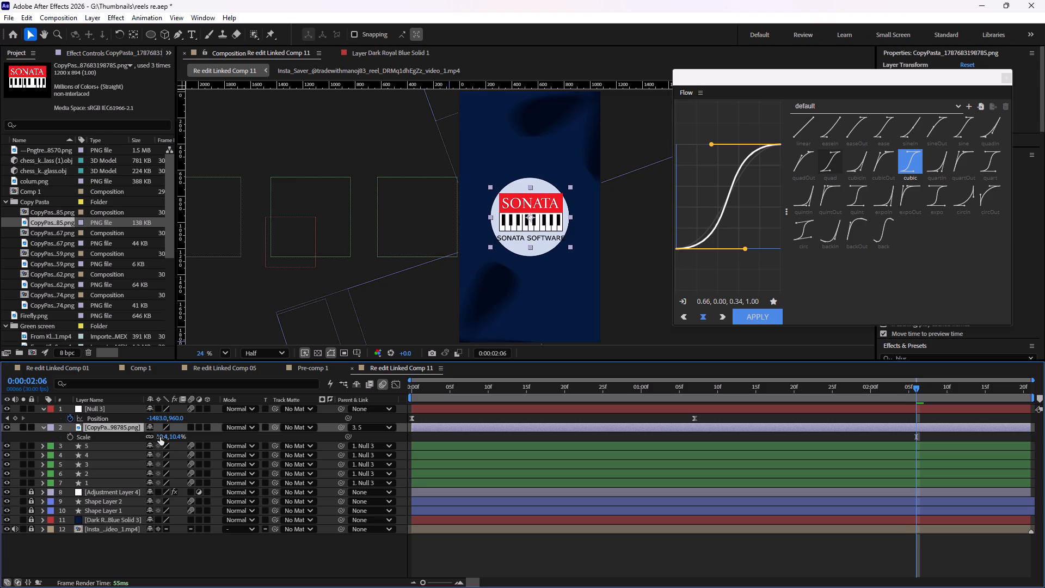
Set the Sonata logo's Scale to 8.4% so it fits inside circle 5, and deselect the layer.
click(160, 437)
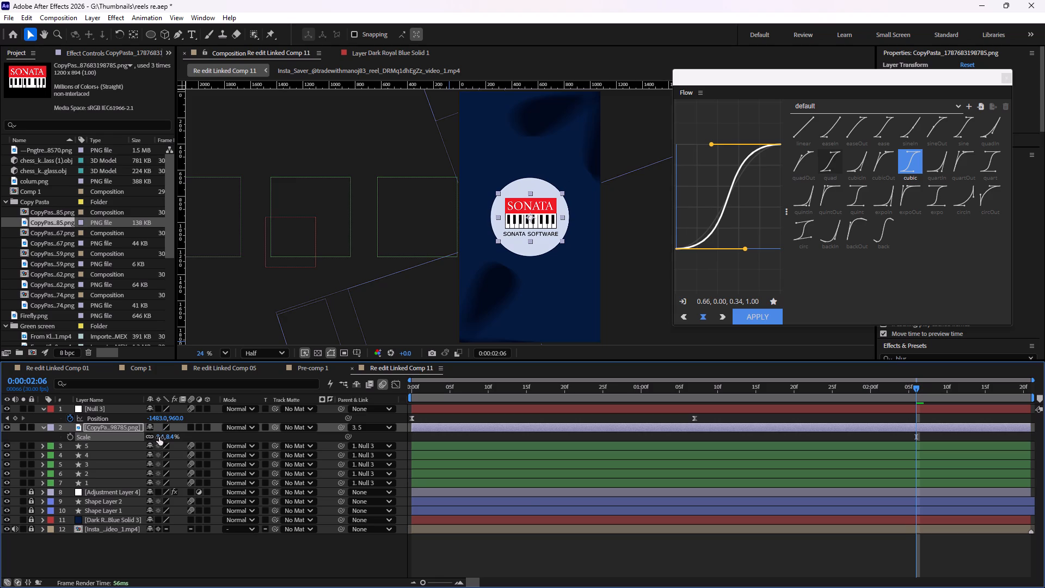
click(503, 552)
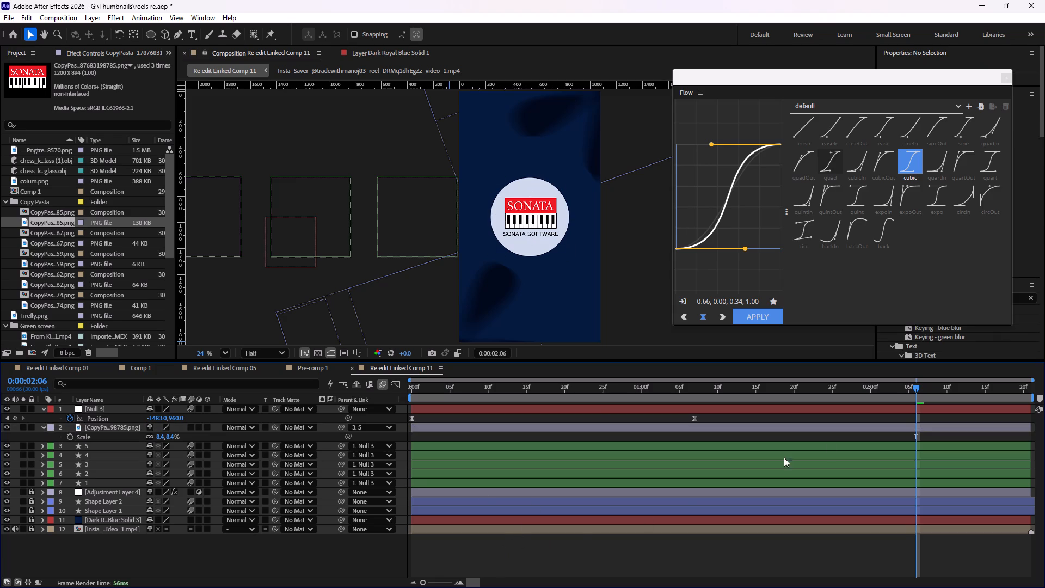
Play the composition repeatedly from the first frame to check how the logo travels with circle 5.
drag(912, 386, 356, 383)
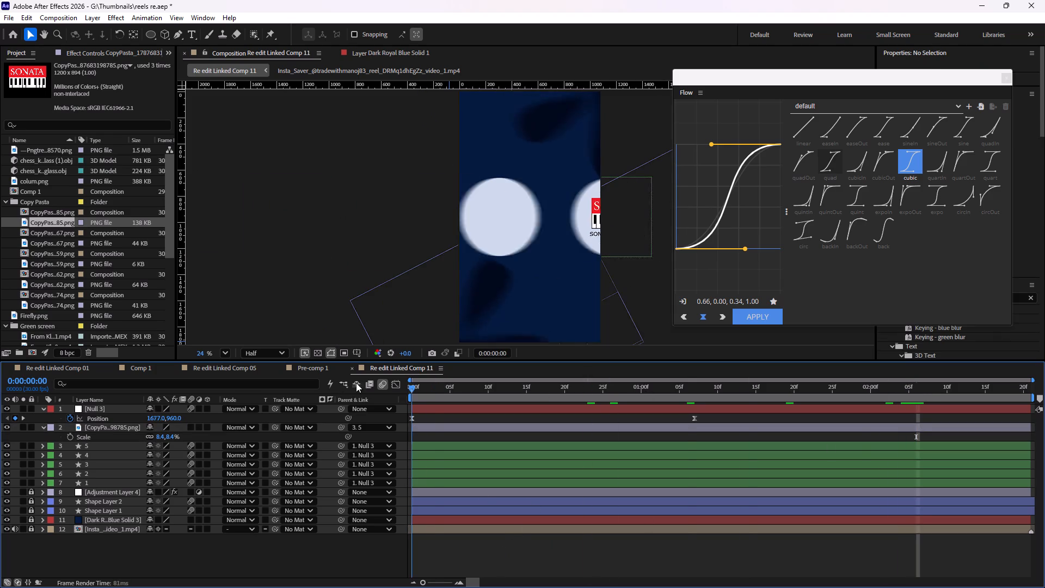
drag(356, 383, 299, 381)
key(space)
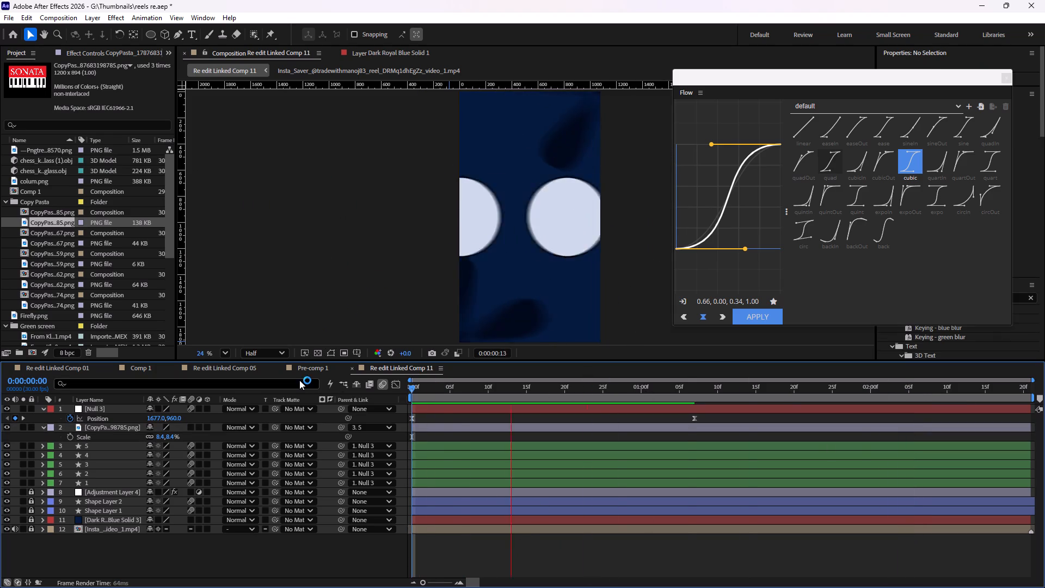
key(space)
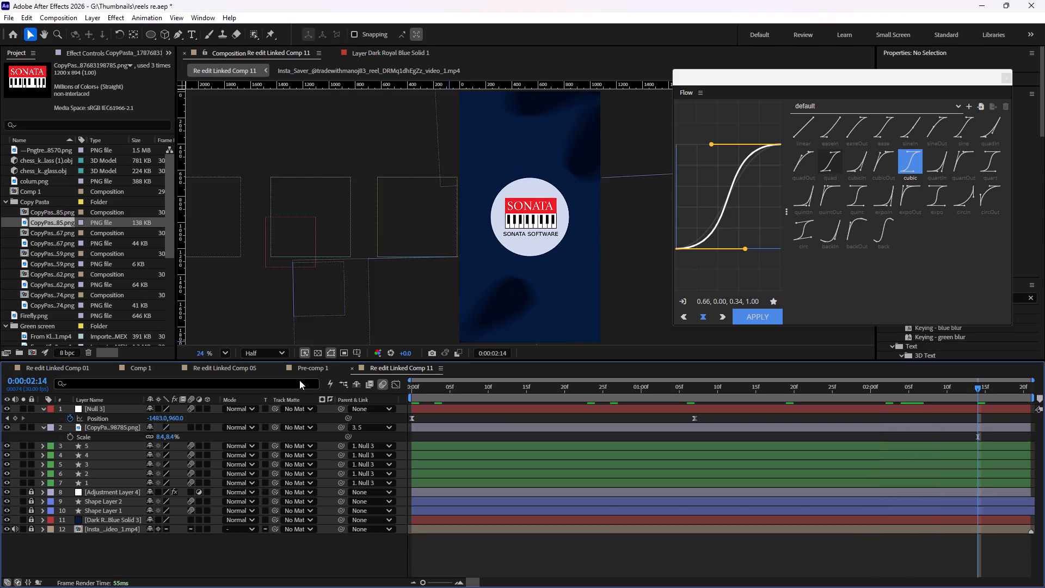
key(space)
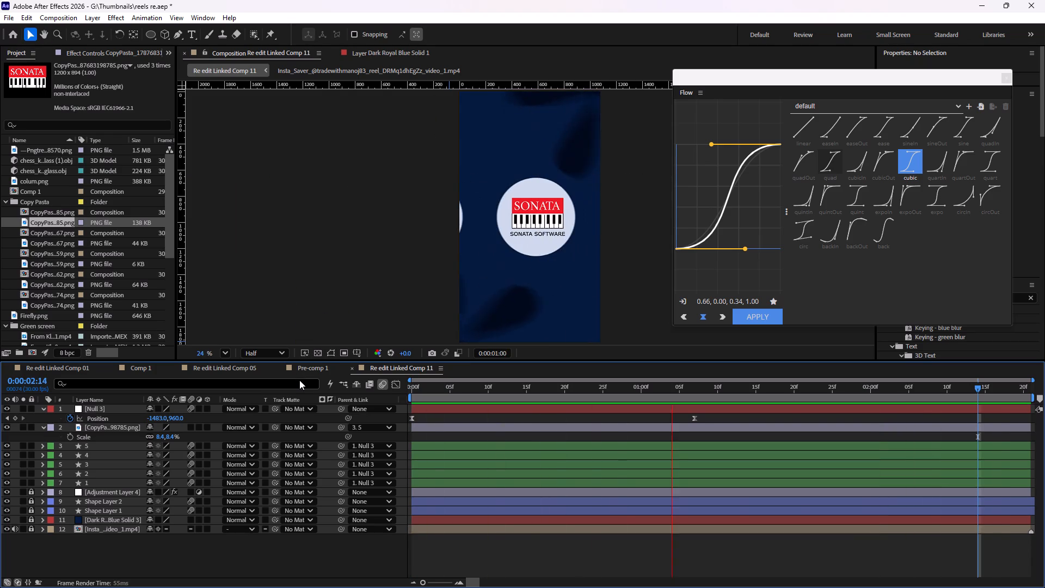
key(space)
key(space)
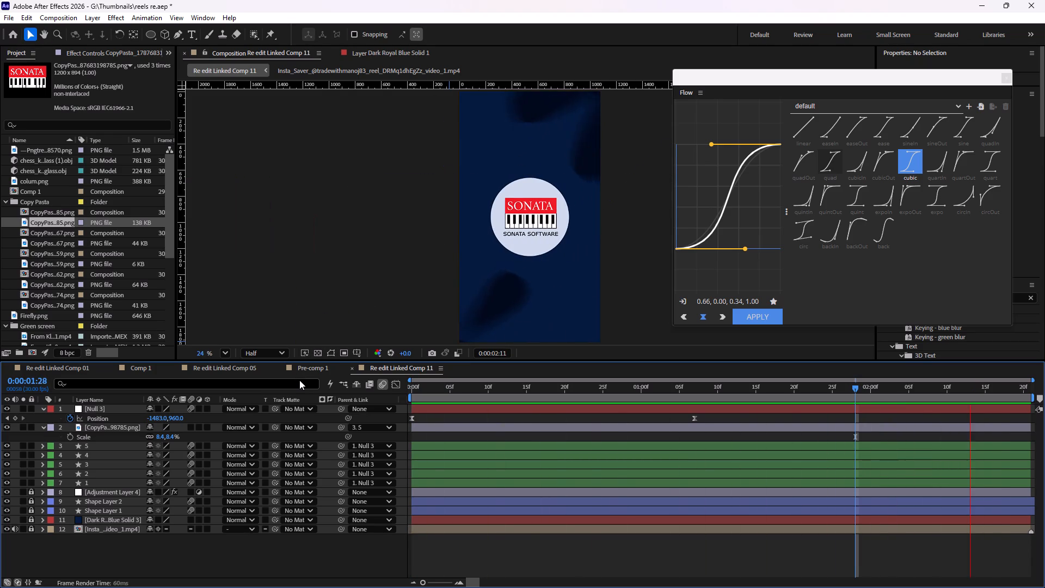
key(space)
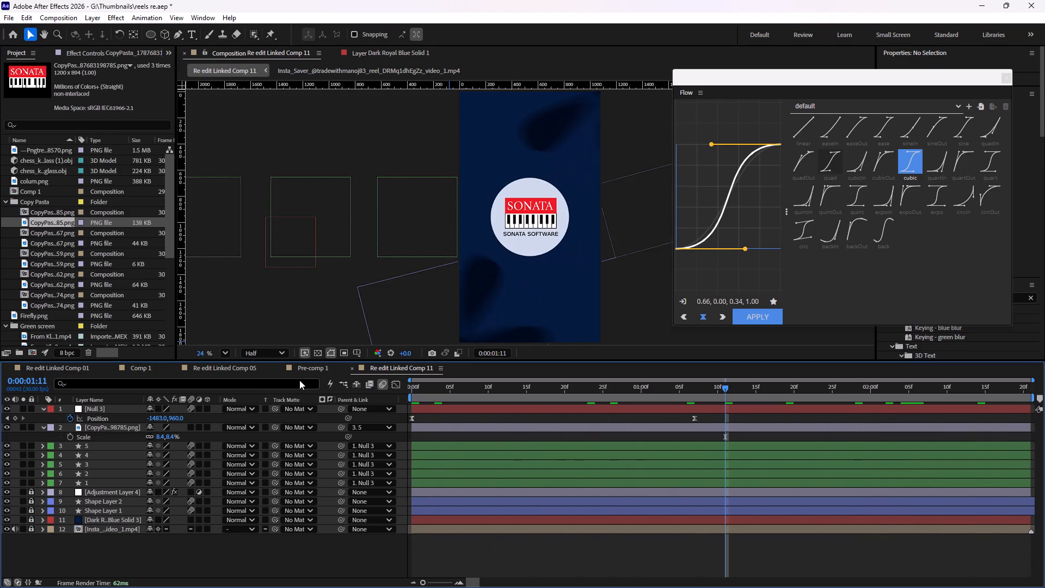
key(space)
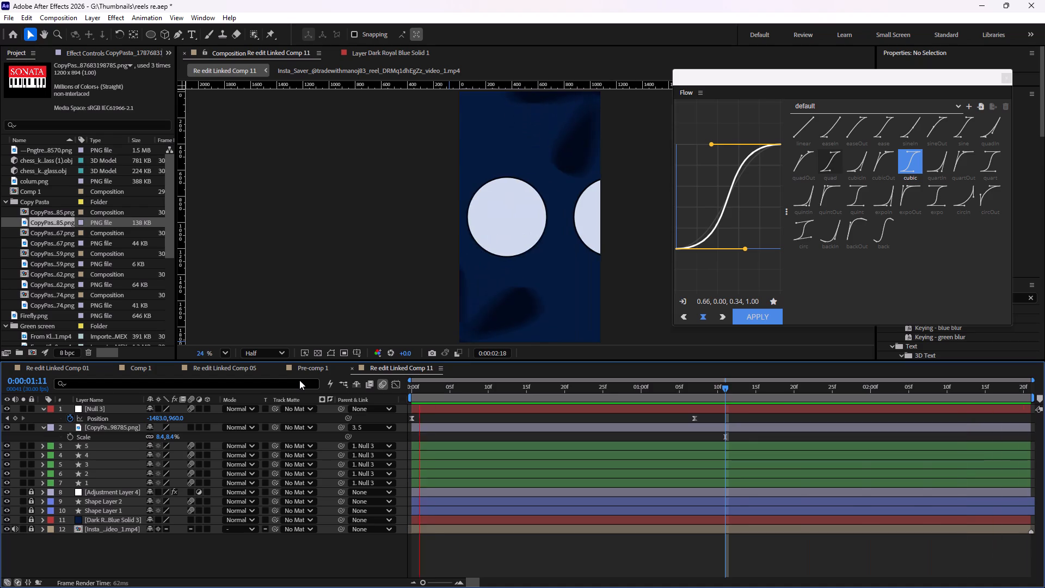
key(space)
Scrub through the circles' slide to examine its start and end, and replay it from the first frame.
drag(466, 388, 420, 390)
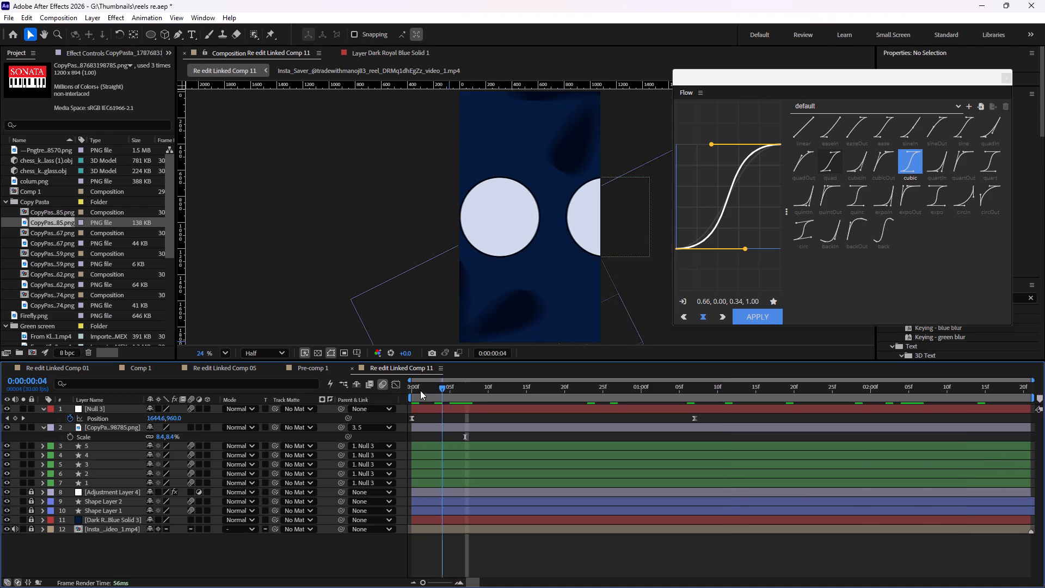
drag(420, 390, 436, 392)
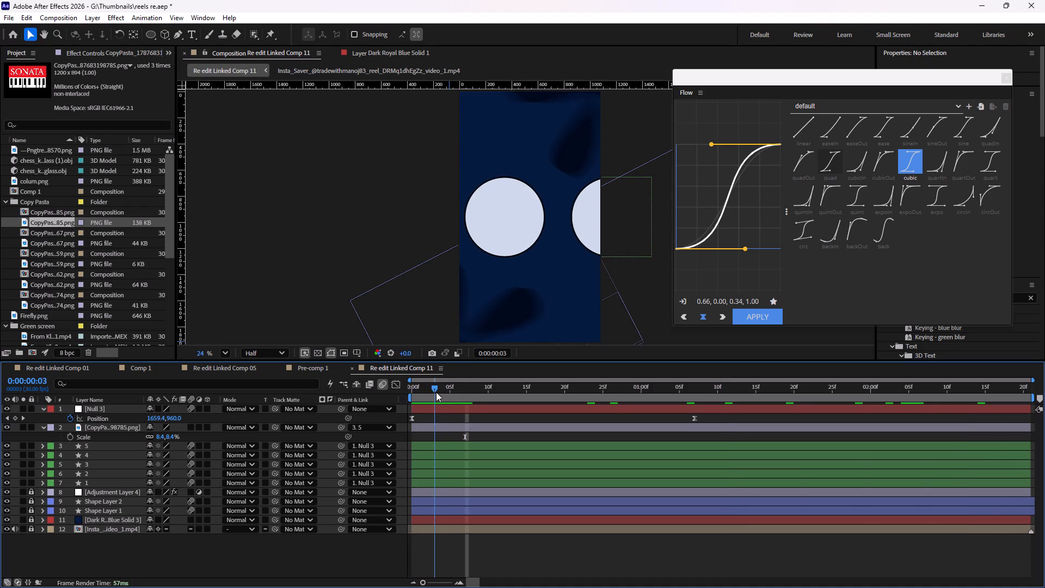
drag(436, 392, 455, 395)
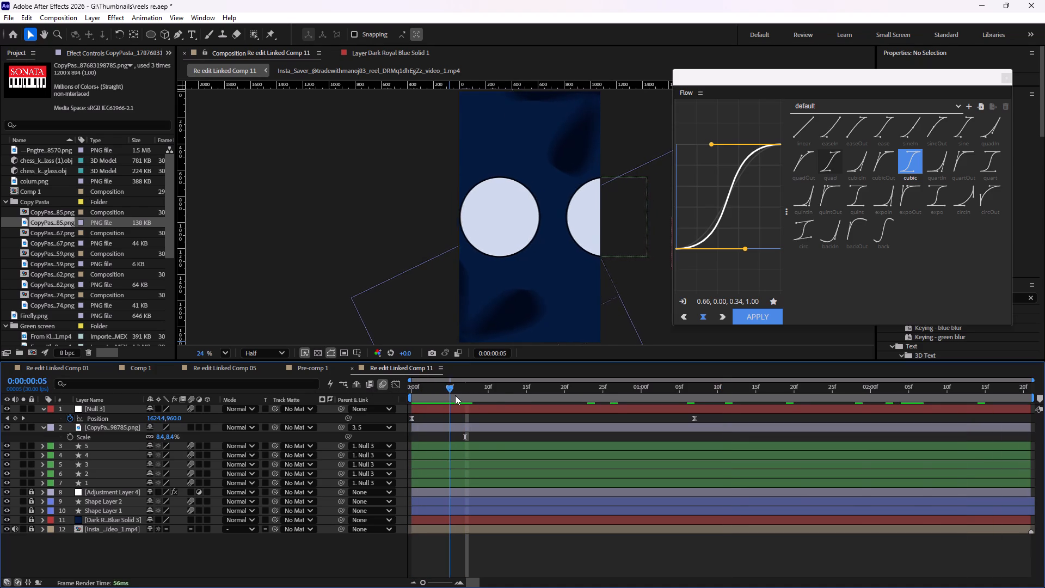
drag(455, 395, 575, 416)
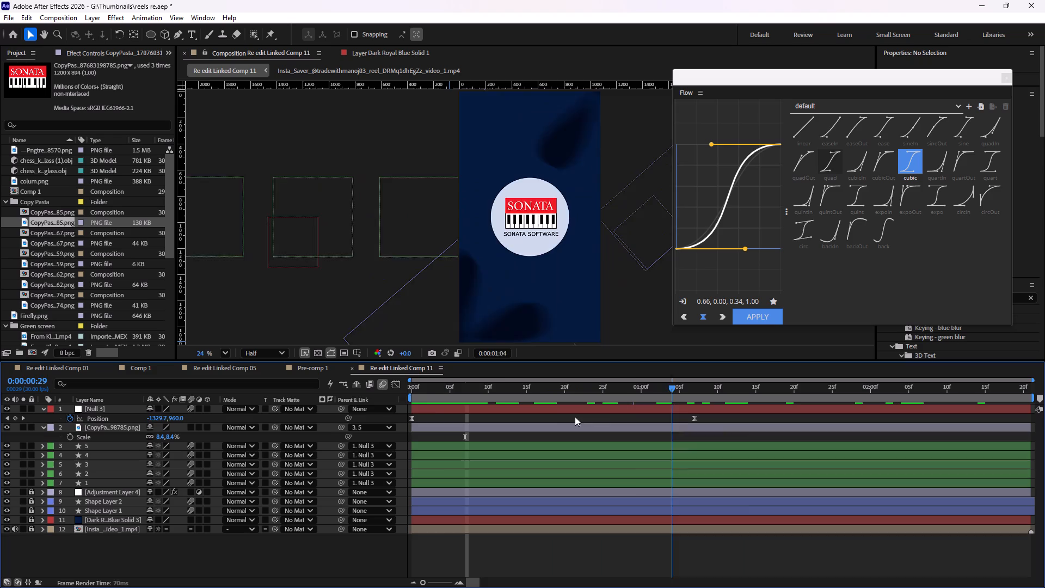
drag(575, 416, 358, 397)
key(space)
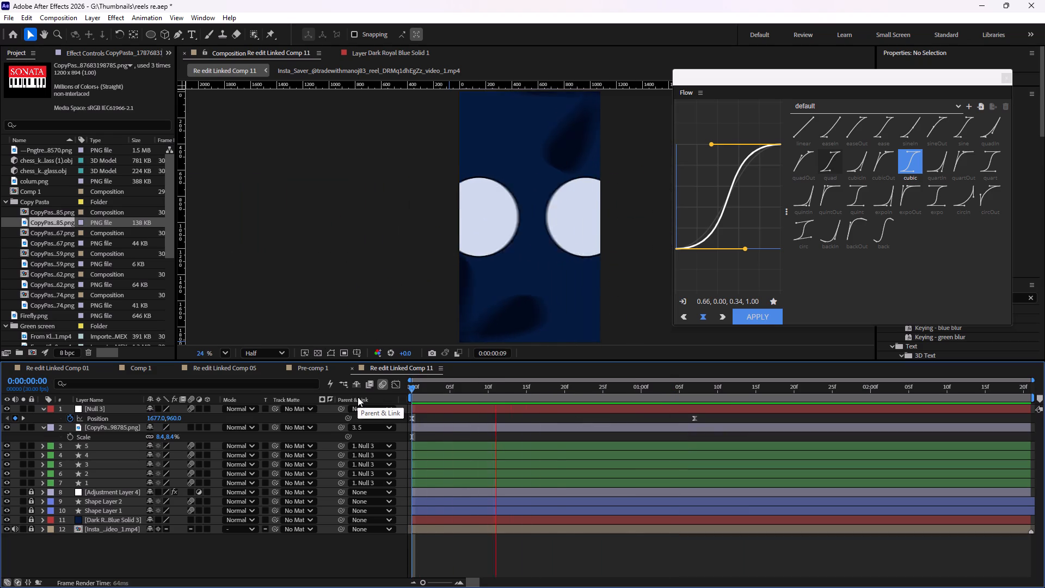
Replay the composition several times to check the circles' slide and where the Sonata logo stops.
key(space)
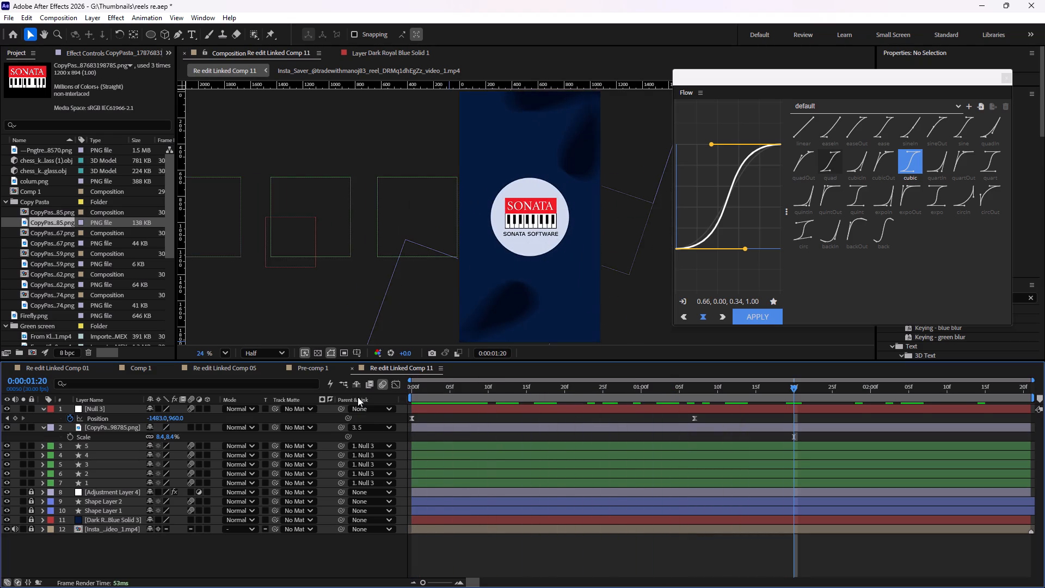
key(space)
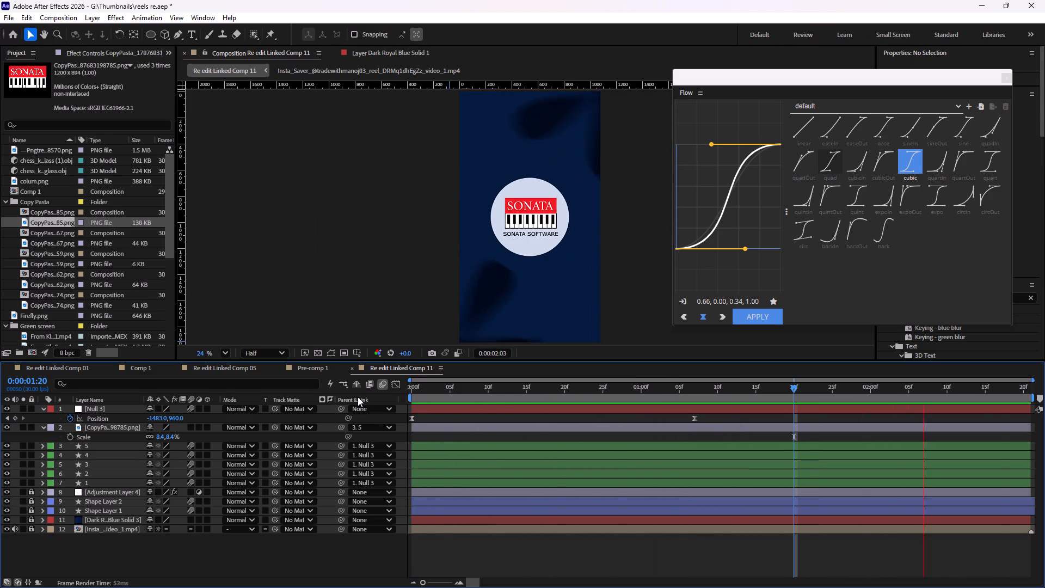
key(space)
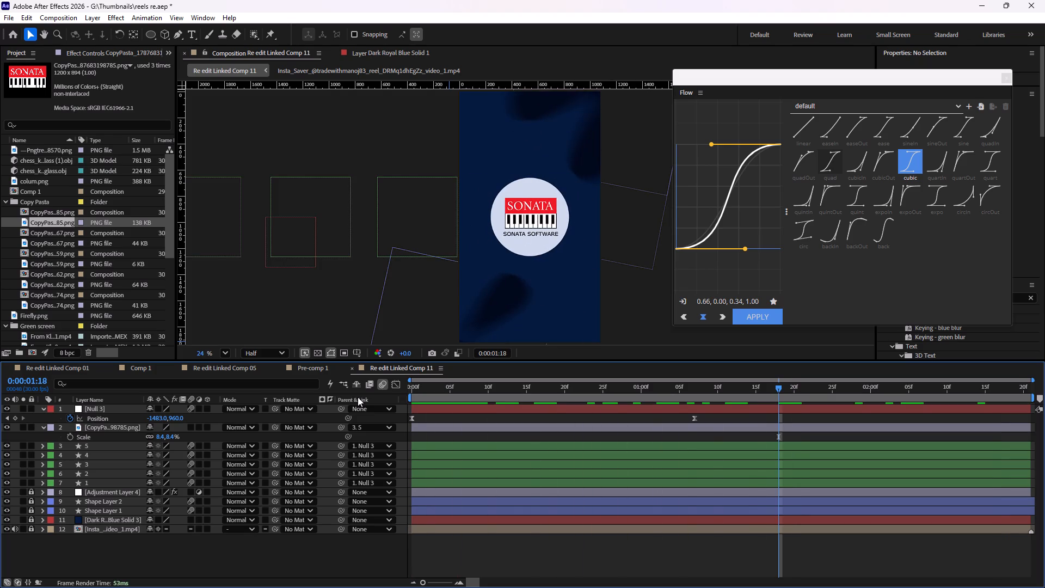
key(space)
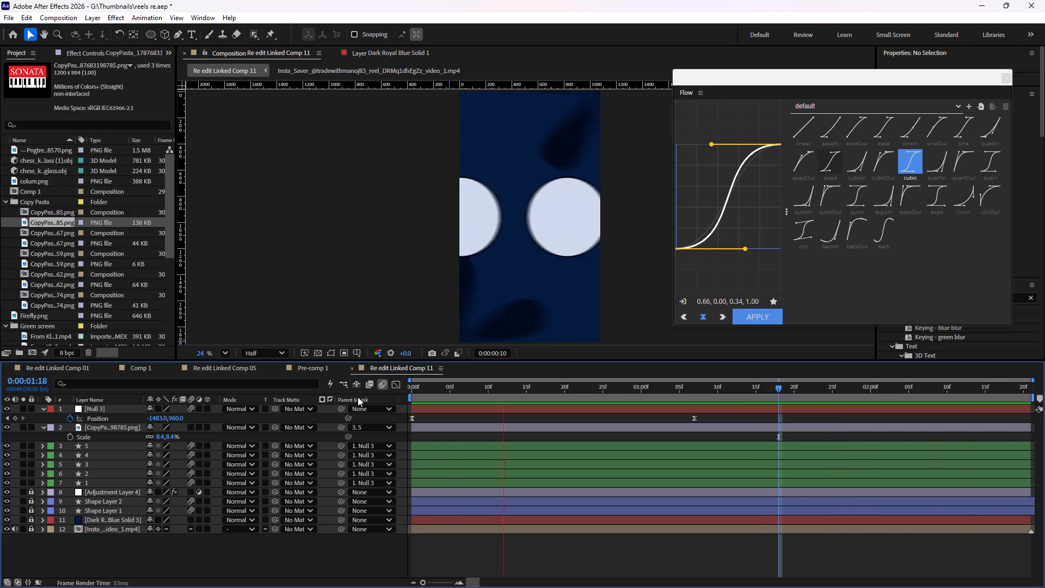
key(space)
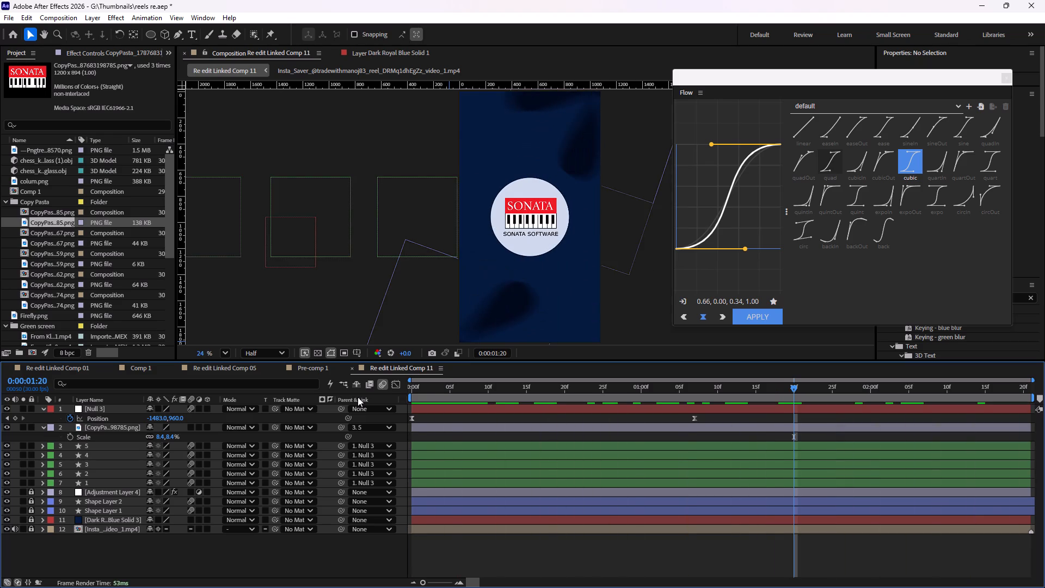
key(space)
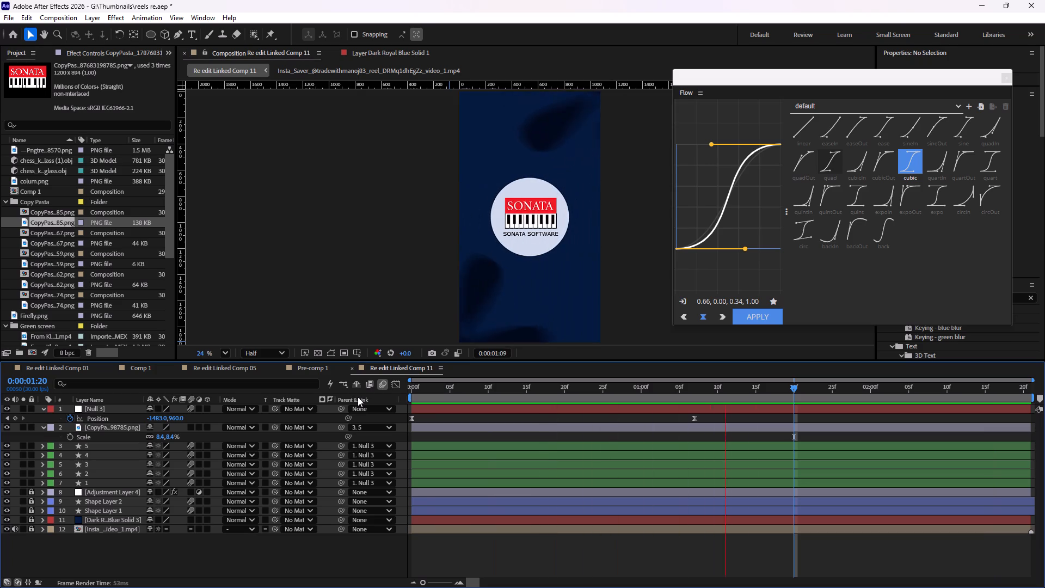
key(space)
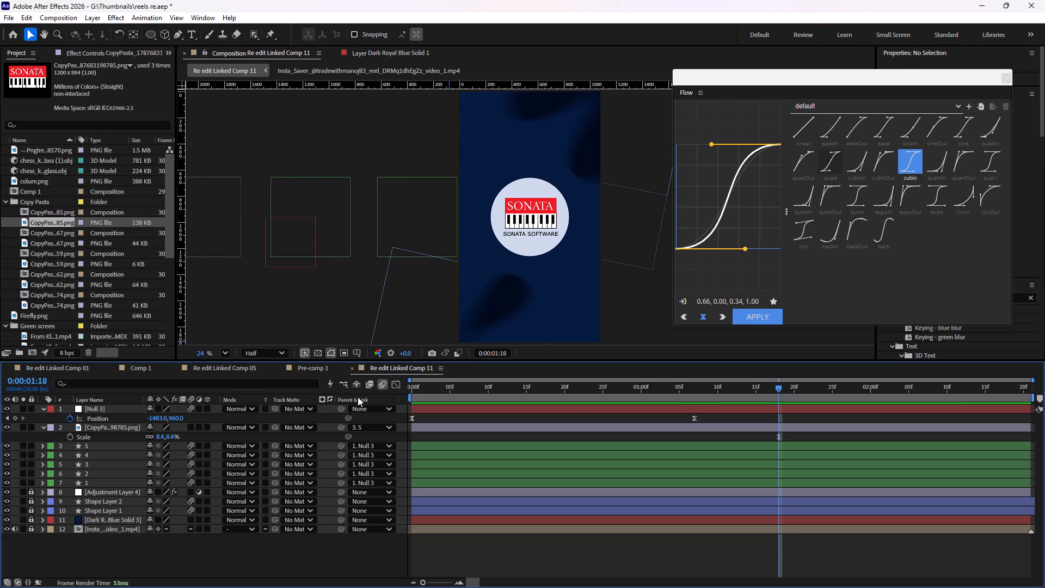
key(space)
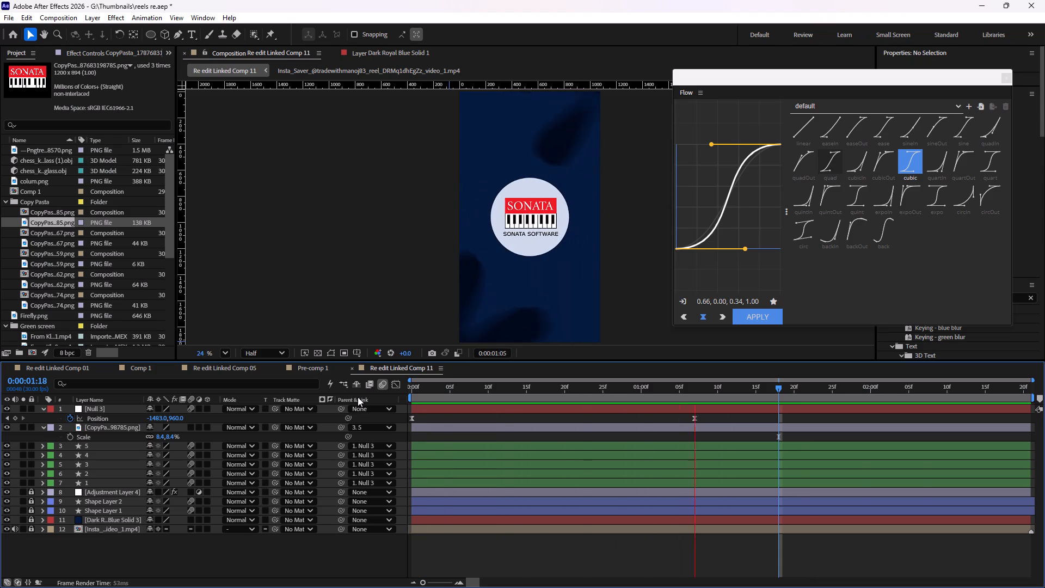
key(space)
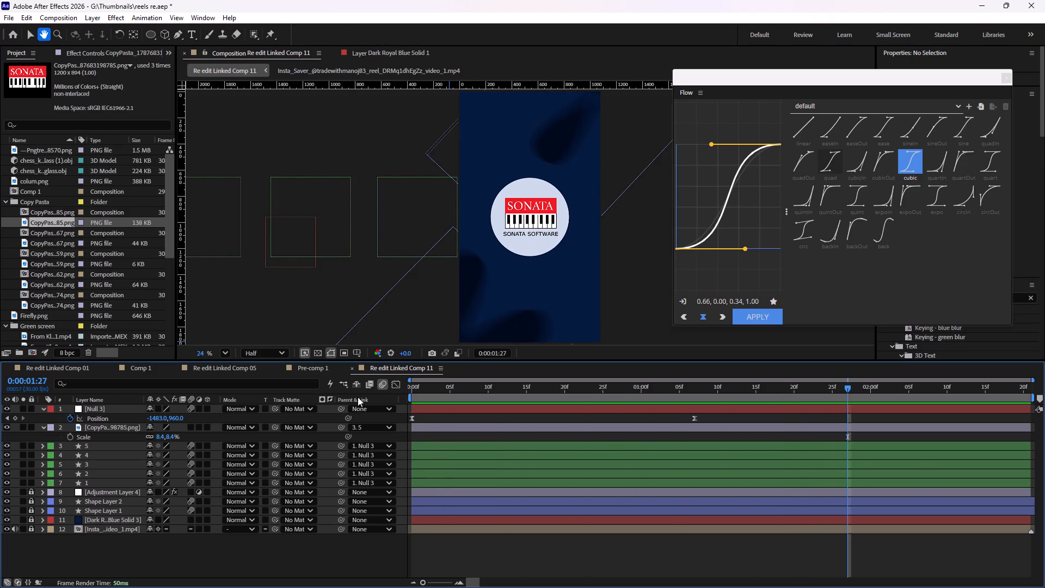
Save the After Effects project.
key(ctrl+s)
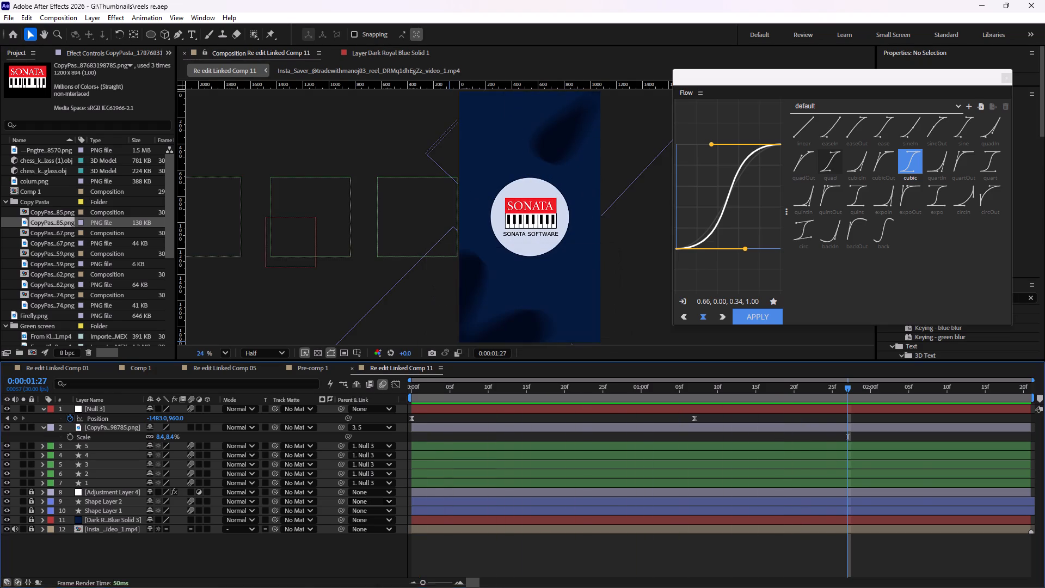
Switch to Premiere, play Sequence 03 from just before the Linked Comp 11 clip, and examine the logo circle up close.
click(520, 577)
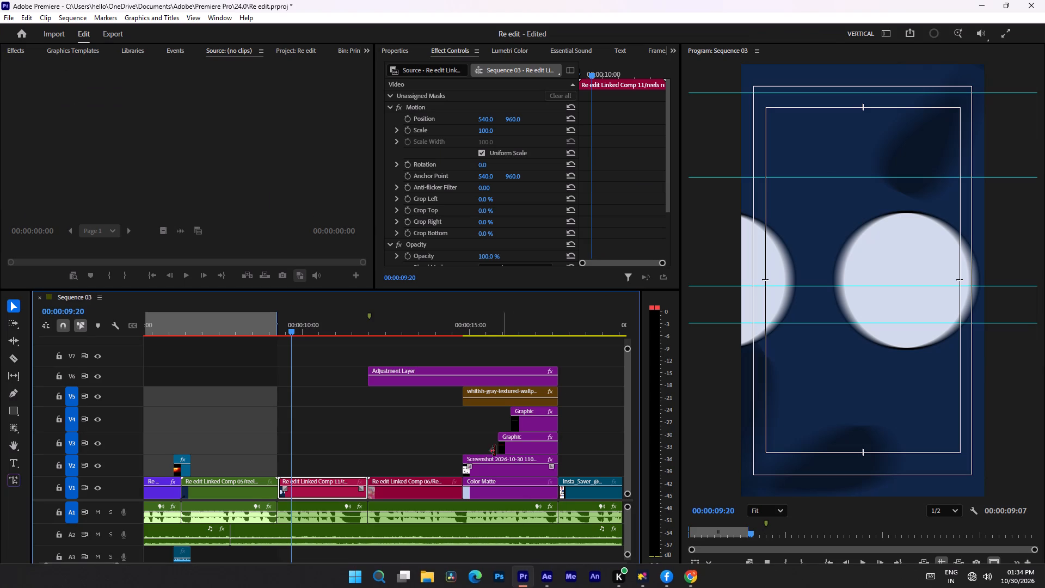
drag(292, 325, 272, 328)
key(space)
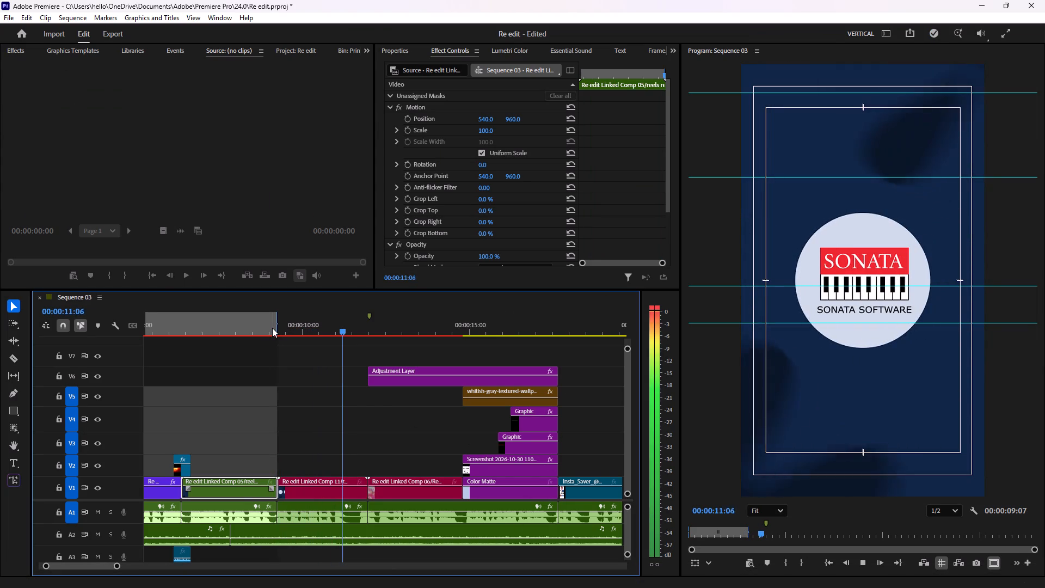
key(space)
click(250, 328)
key(space)
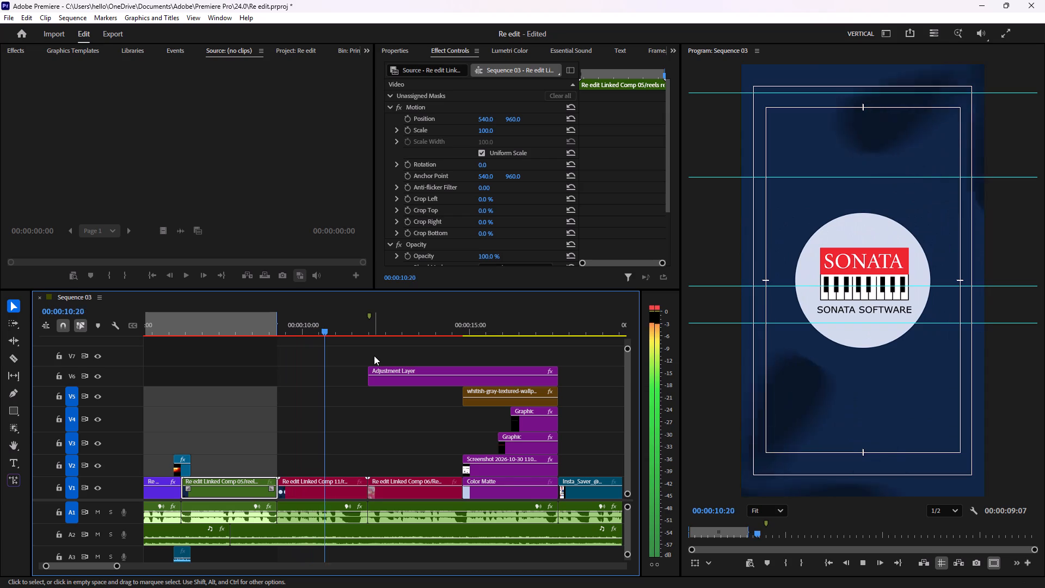
key(space)
scroll(701, 294, up, 3)
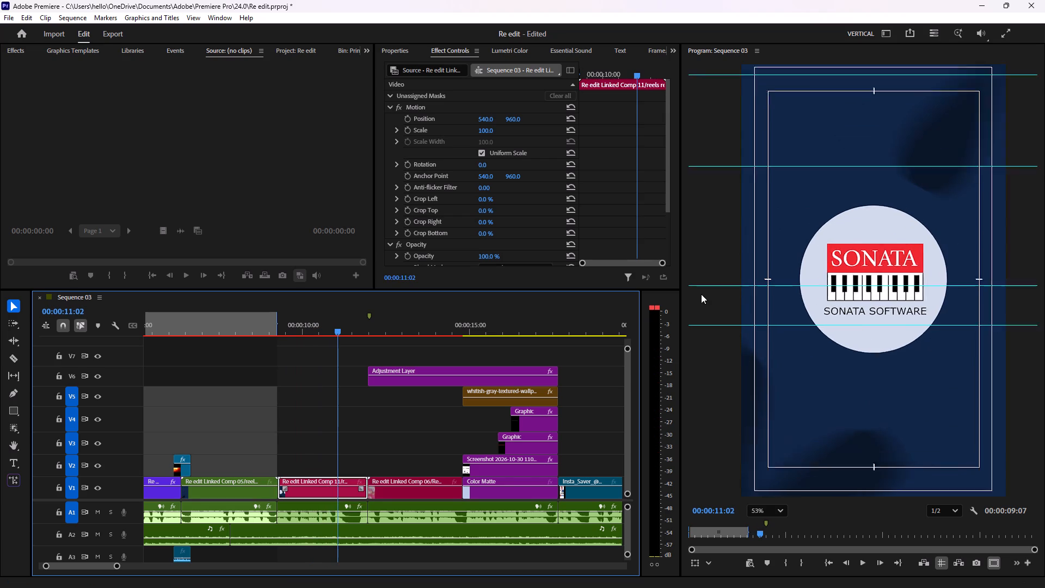
scroll(701, 294, up, 1)
scroll(790, 296, up, 4)
scroll(790, 296, down, 6)
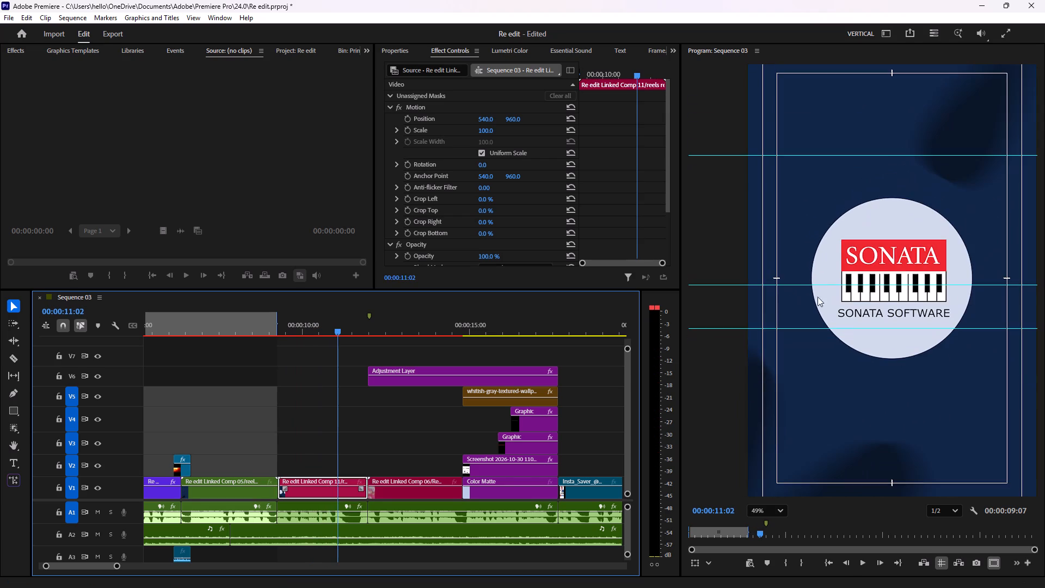
scroll(850, 297, up, 5)
scroll(850, 297, down, 5)
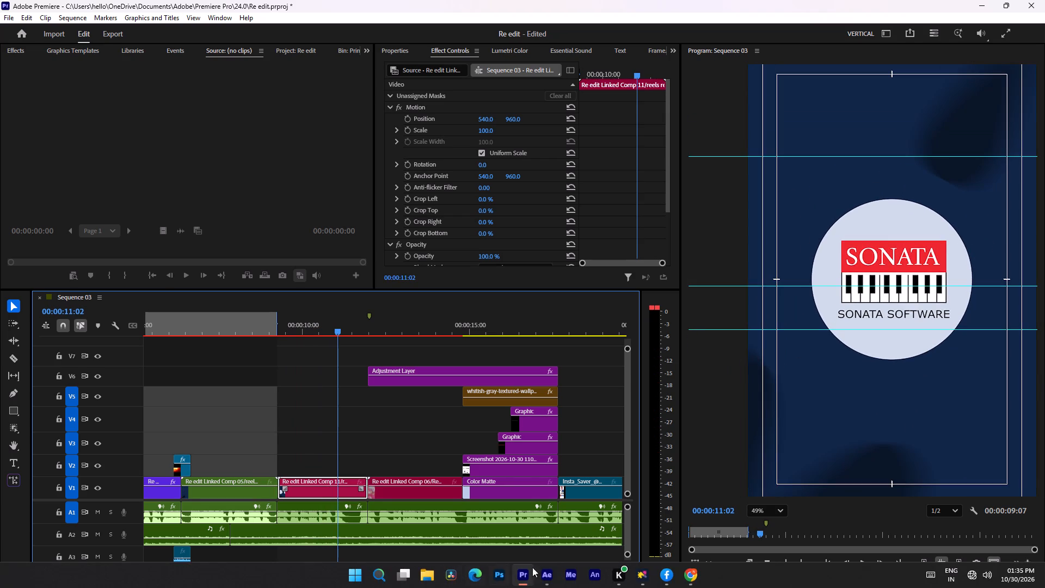
Switch to After Effects and set the stroke color of circle 5's ellipse to black (000000).
click(537, 574)
scroll(443, 258, up, 2)
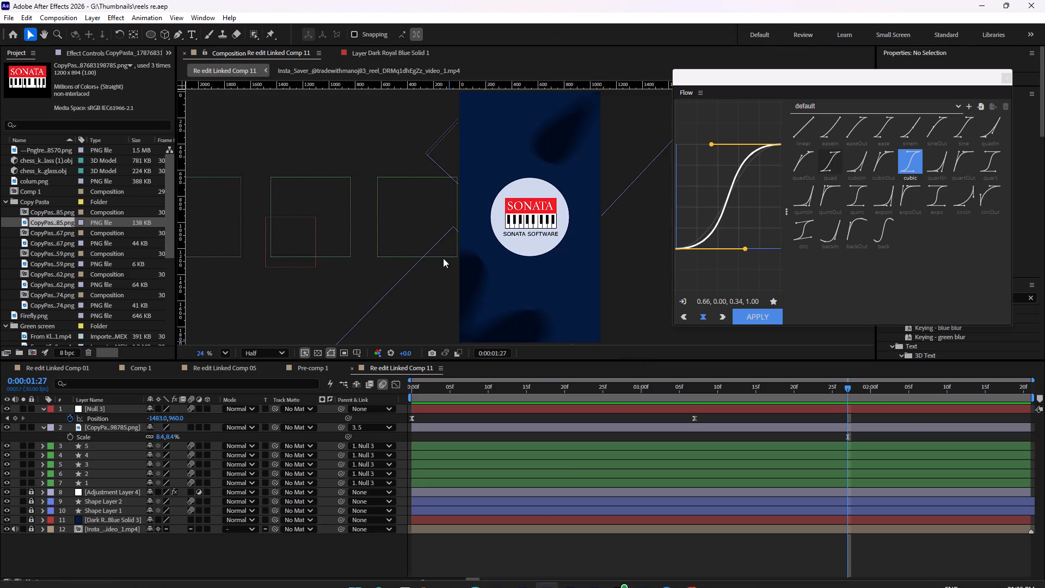
scroll(443, 258, up, 4)
scroll(597, 104, up, 4)
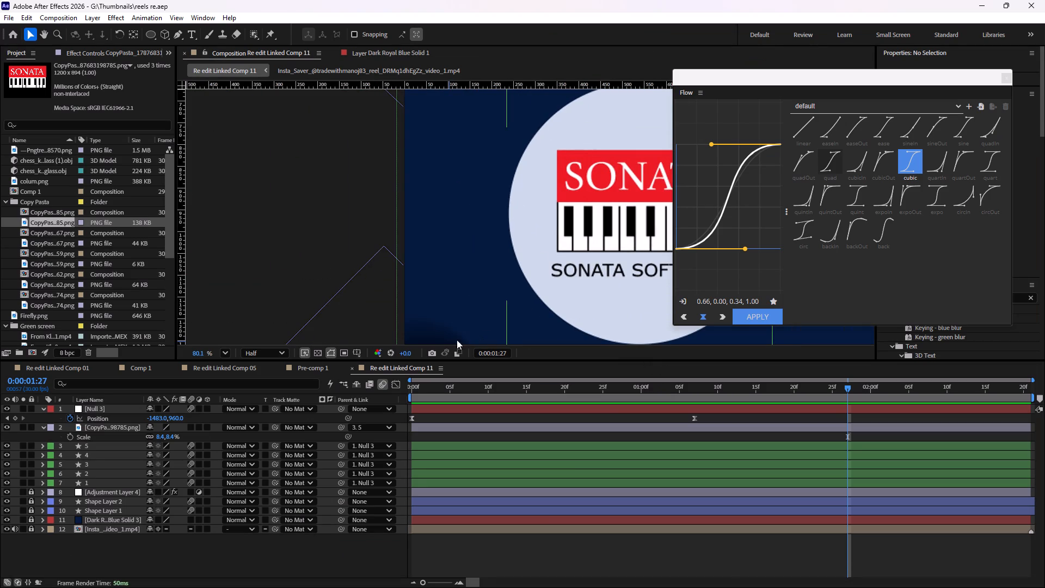
click(93, 443)
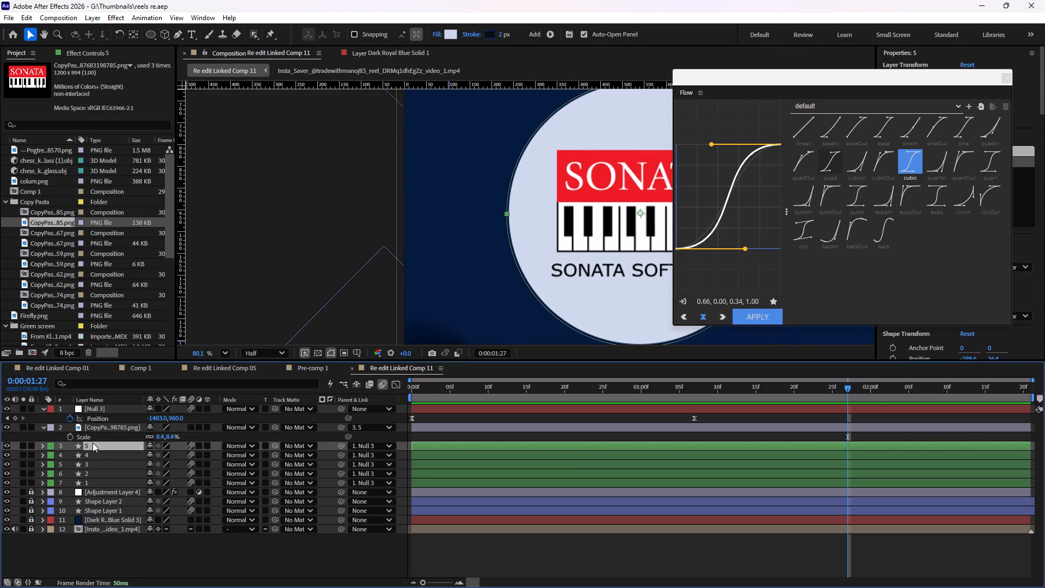
click(41, 448)
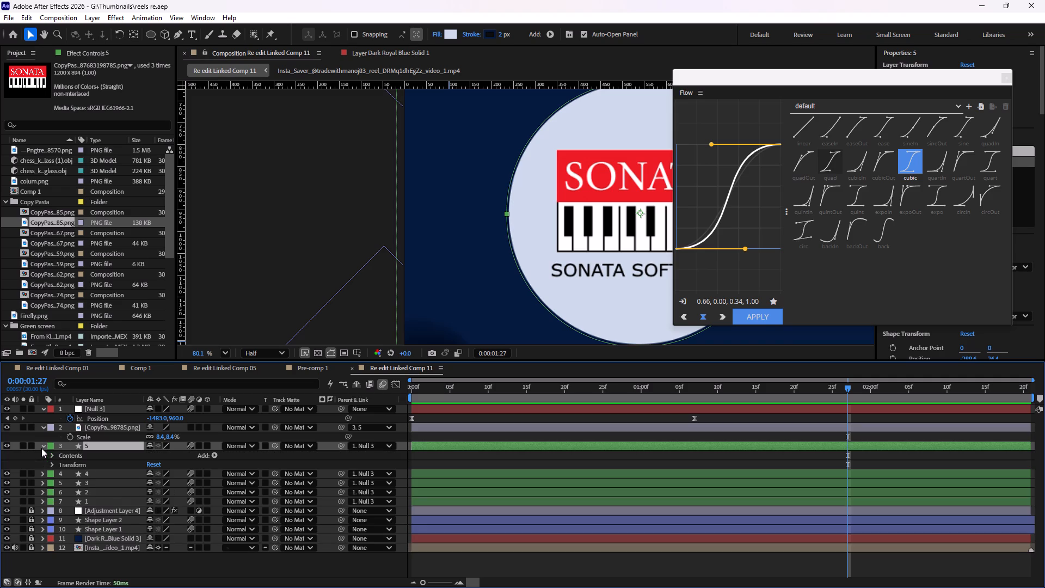
click(50, 454)
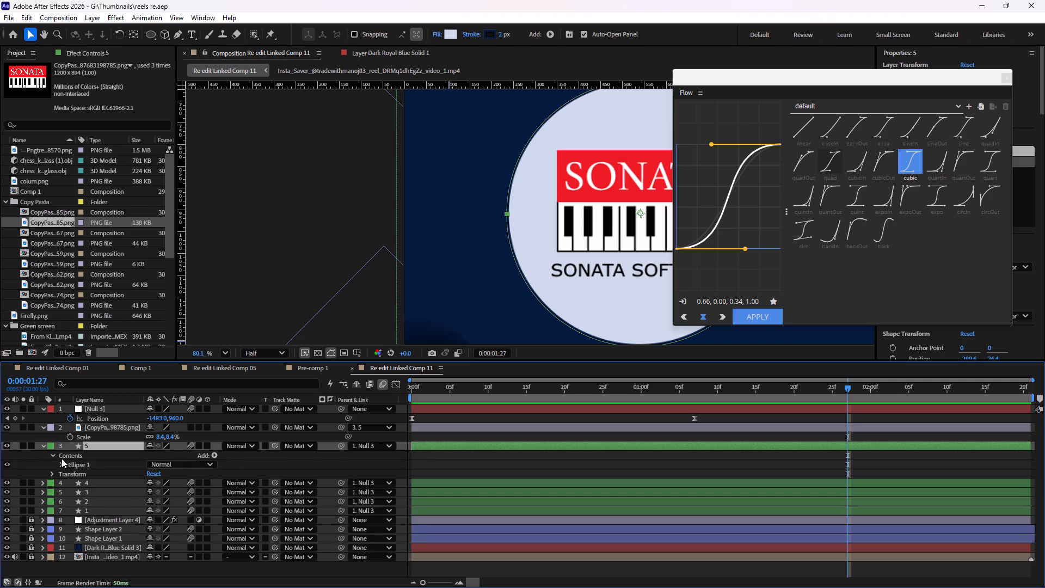
click(60, 463)
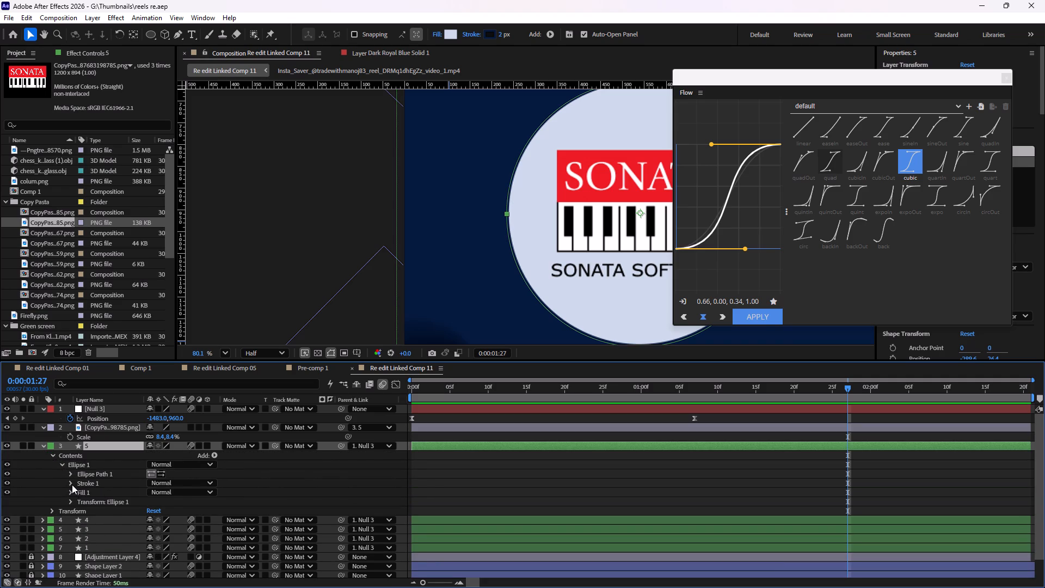
click(72, 485)
click(148, 500)
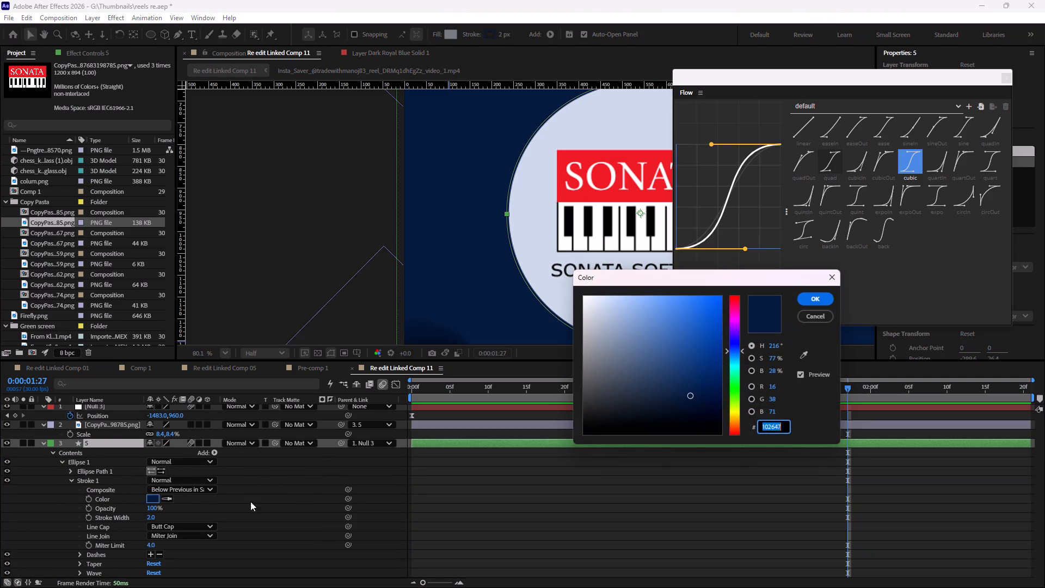
drag(607, 411, 532, 463)
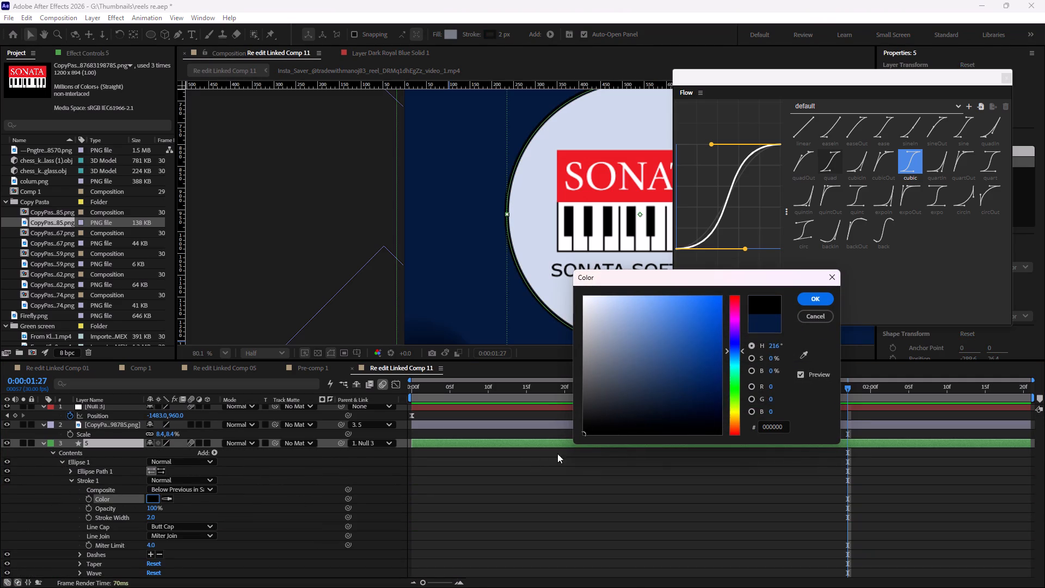
click(814, 296)
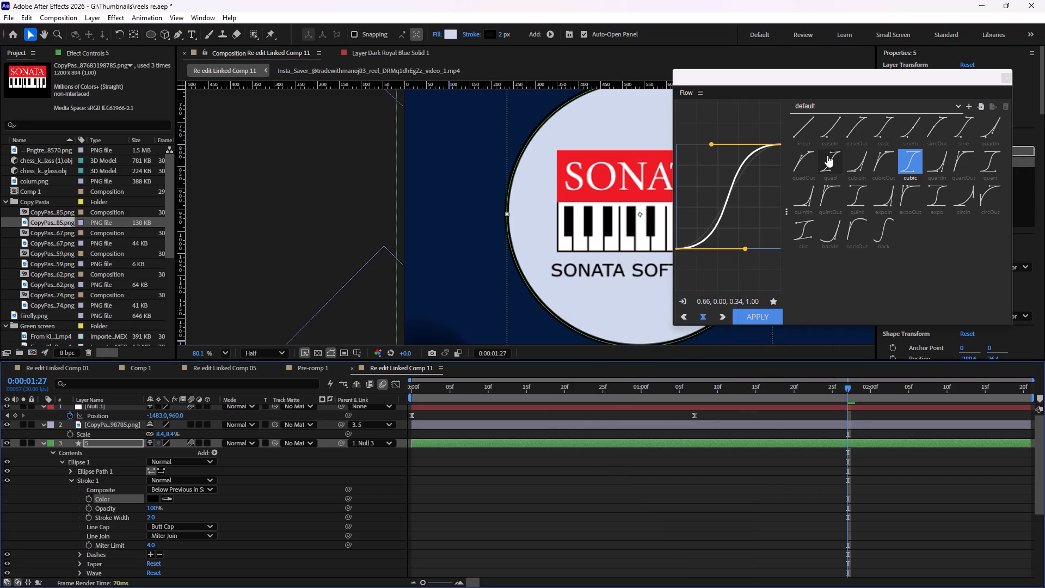
click(44, 443)
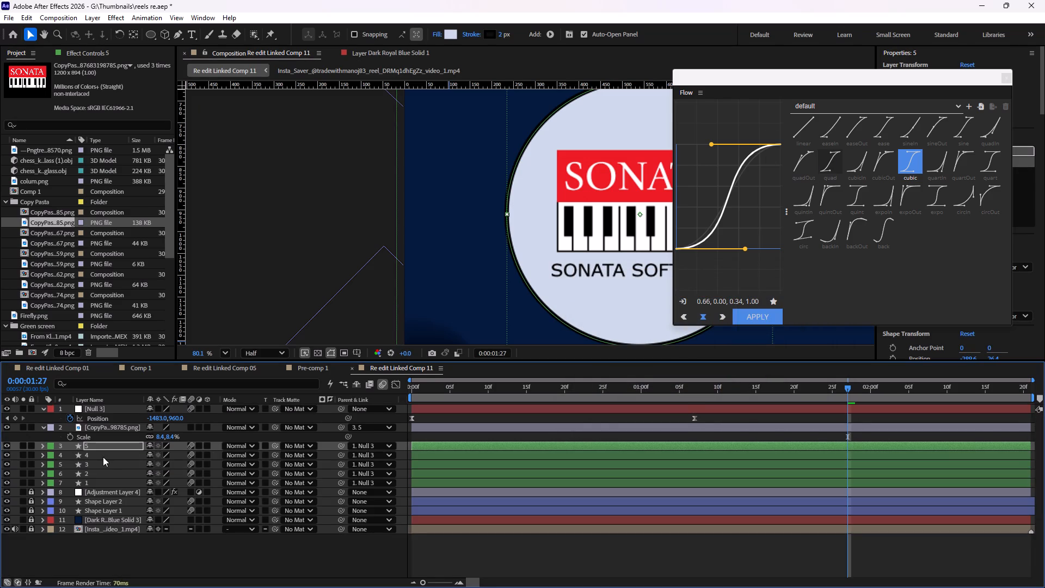
Scrub back through the circles' slide and replay it from the first frame to check the black outline.
click(97, 457)
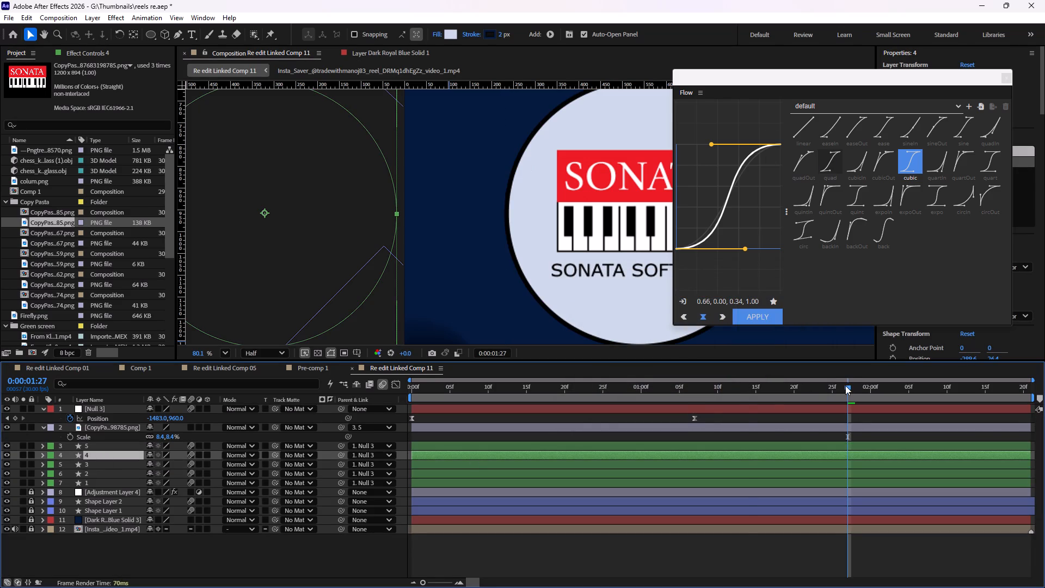
drag(846, 387, 596, 400)
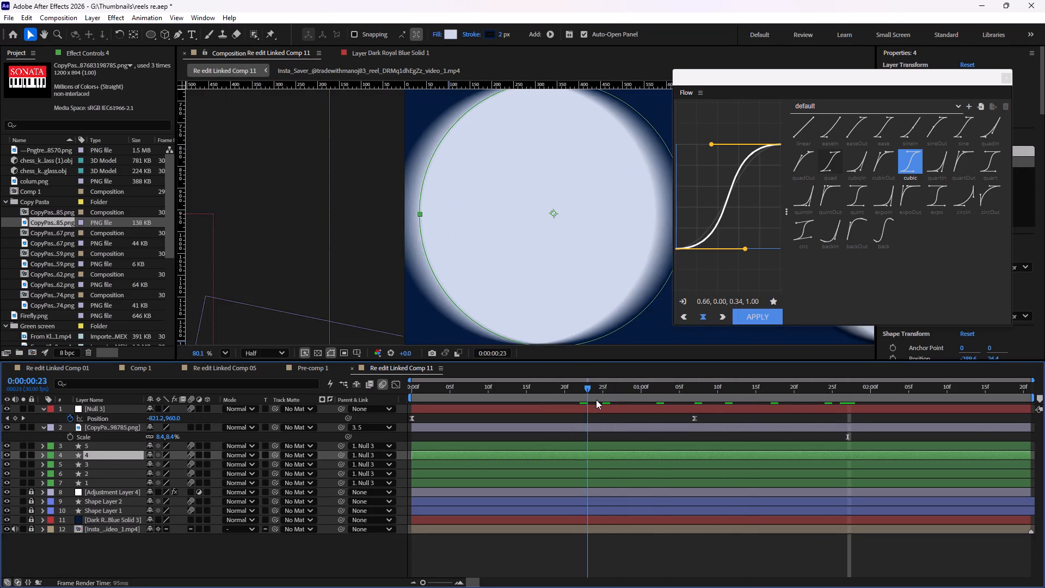
drag(596, 400, 594, 396)
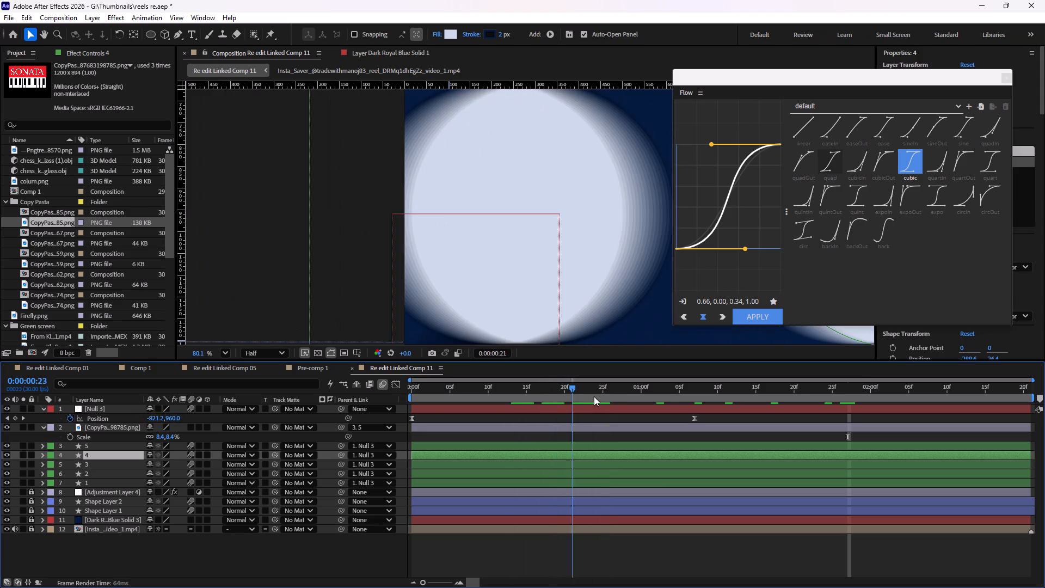
drag(594, 396, 370, 389)
key(space)
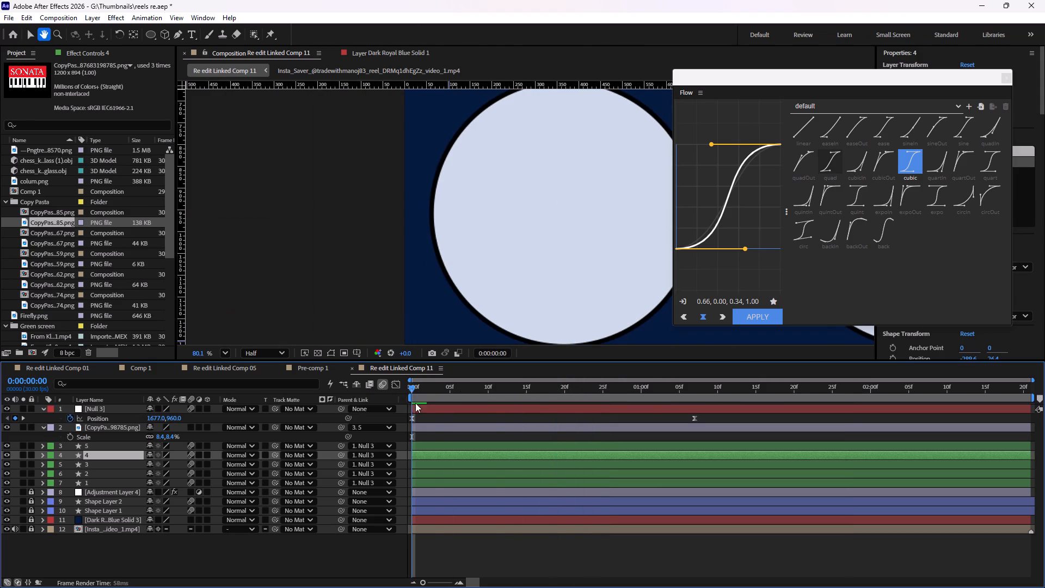
Save the After Effects project and stop the preview.
key(ctrl+s)
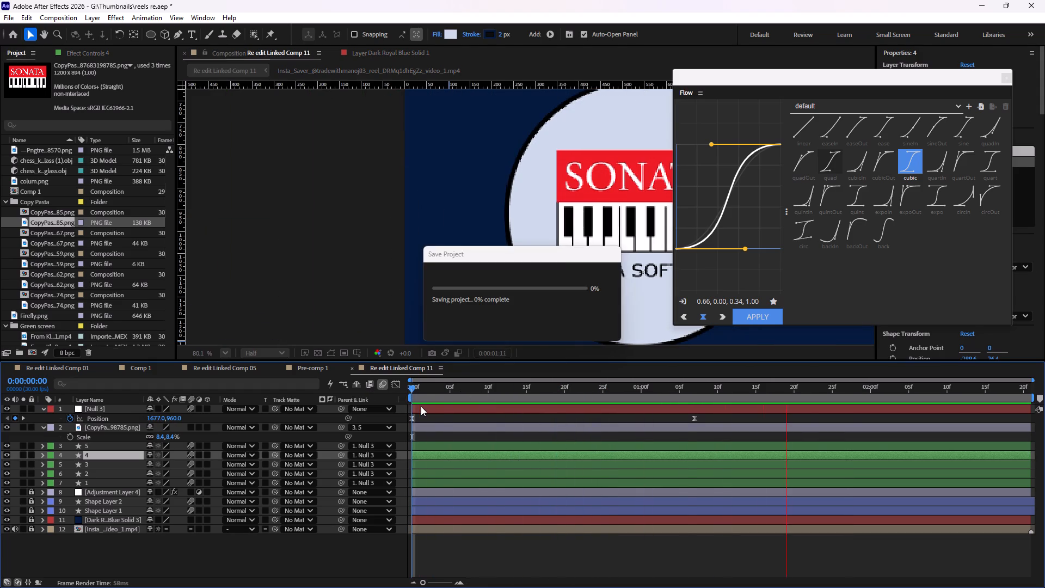
key(space)
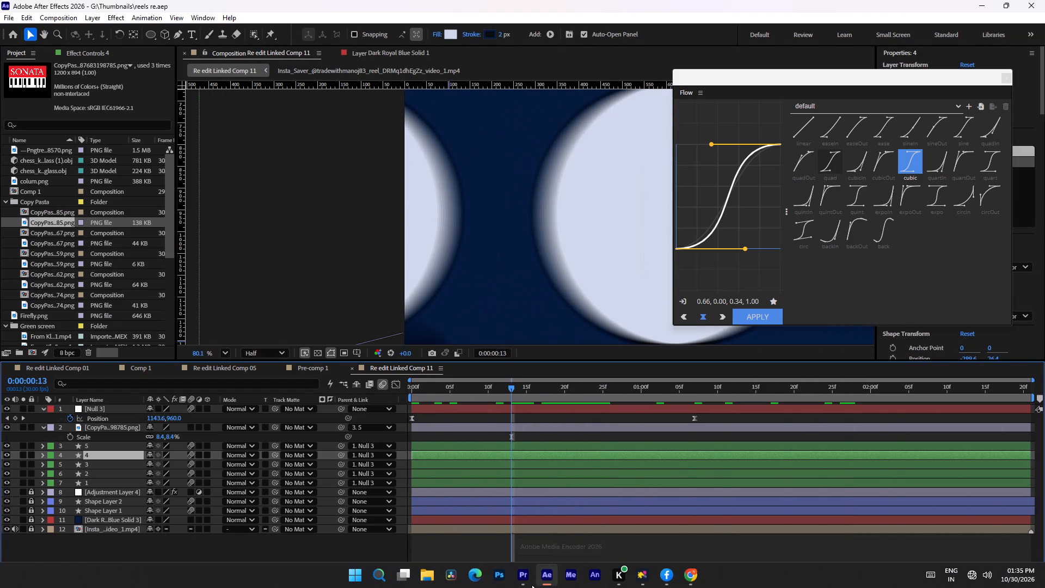
Switch to Premiere and play Sequence 03 from just before the Linked Comp 11 clip to review the outlined circles.
click(525, 577)
key(space)
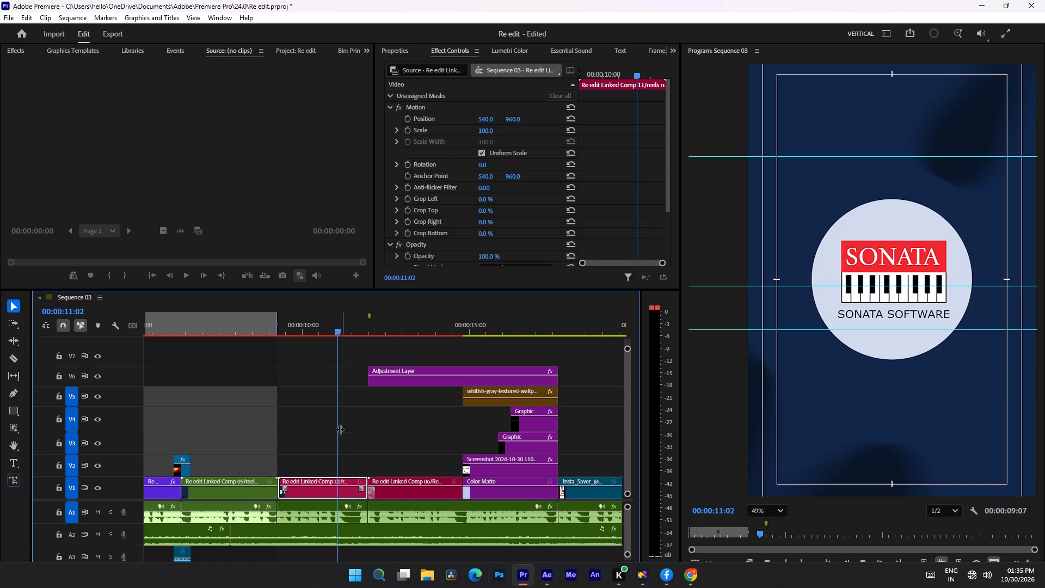
click(283, 325)
click(258, 327)
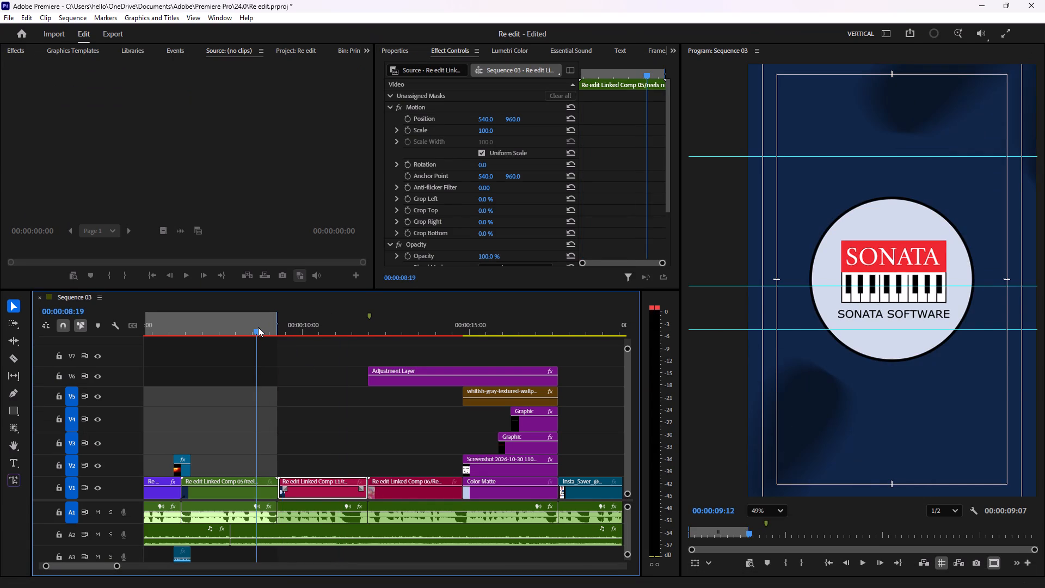
key(space)
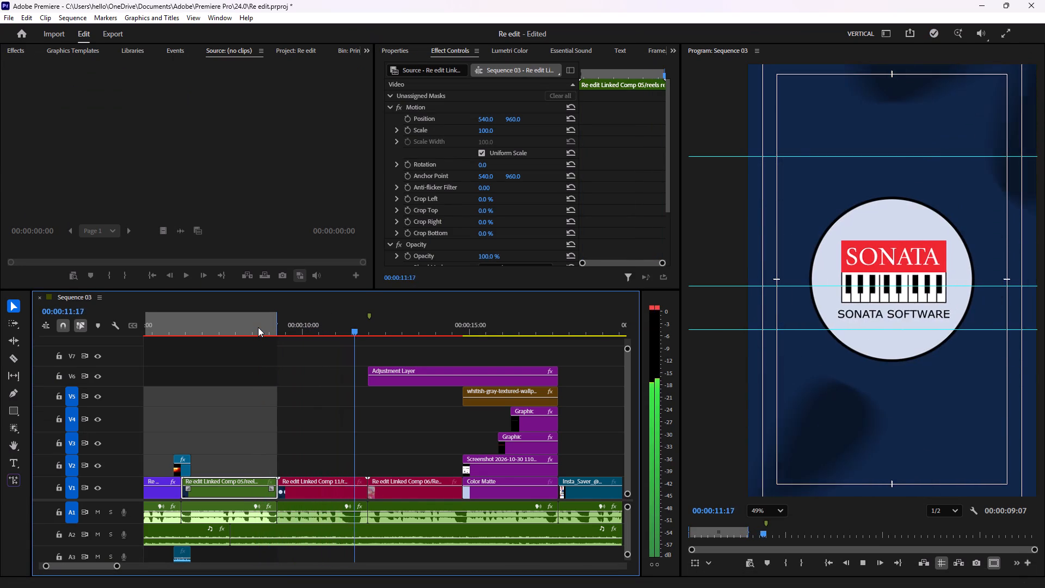
Stop the playback and set the Program monitor's zoom level to Fit.
key(space)
click(775, 514)
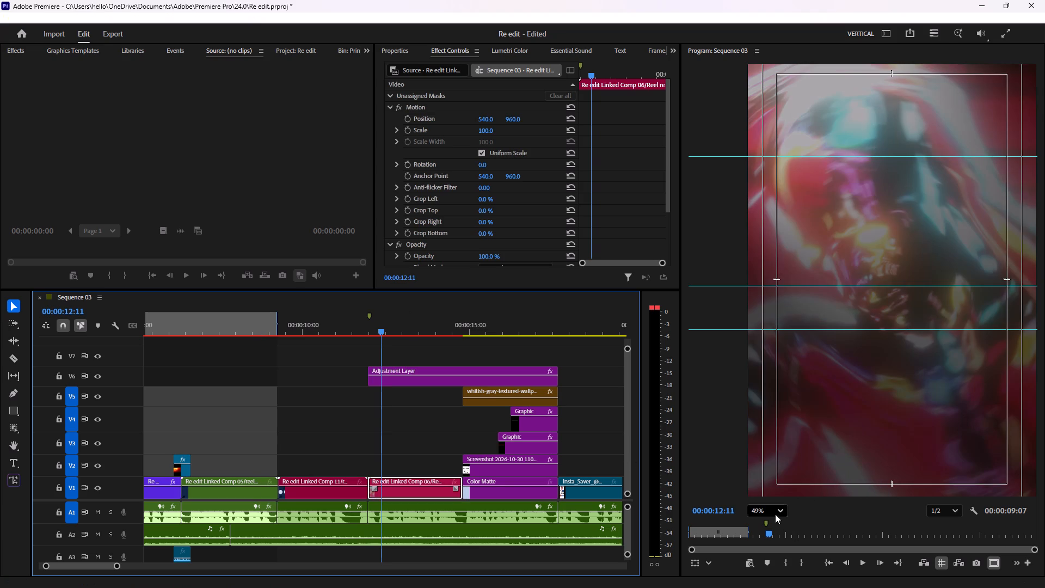
click(768, 357)
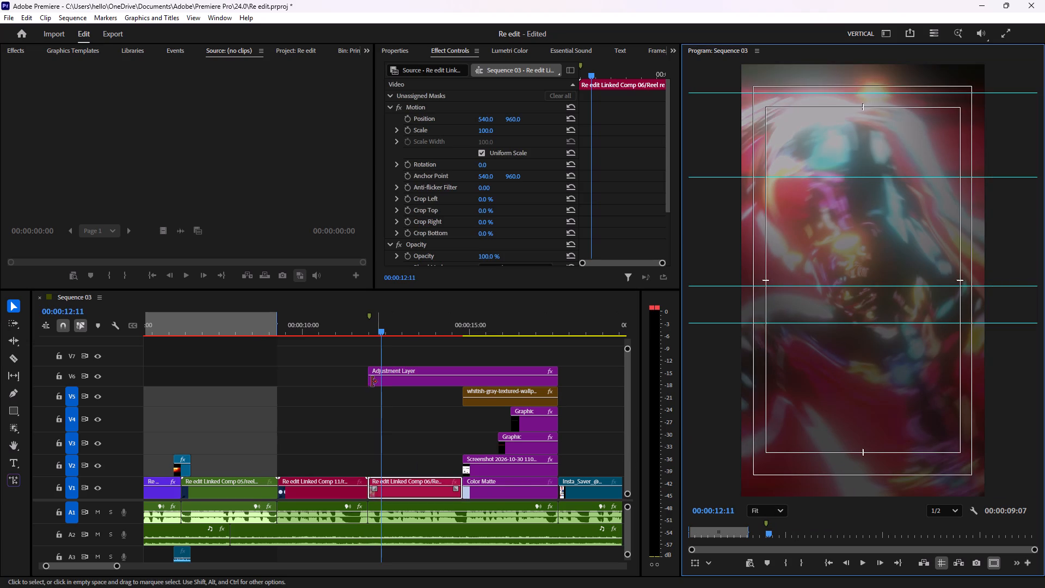
Replay Sequence 03 repeatedly from just before the Linked Comp 11 clip to check the circles' slide and the logo's arrival.
drag(380, 332, 261, 335)
key(space)
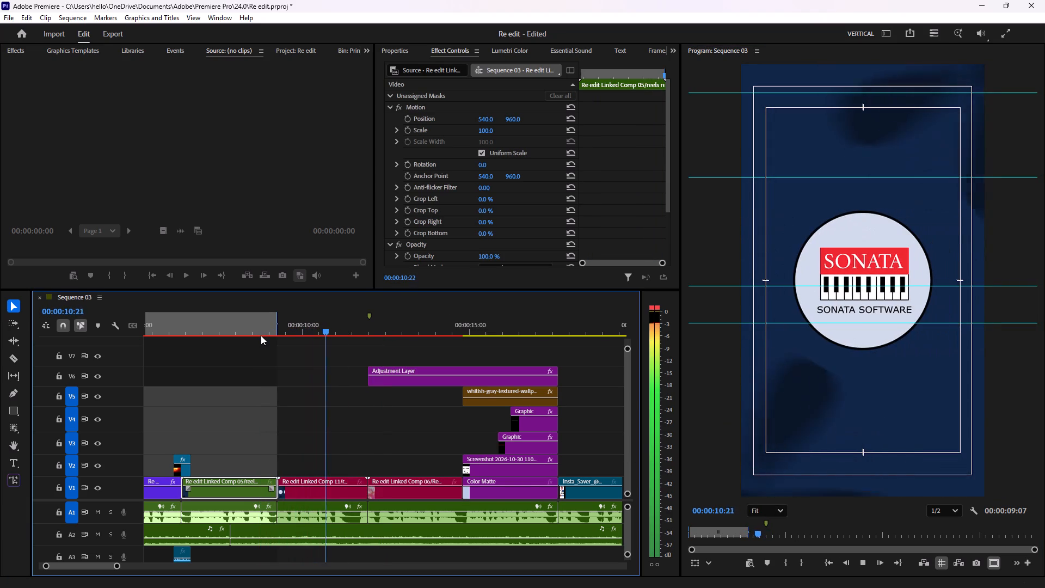
key(space)
key(space)
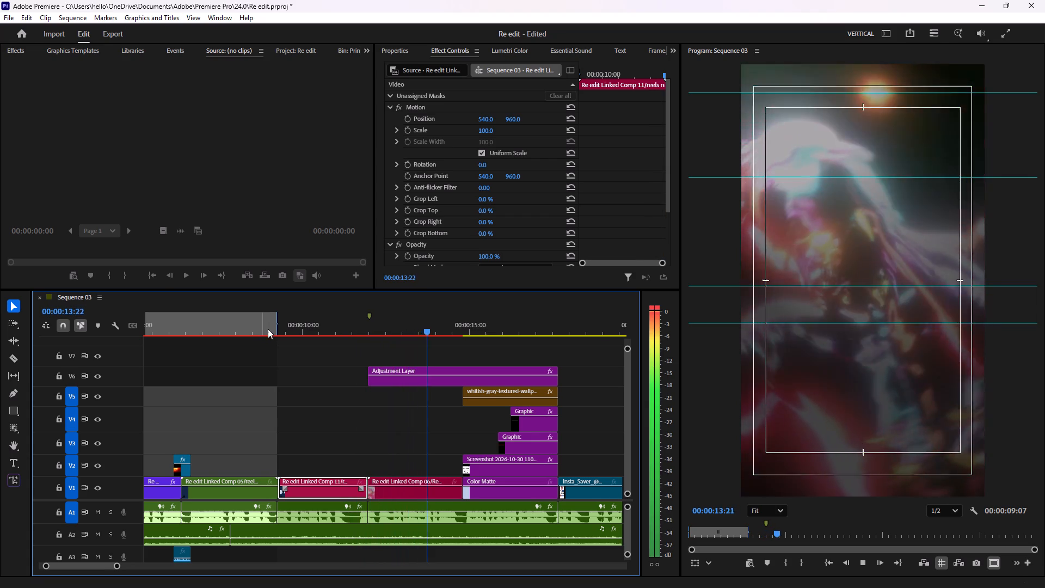
click(269, 326)
key(space)
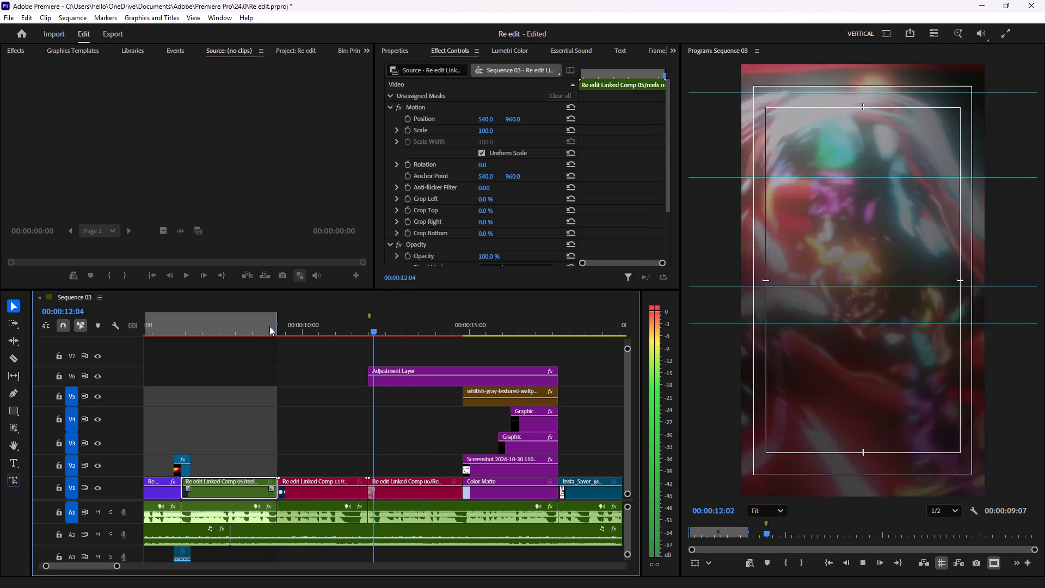
key(space)
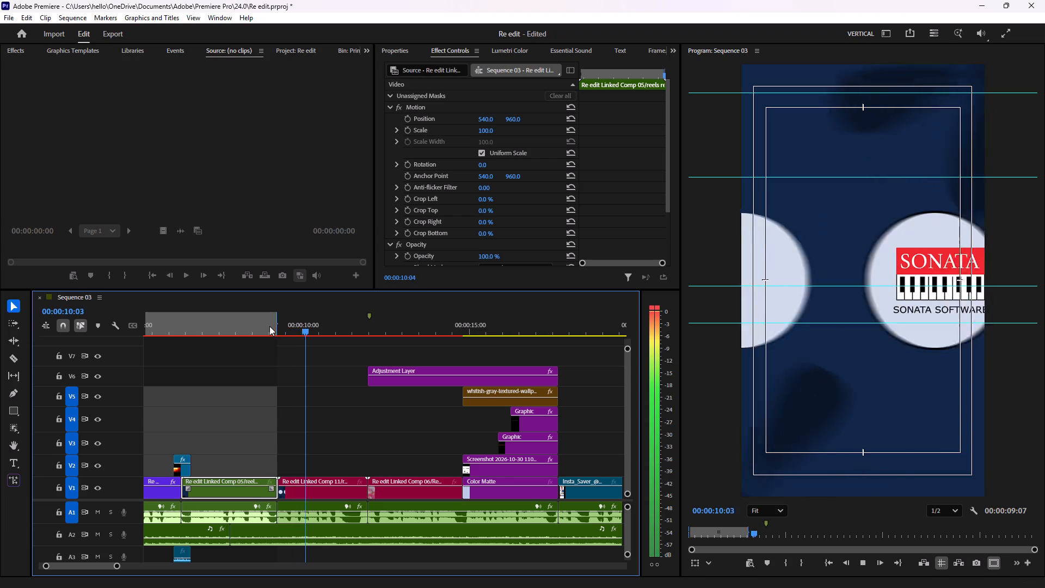
key(space)
key(space)
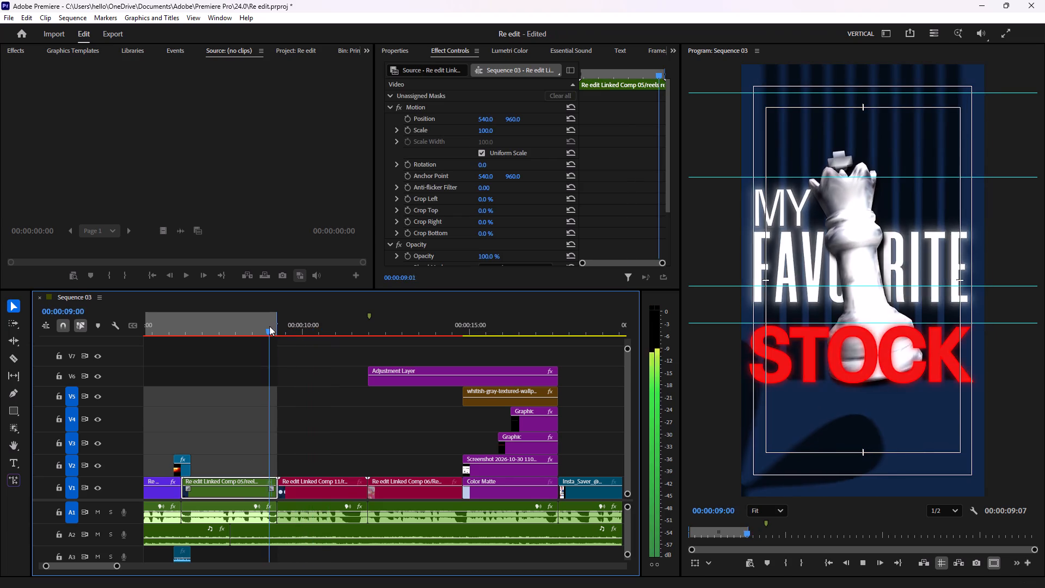
key(space)
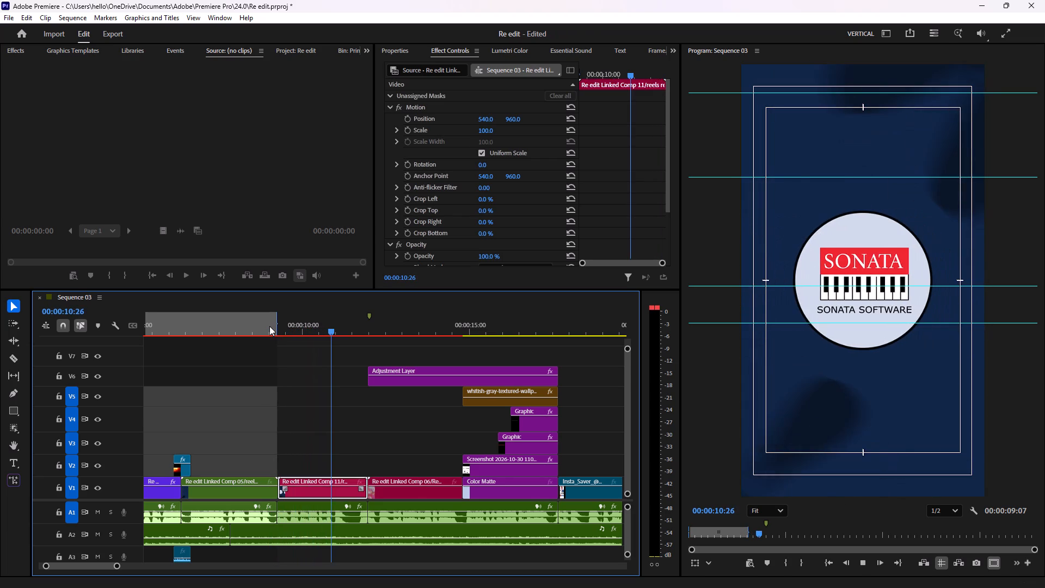
key(space)
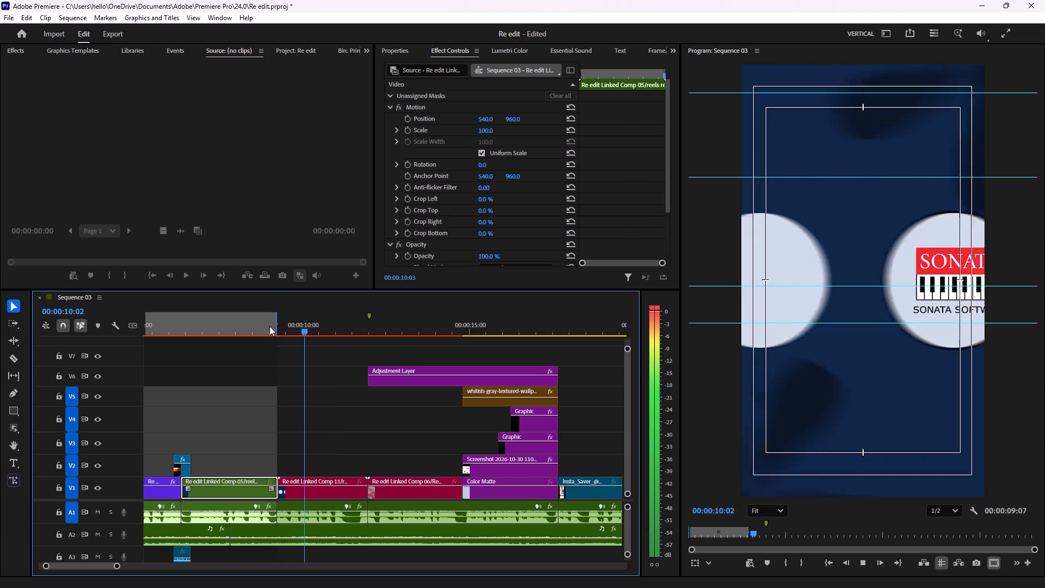
click(269, 326)
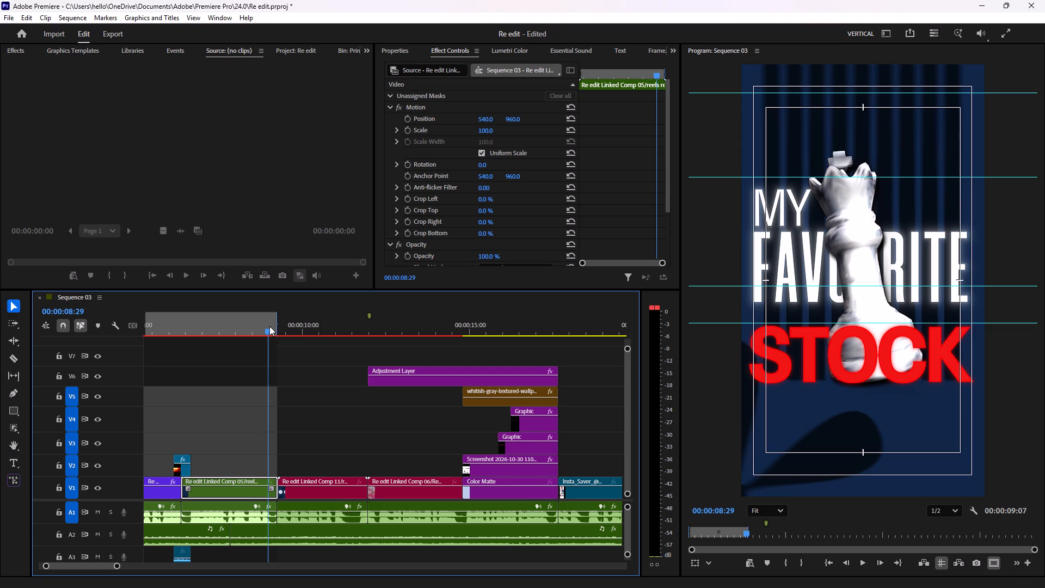
key(space)
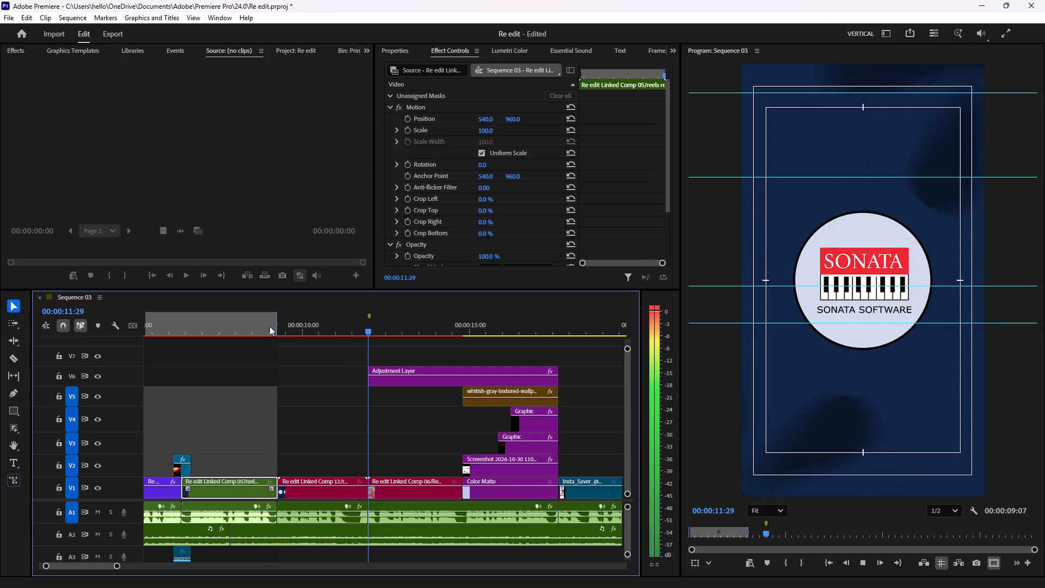
key(space)
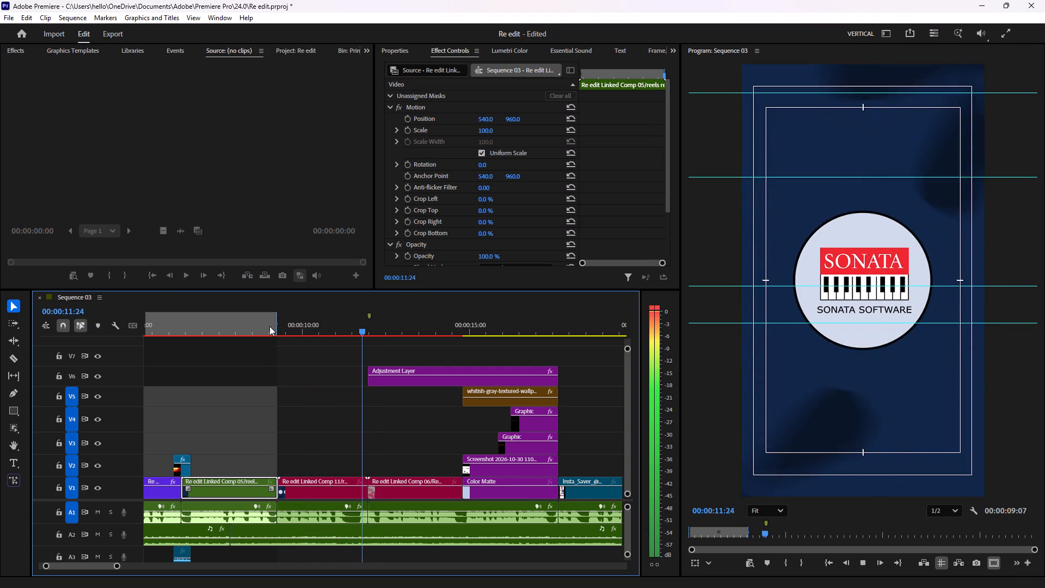
click(269, 326)
key(space)
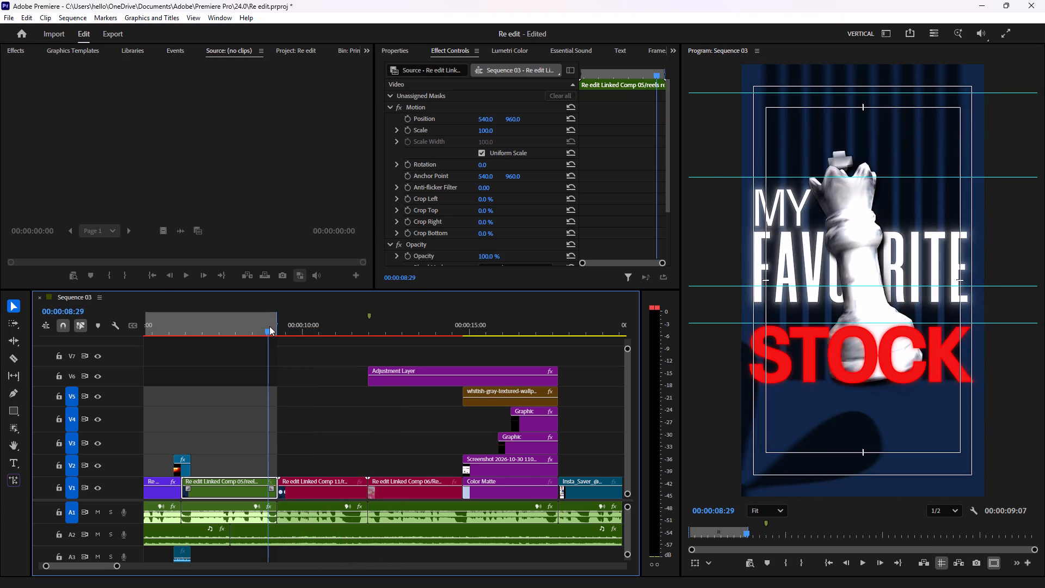
key(space)
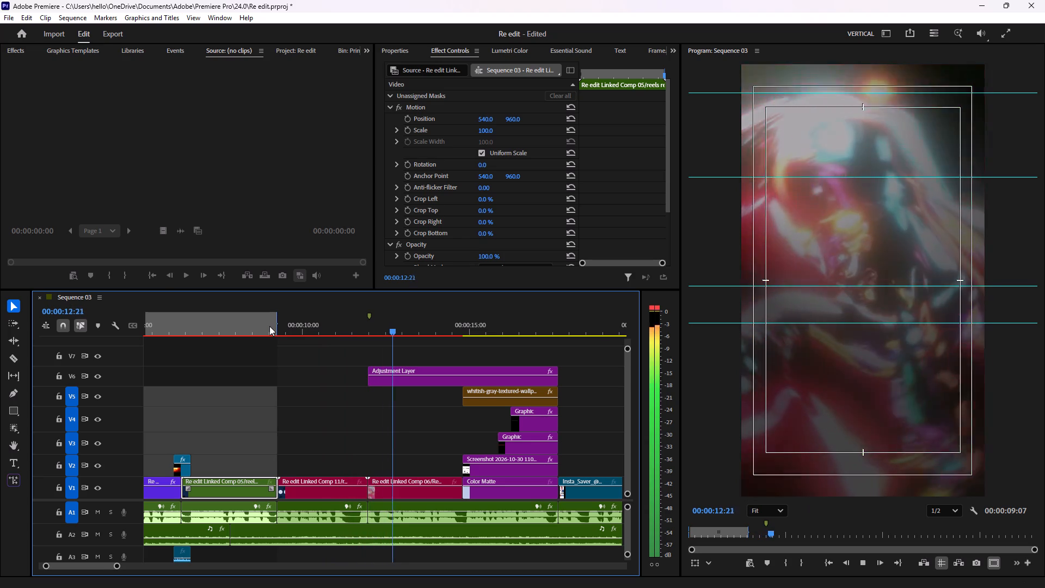
Play Sequence 03 from the end of the Linked Comp 05 clip through into the Insta_Saver footage, replaying it to review the whole passage.
click(269, 326)
key(space)
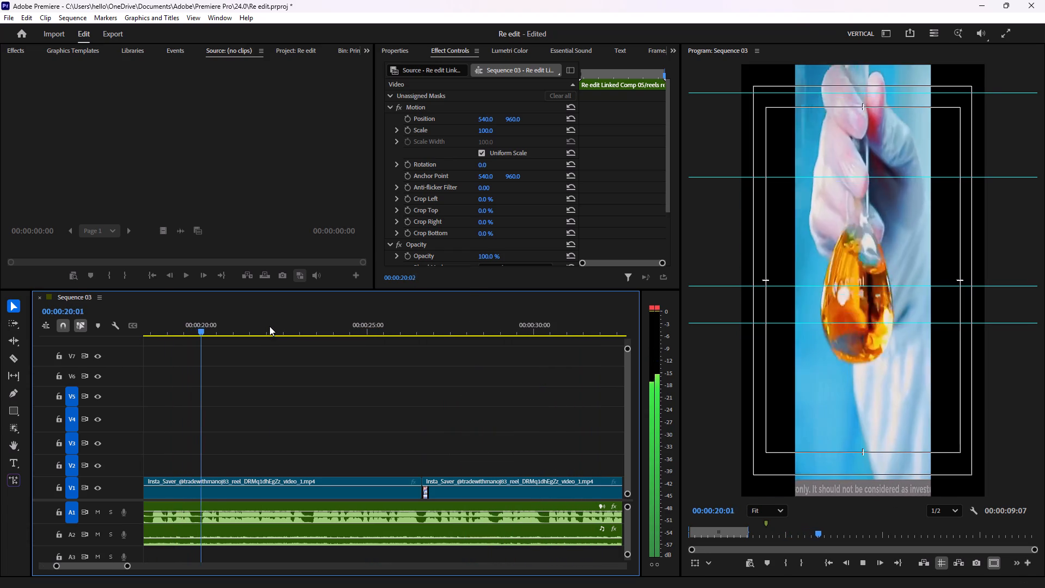
key(space)
drag(213, 333, 202, 335)
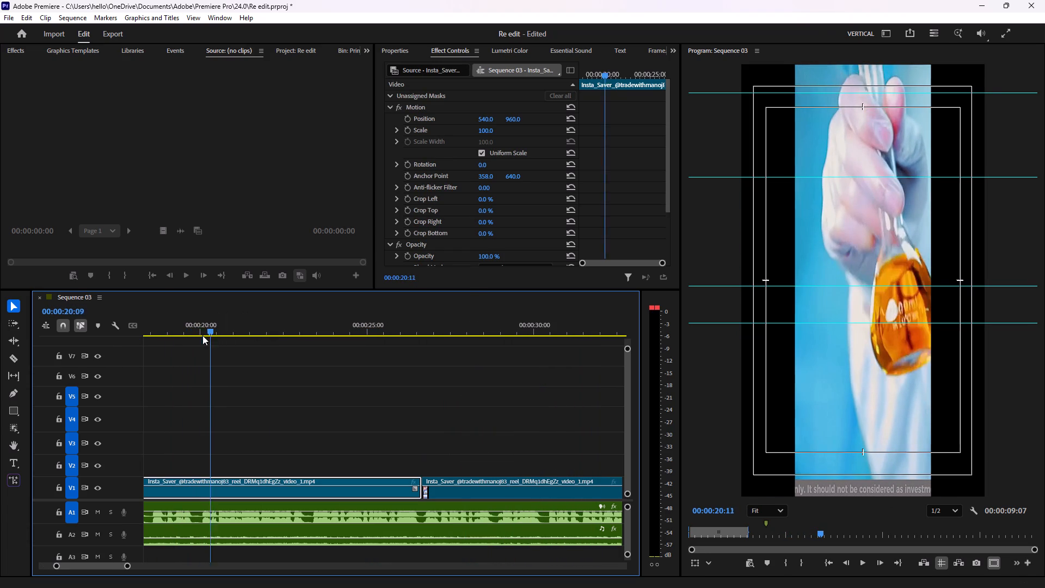
drag(202, 335, 121, 338)
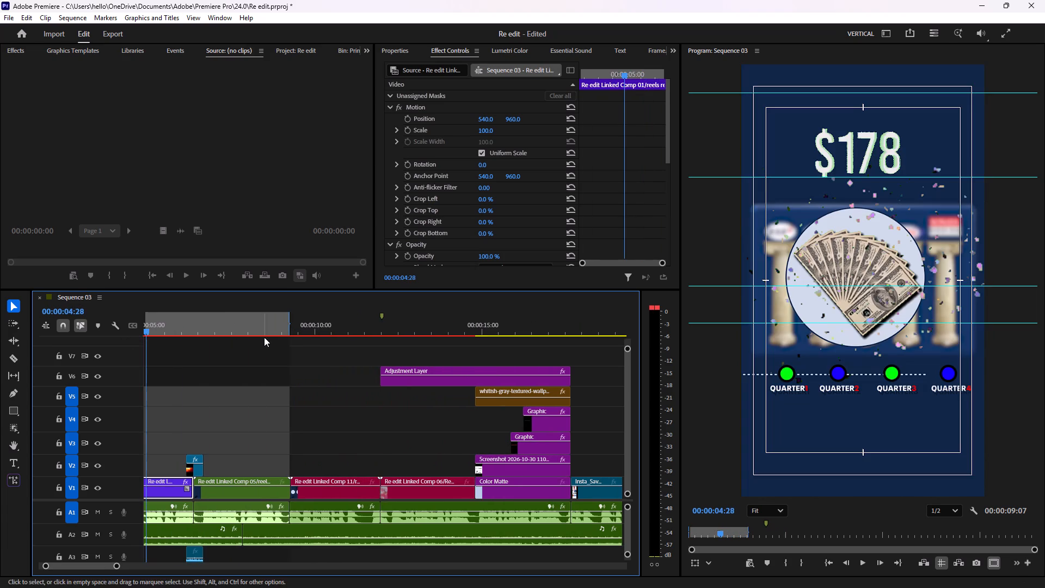
click(281, 330)
key(space)
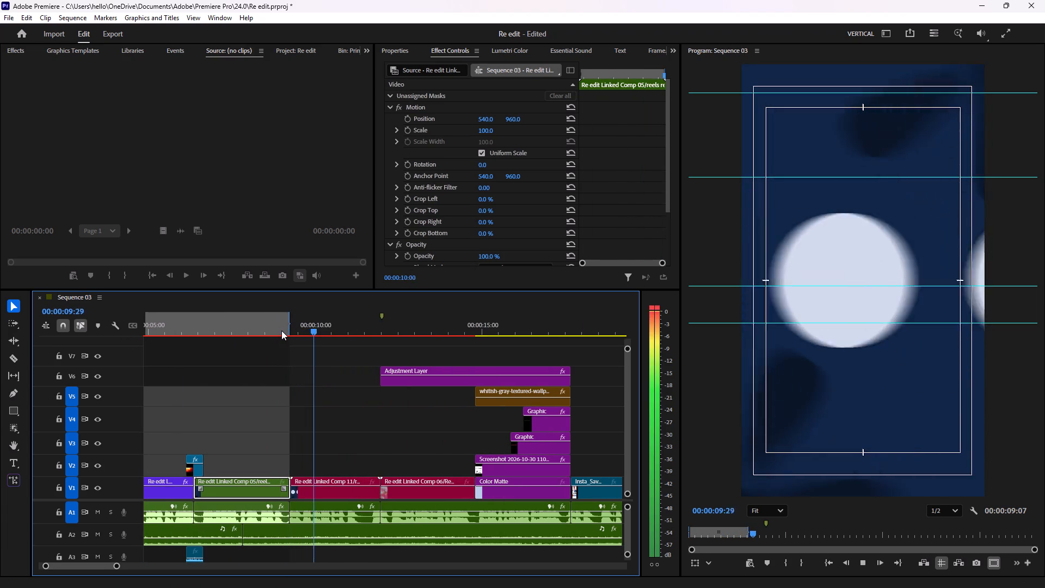
click(265, 330)
key(space)
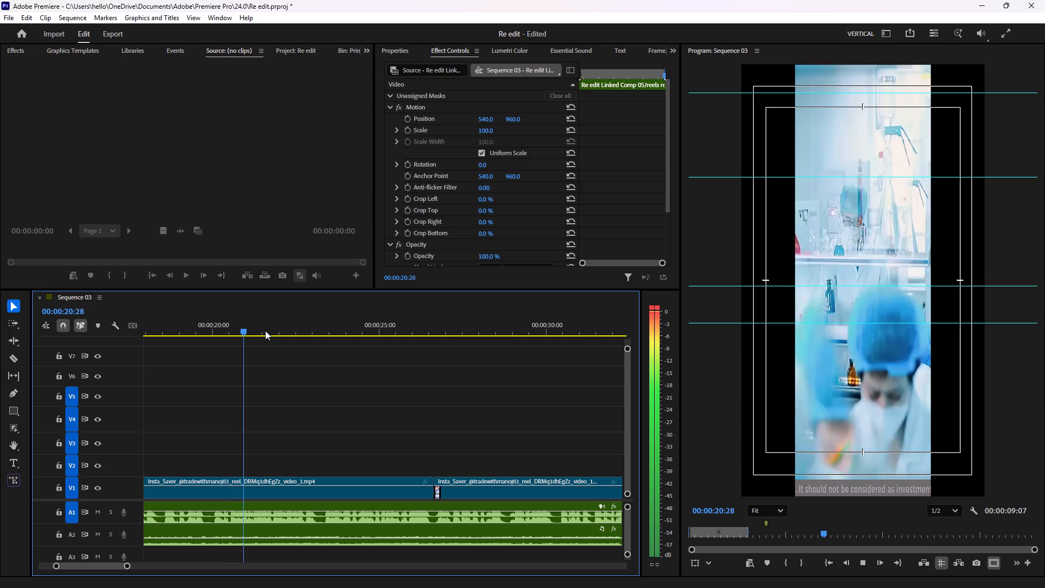
key(space)
Save the Re edit project and close Premiere.
key(ctrl+s)
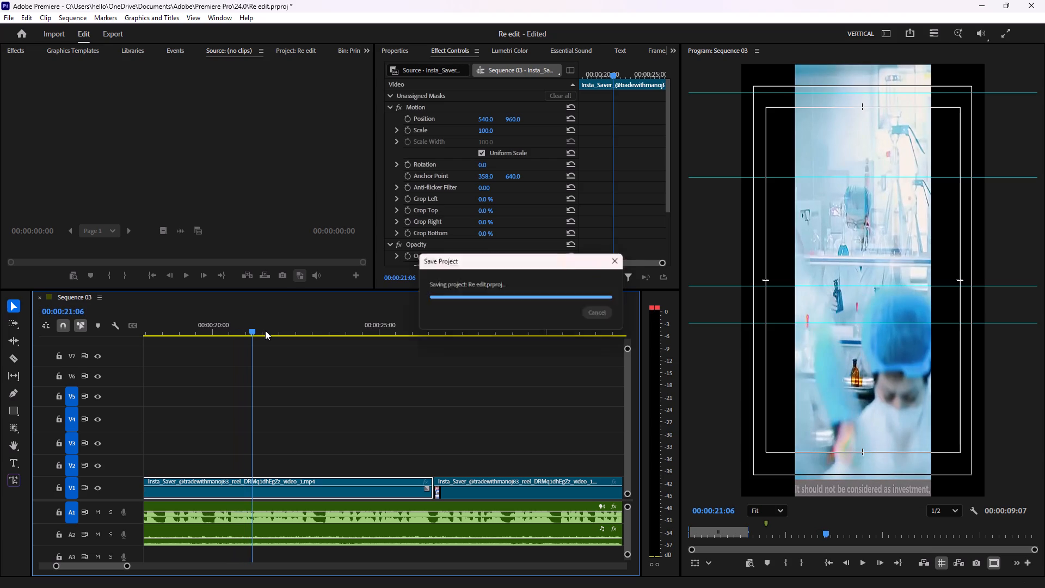
click(1040, 5)
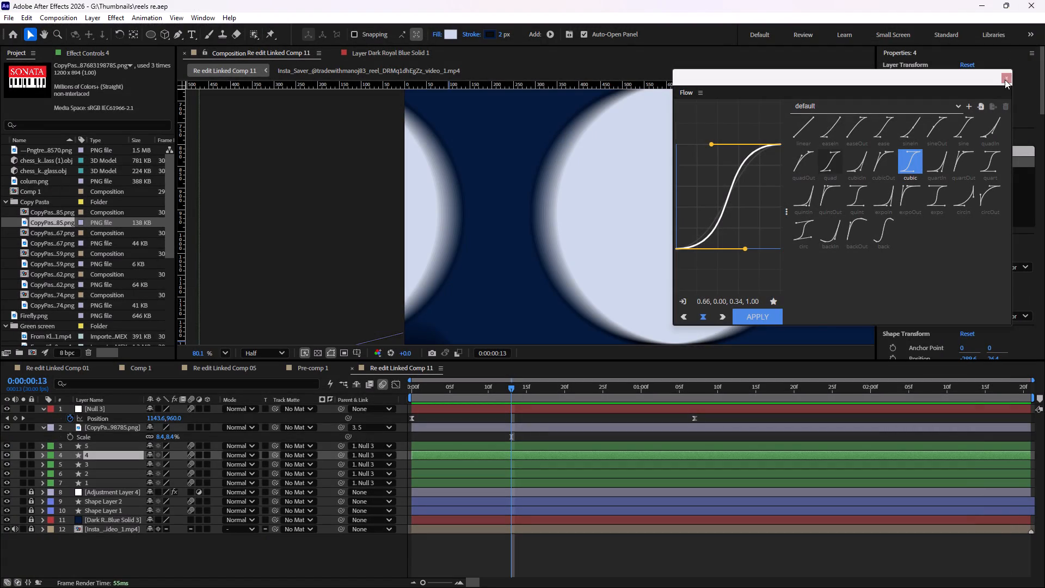
Close the floating Flow window in After Effects.
click(1006, 78)
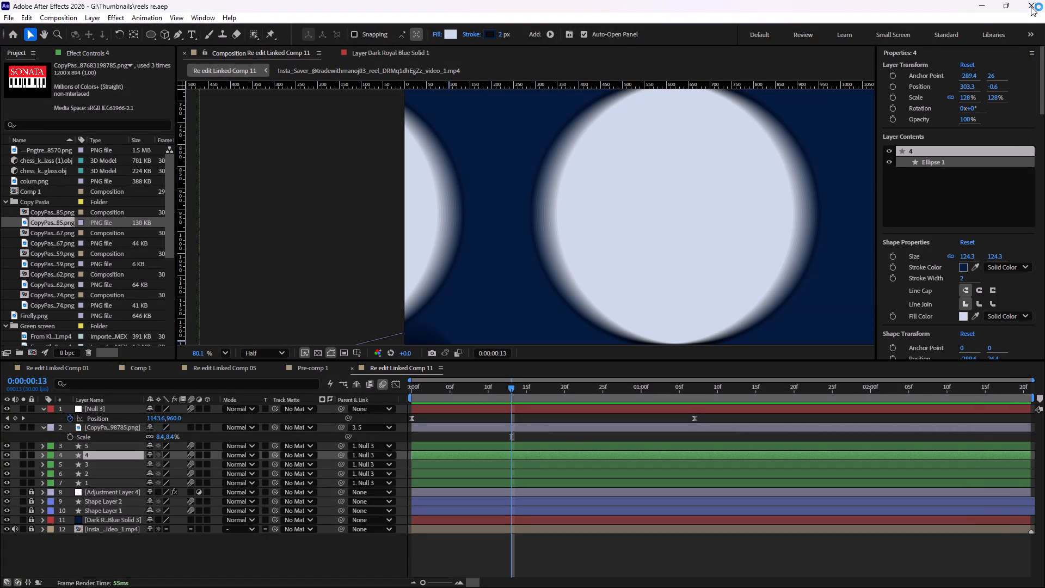
Save the reels re.aep project and exit After Effects.
key(ctrl+s)
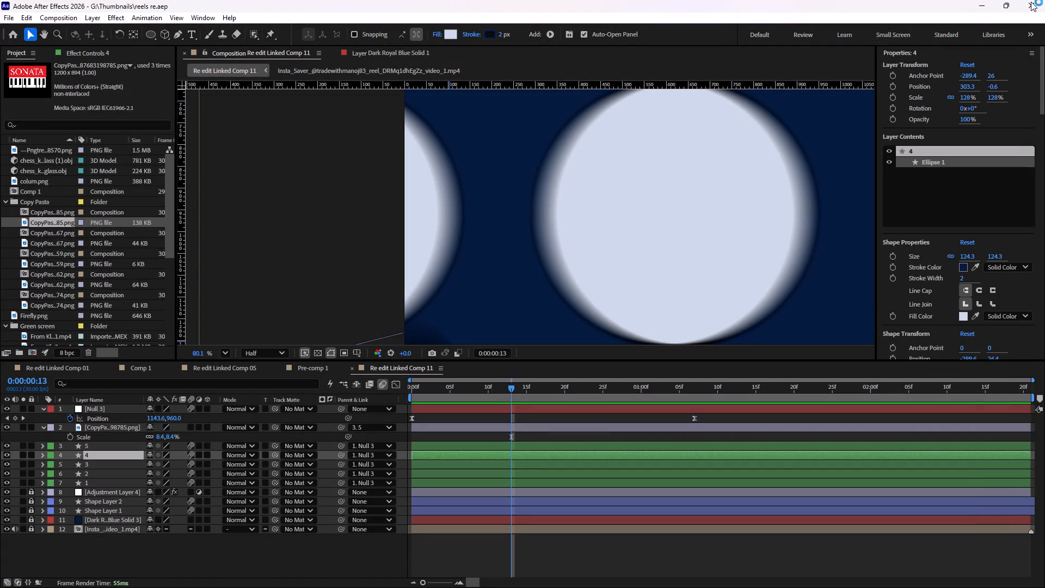
click(1031, 0)
click(1031, 4)
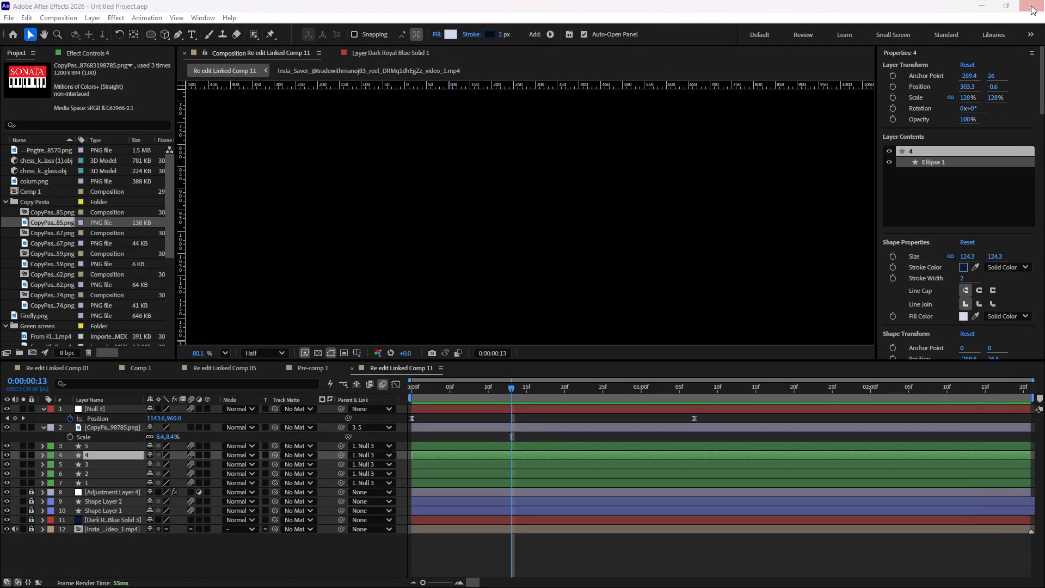
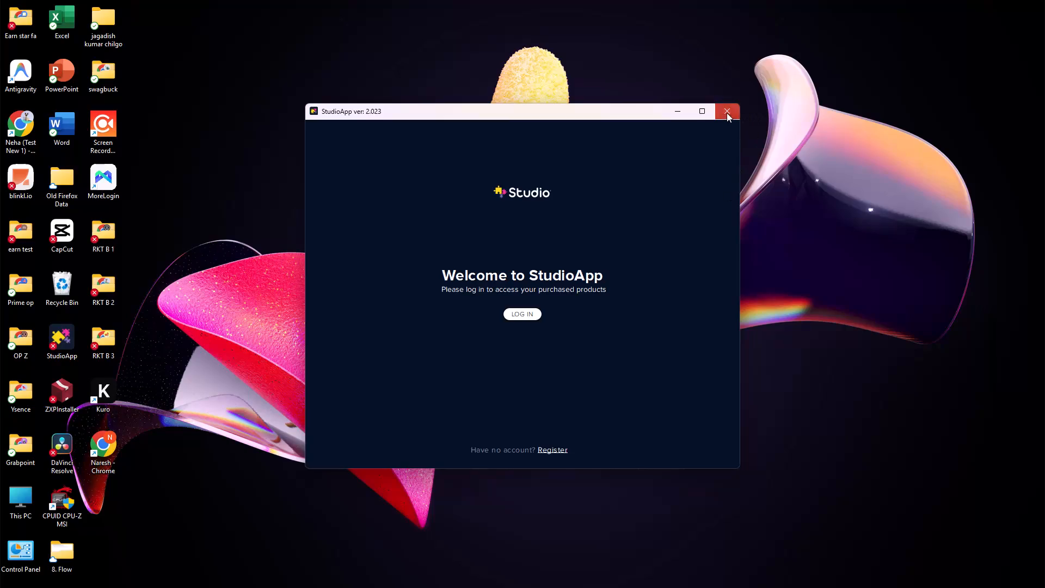
Close the StudioApp welcome window.
click(727, 113)
Open the Windows power options to shut down the computer.
click(383, 568)
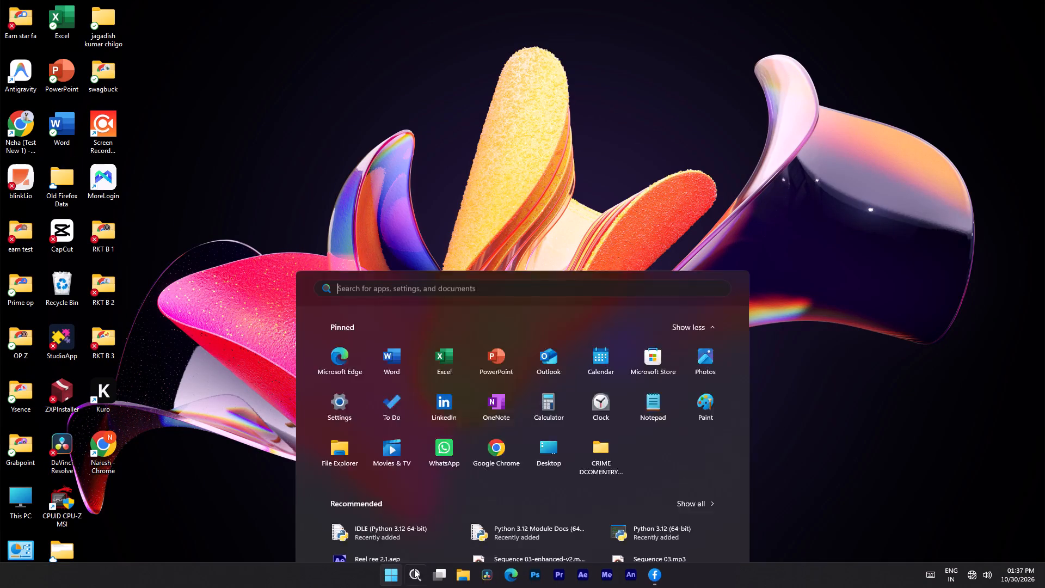
click(707, 539)
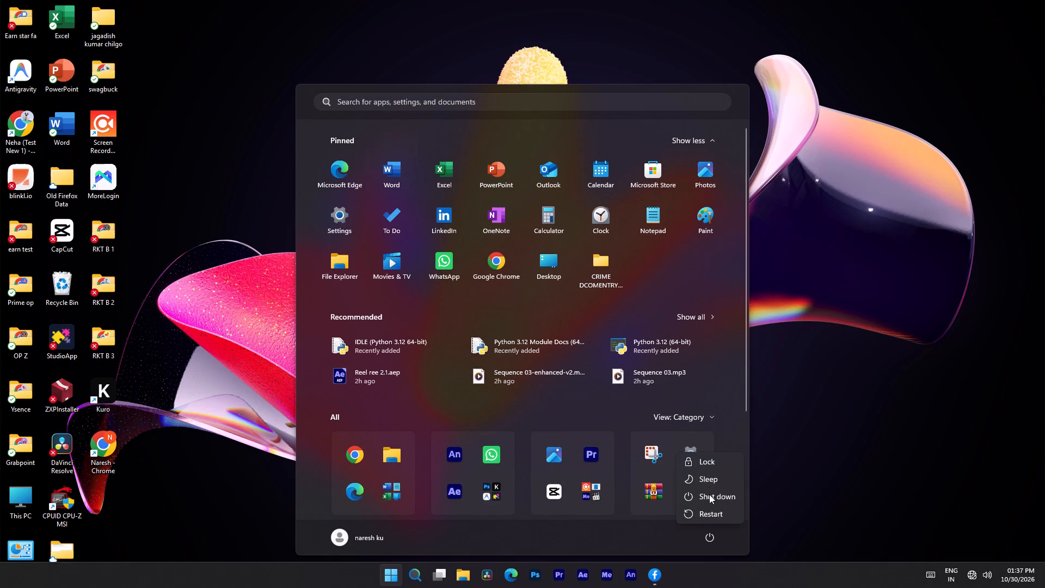